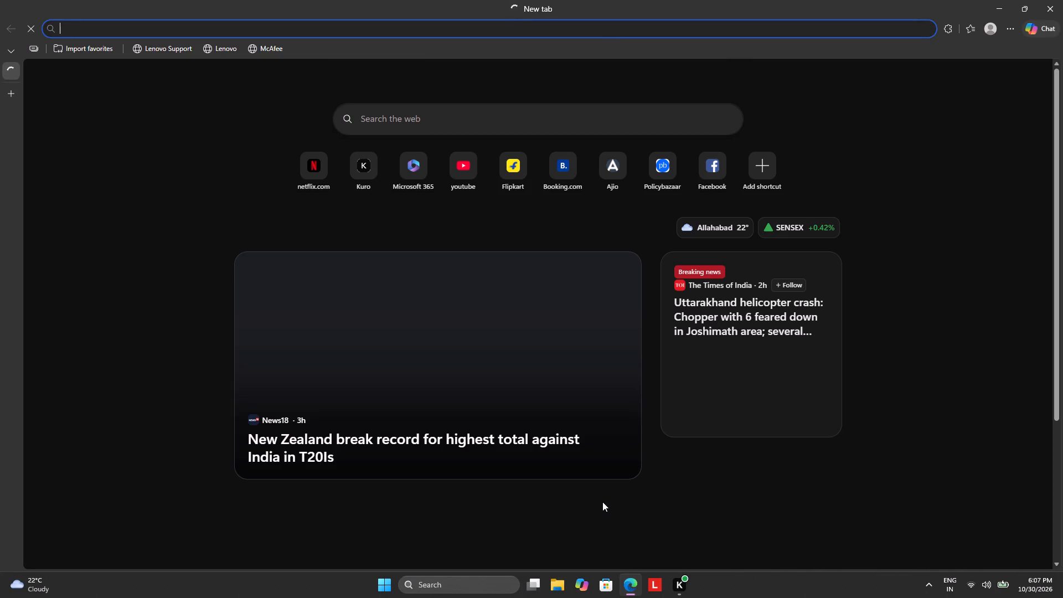
# Go to the canva.com website and open the Canva home page.
pyautogui.click(240, 25)
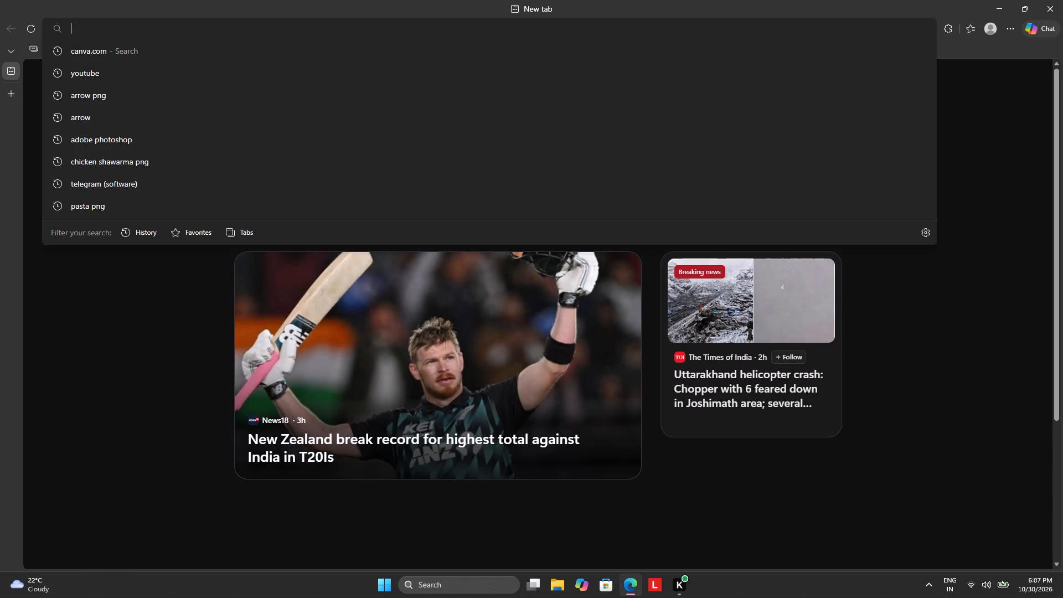
pyautogui.press('c')
pyautogui.click(226, 57)
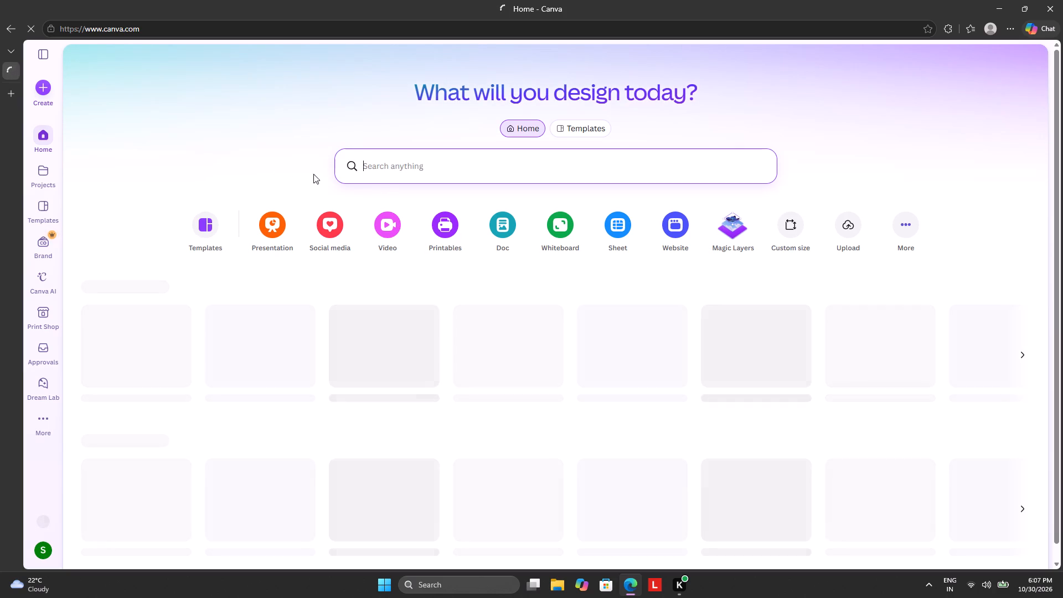
# Open Canva's Templates page and browse the template categories, recently viewed templates and suggested designs.
pyautogui.click(586, 132)
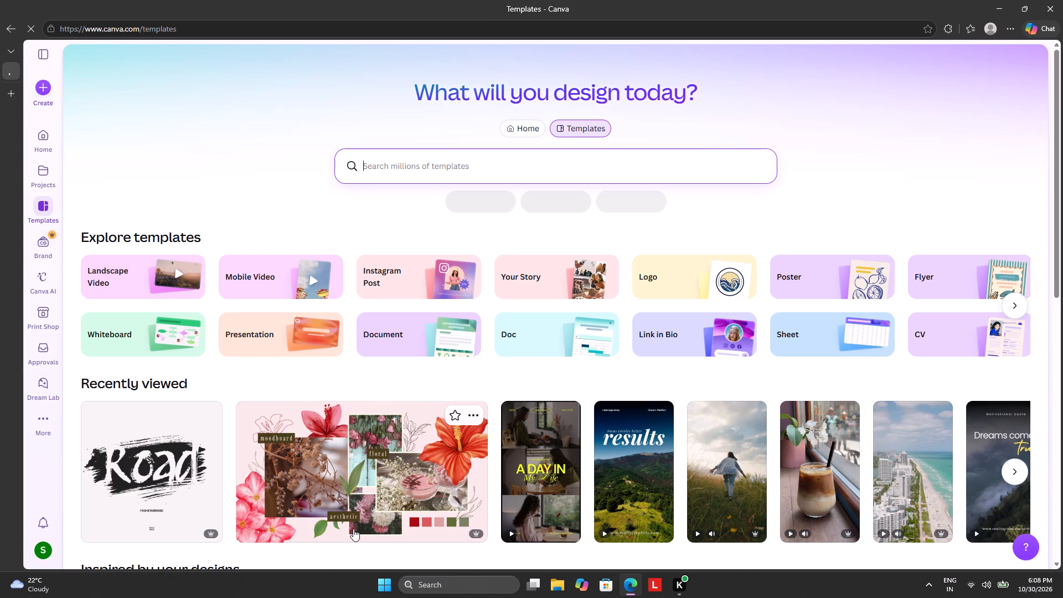
pyautogui.scroll(-3, 283, 418)
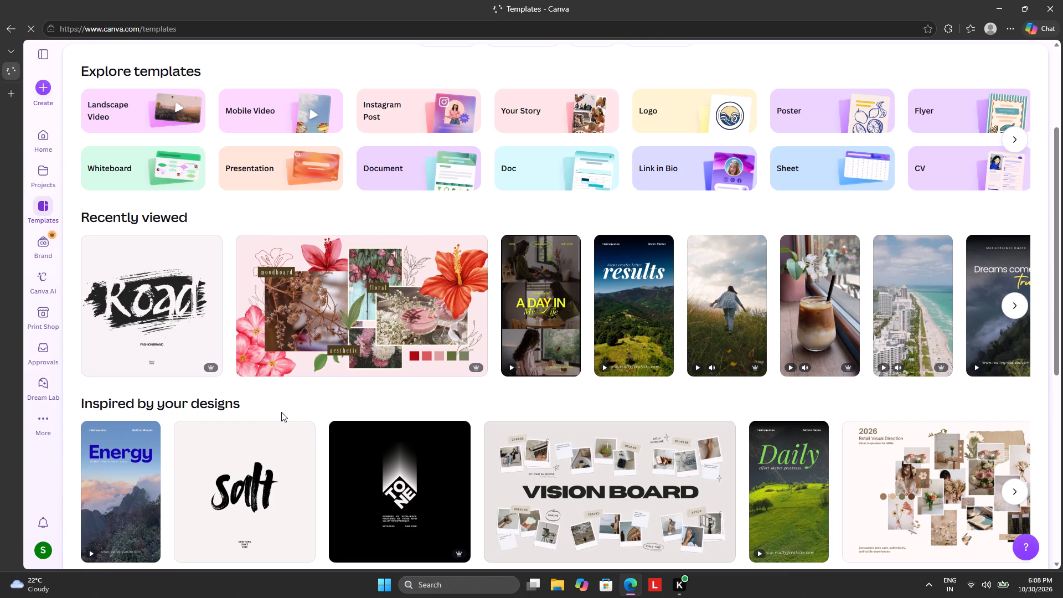
pyautogui.scroll(5, 281, 412)
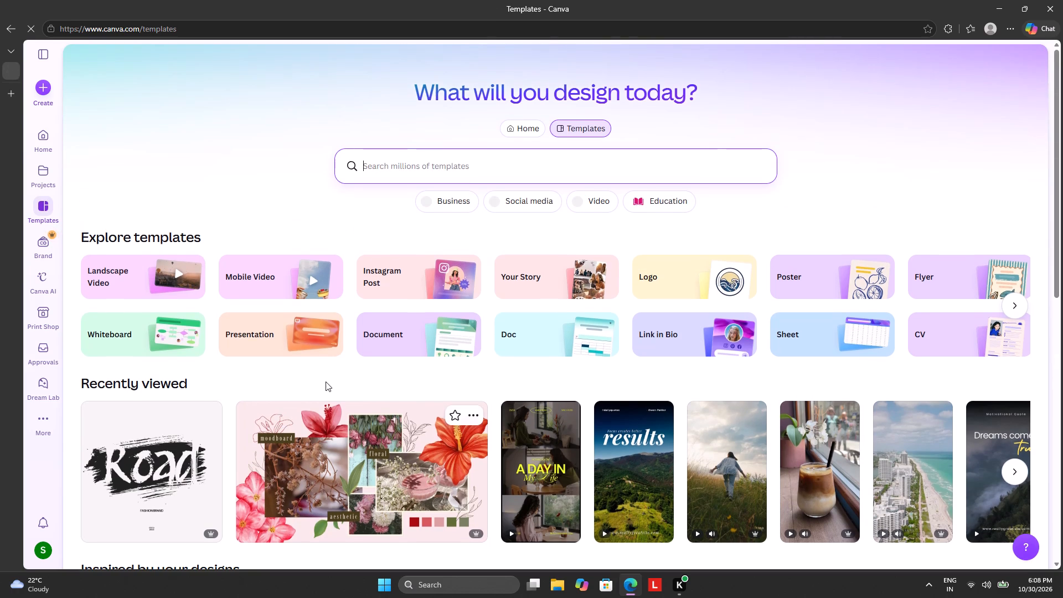
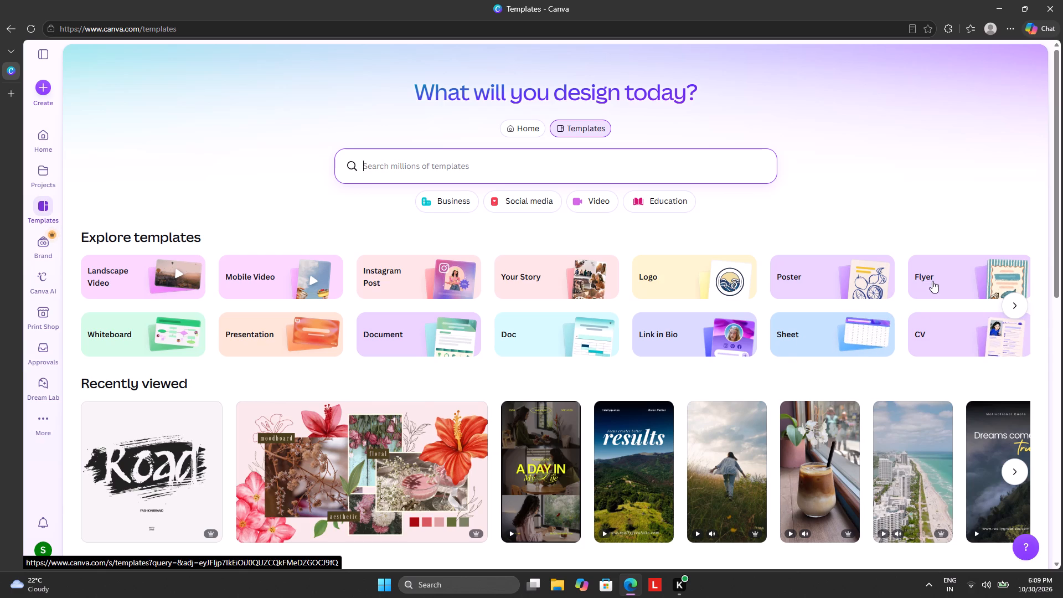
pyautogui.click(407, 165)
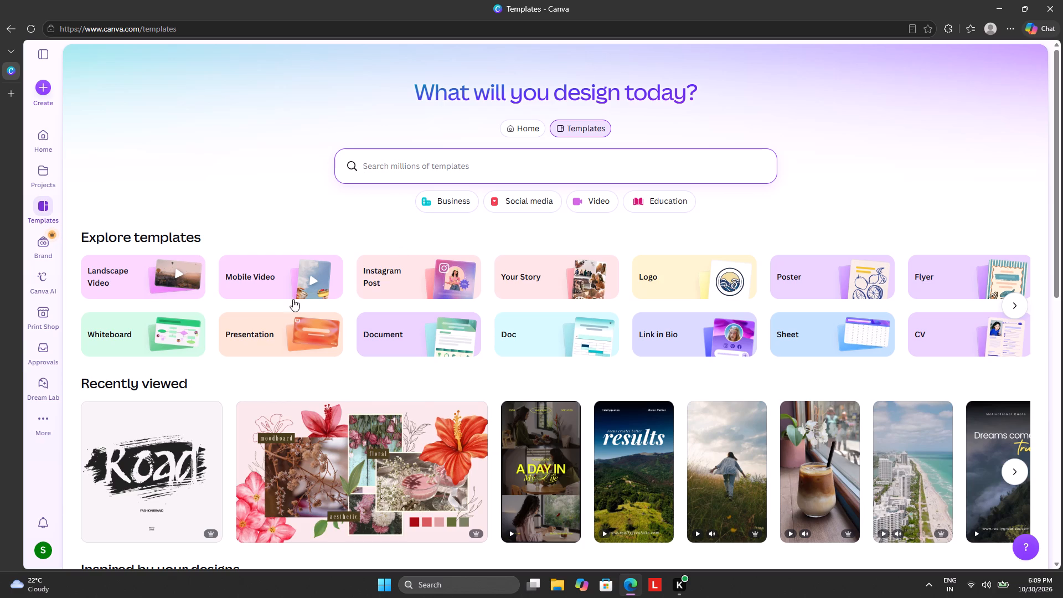
# Create a new blank custom-size design 2000 px wide and 2000 px high.
pyautogui.click(41, 92)
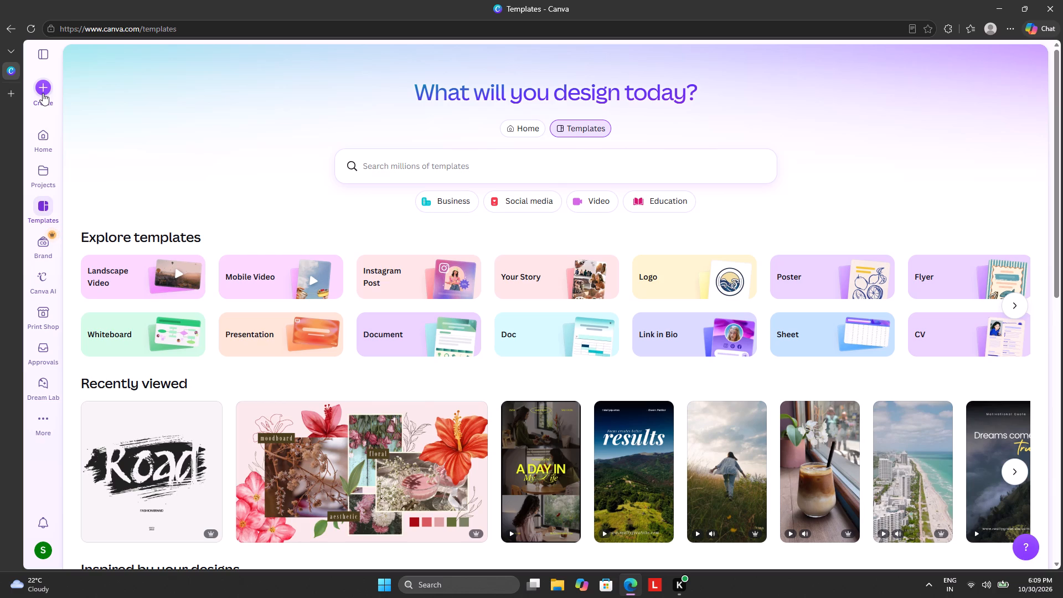
pyautogui.click(43, 93)
pyautogui.click(43, 136)
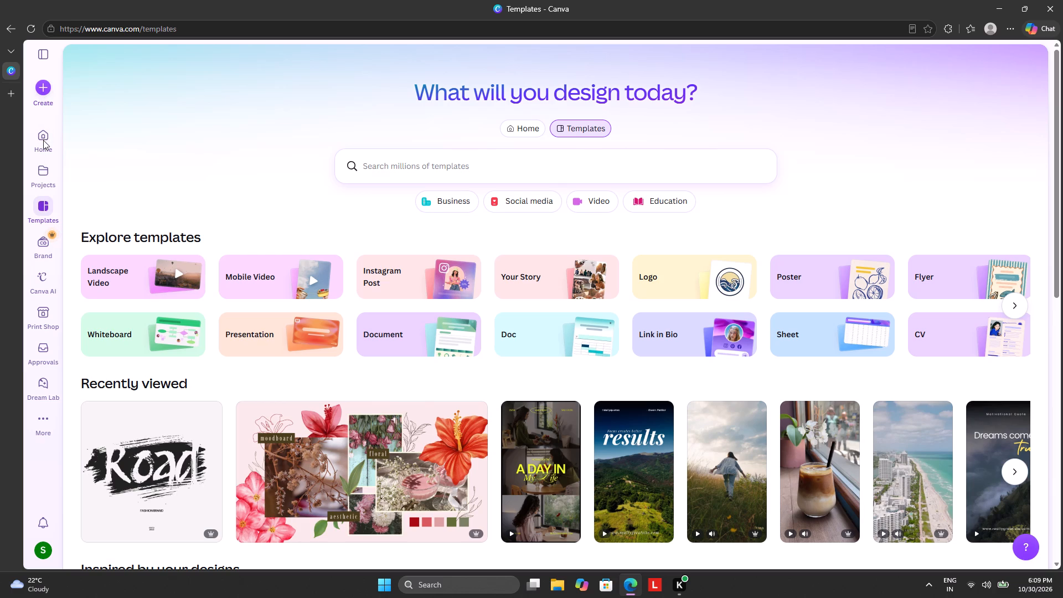
pyautogui.click(42, 146)
pyautogui.click(42, 140)
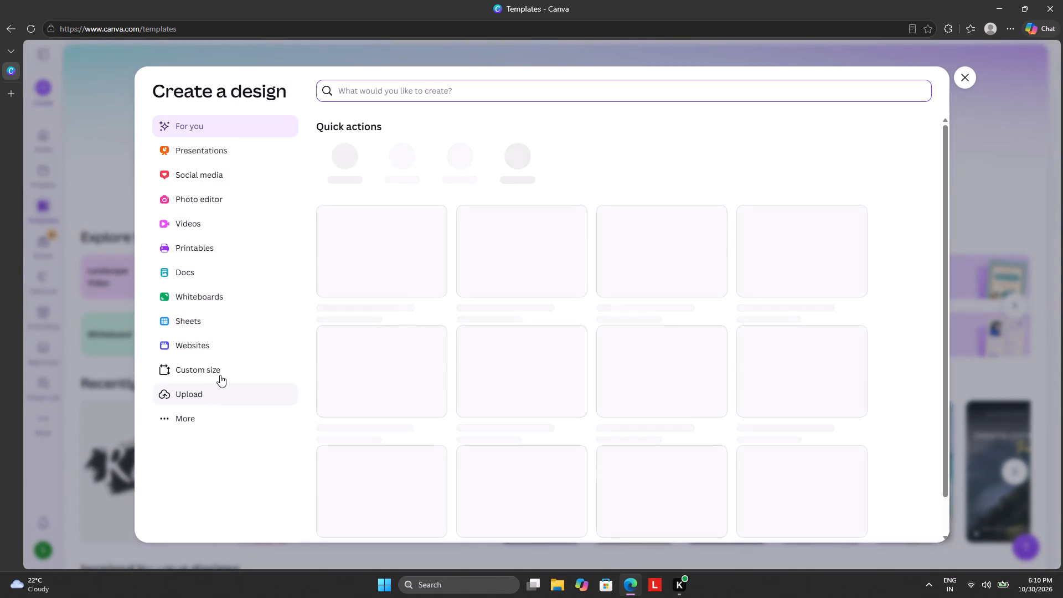
pyautogui.click(220, 375)
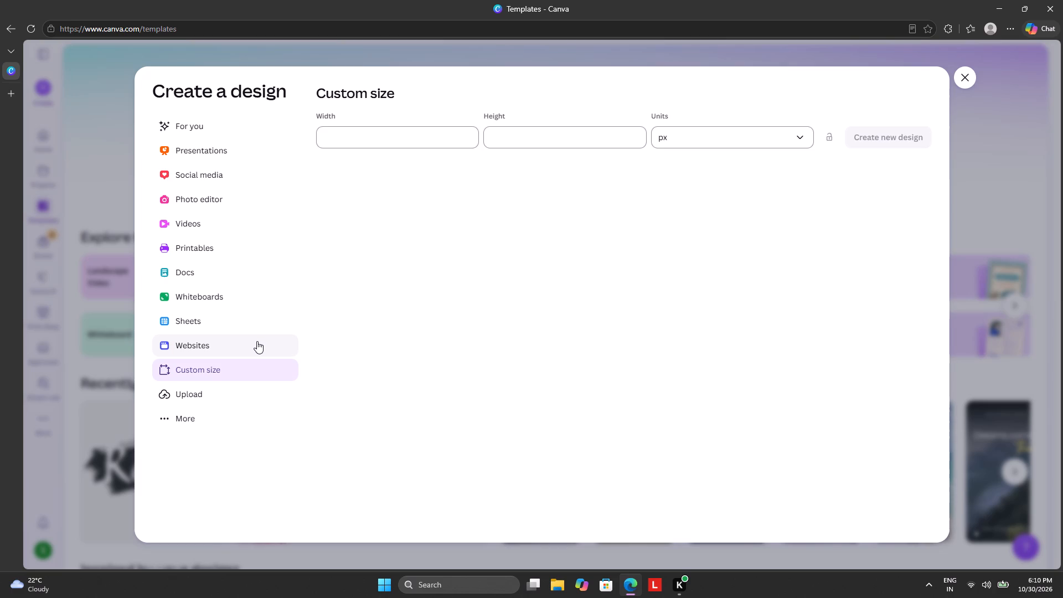
pyautogui.click(408, 132)
pyautogui.write('2000')
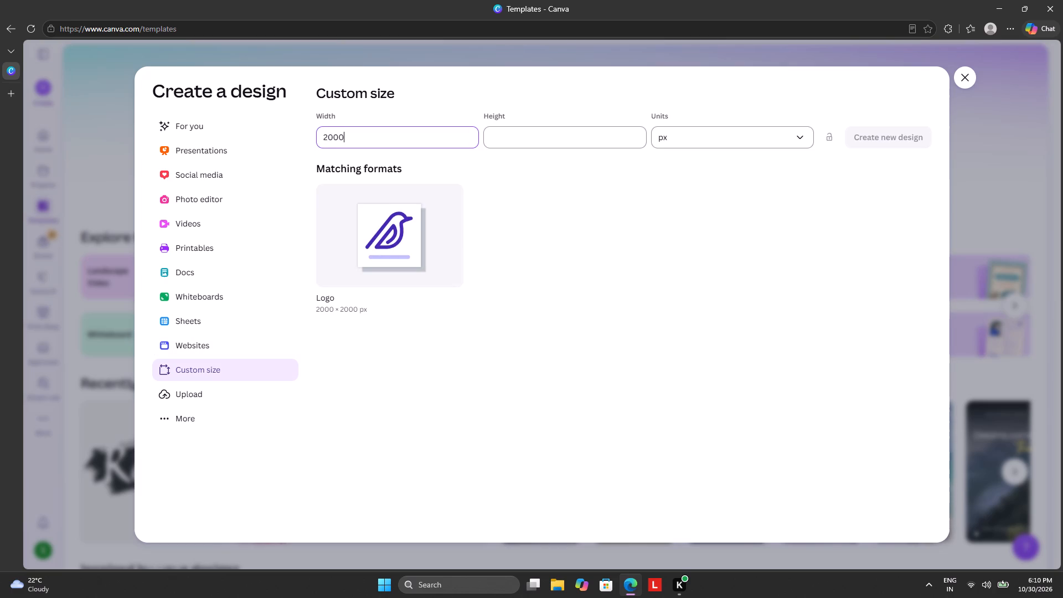
pyautogui.click(527, 146)
pyautogui.press('2')
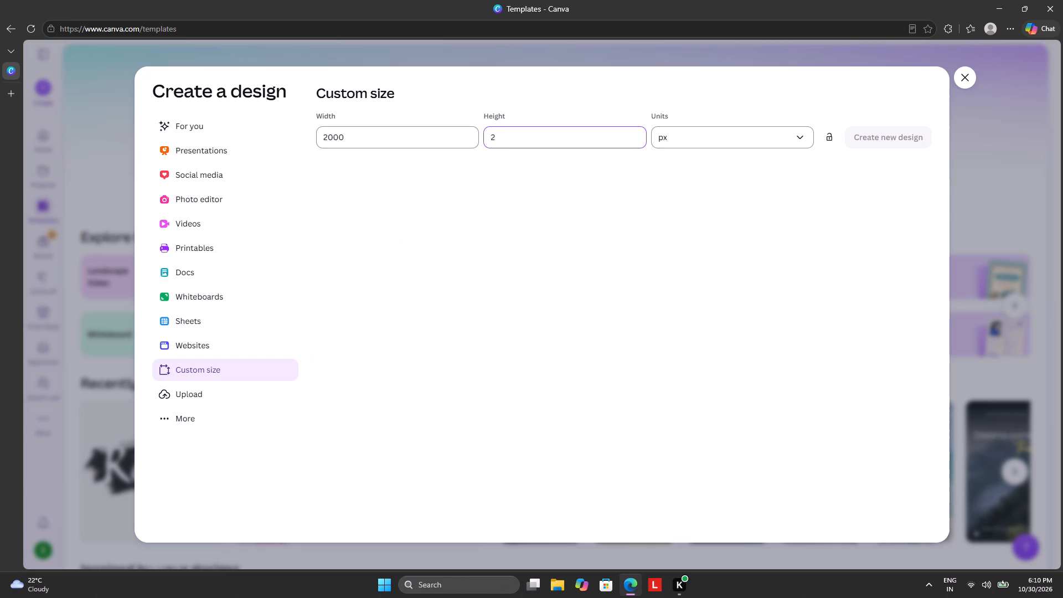
pyautogui.write('000')
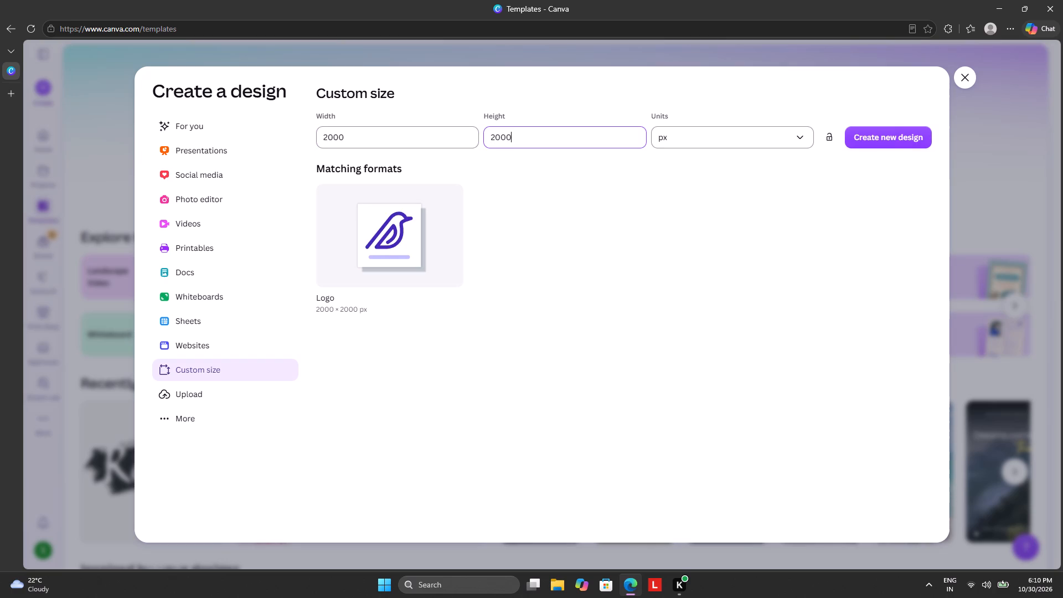
pyautogui.click(873, 143)
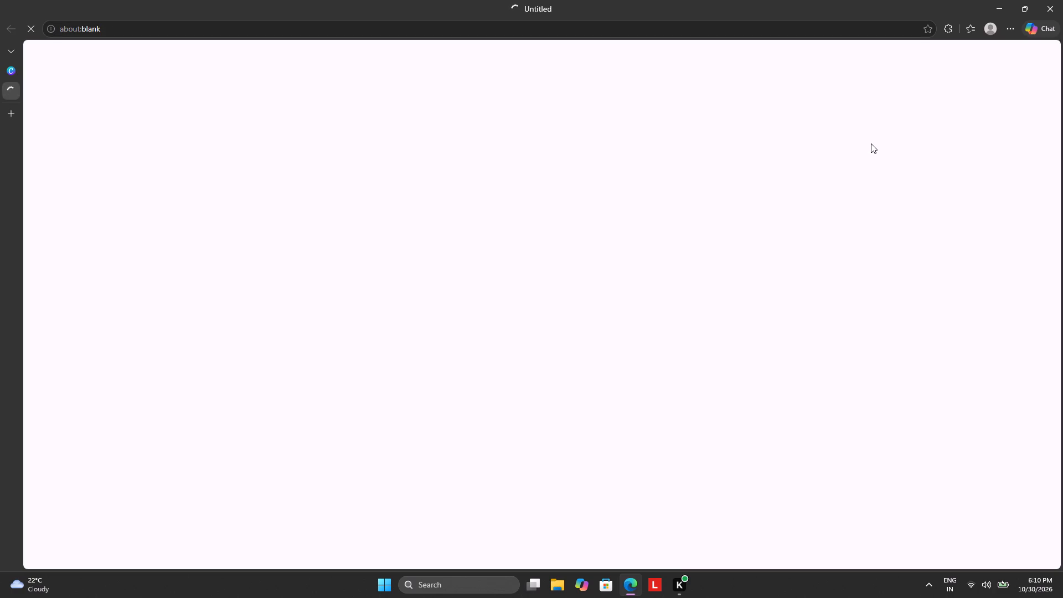
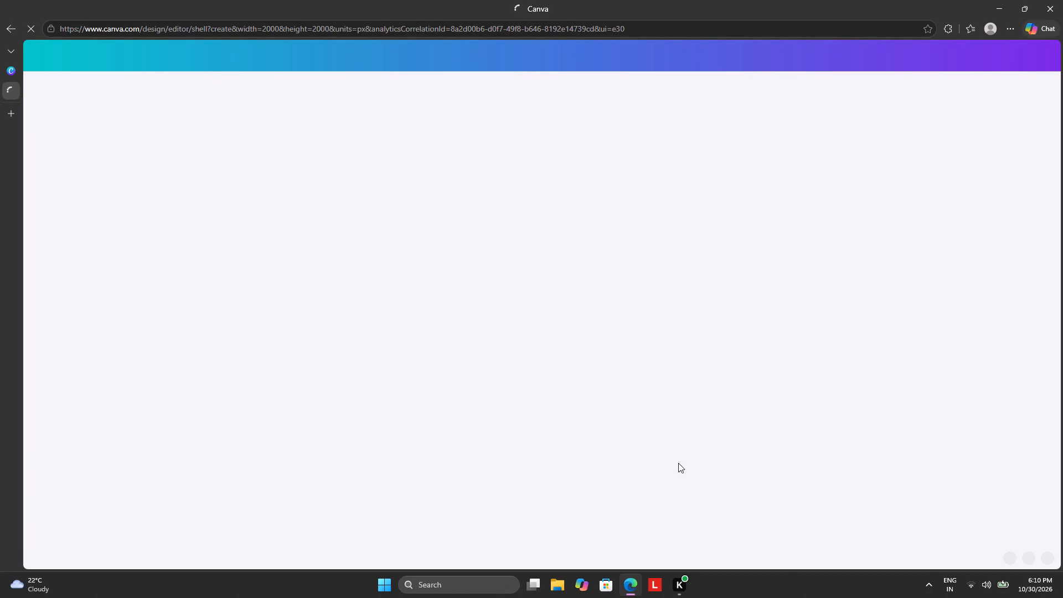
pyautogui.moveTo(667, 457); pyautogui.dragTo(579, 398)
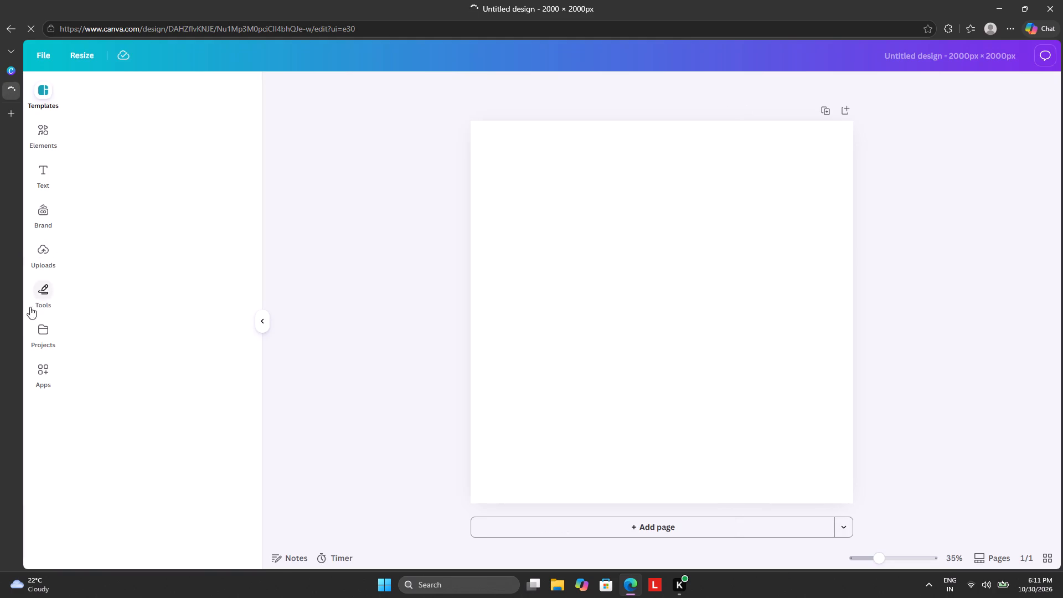
# Open the Delicious design from your saved projects to browse its individual pages.
pyautogui.click(39, 326)
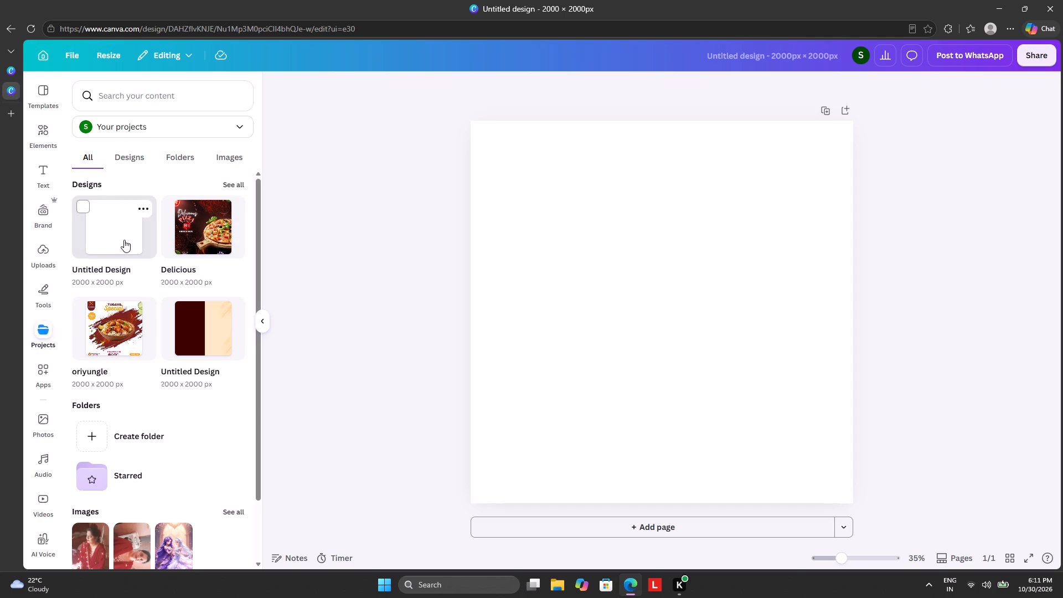
pyautogui.click(124, 240)
pyautogui.click(110, 226)
pyautogui.click(202, 225)
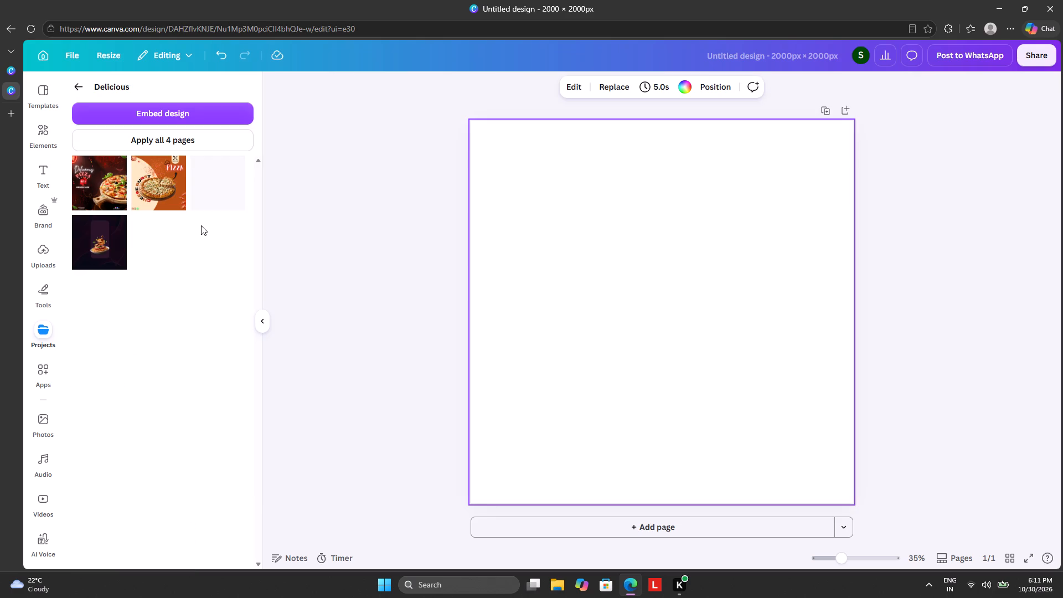
# Try to apply the Delicious design's dark floating-pizza page, its first page and its orange pizza page to the blank canvas.
pyautogui.click(92, 244)
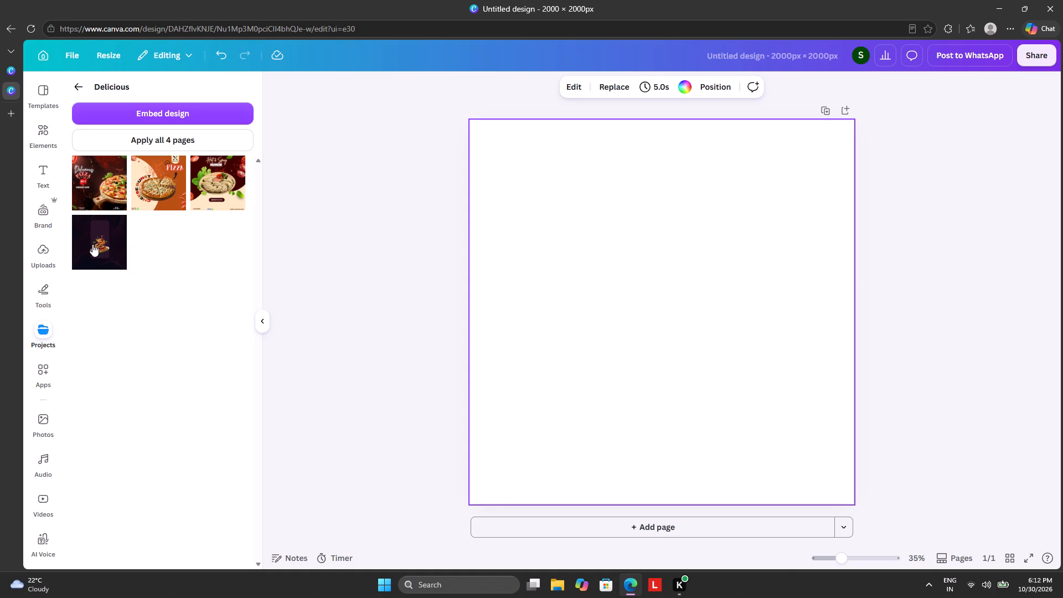
pyautogui.doubleClick(92, 244)
pyautogui.click(108, 235)
pyautogui.click(111, 191)
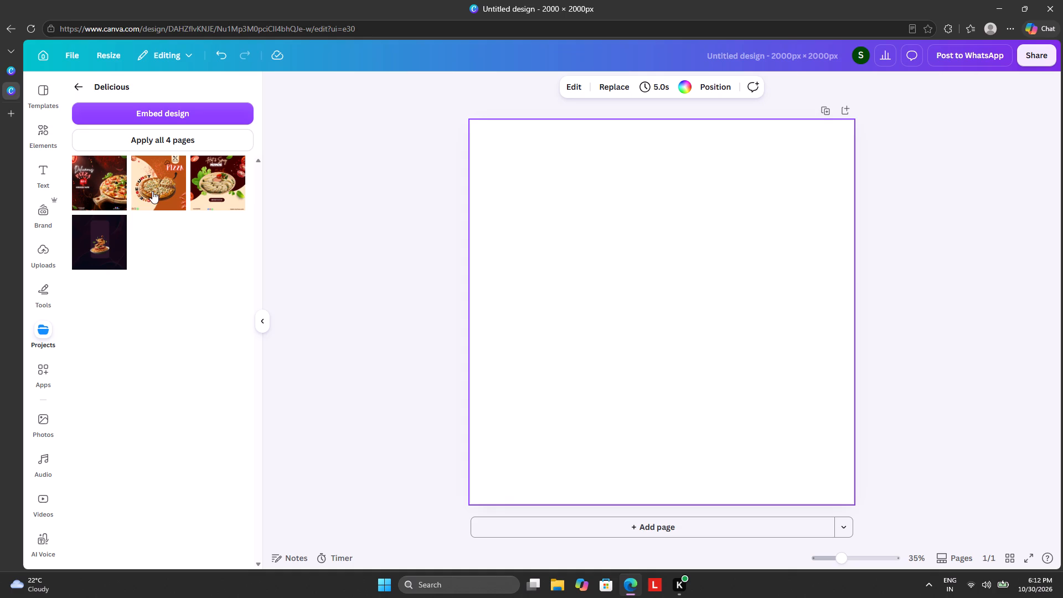
pyautogui.click(152, 191)
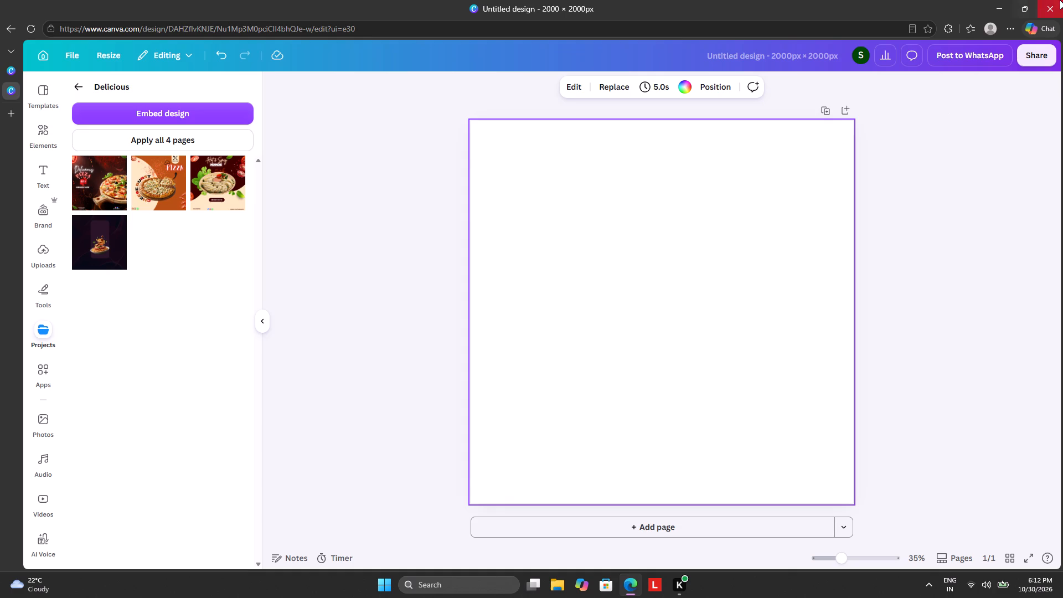
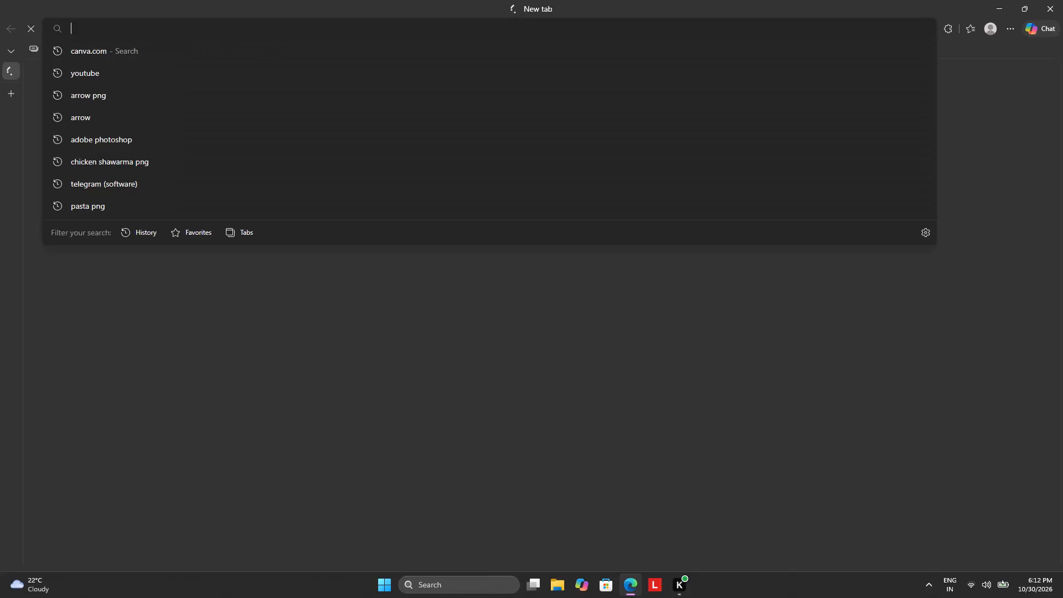
# Search the web for canva.com in Microsoft Edge and open Canva's login page from the results.
pyautogui.click(389, 56)
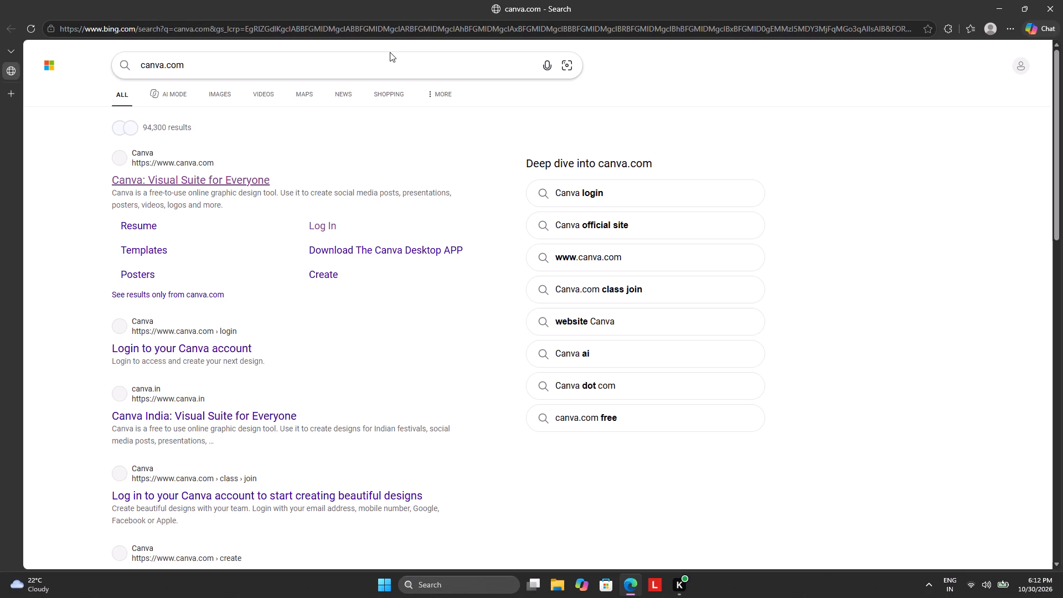
pyautogui.click(314, 224)
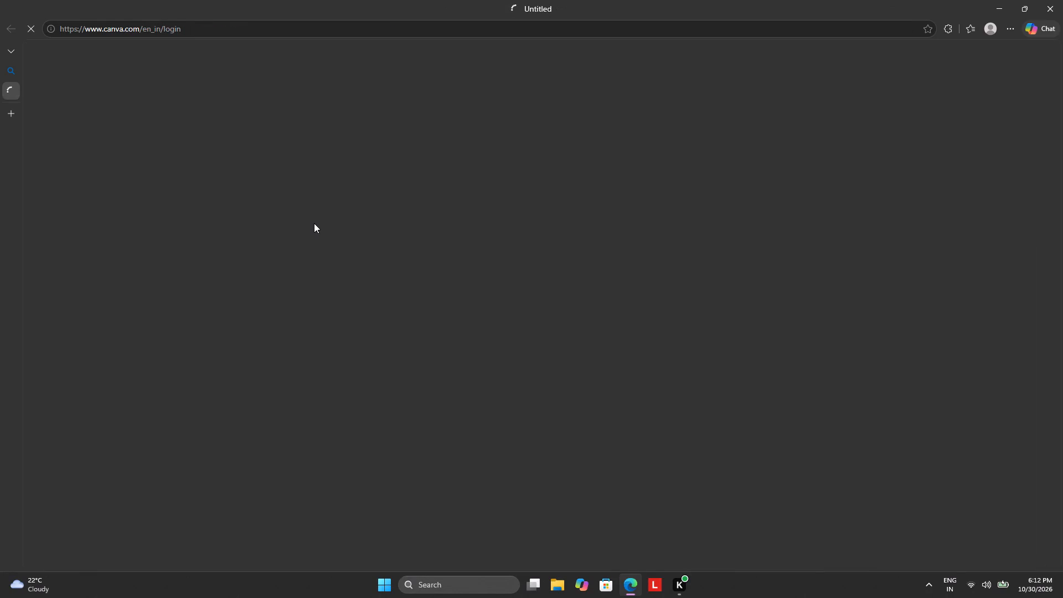
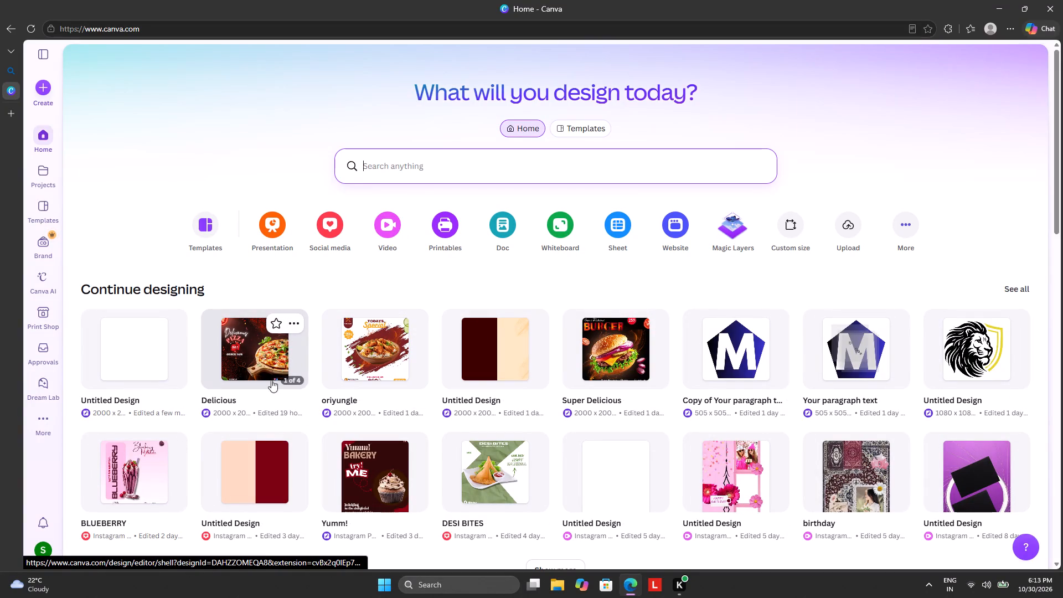
# Open the saved Delicious design from the recent designs and go to its first page.
pyautogui.click(261, 347)
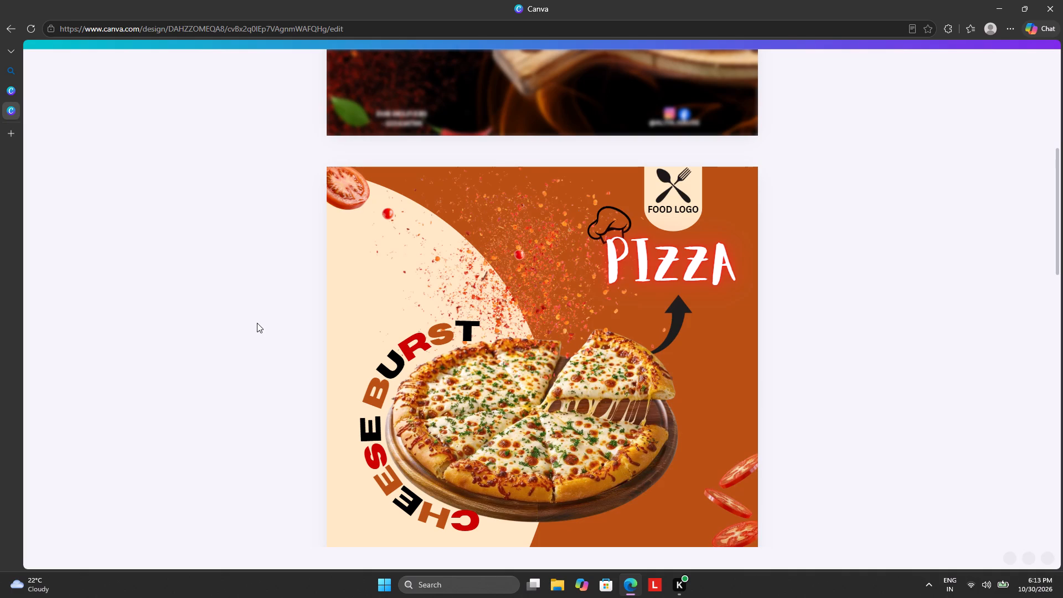
pyautogui.click(741, 501)
pyautogui.scroll(3, 724, 490)
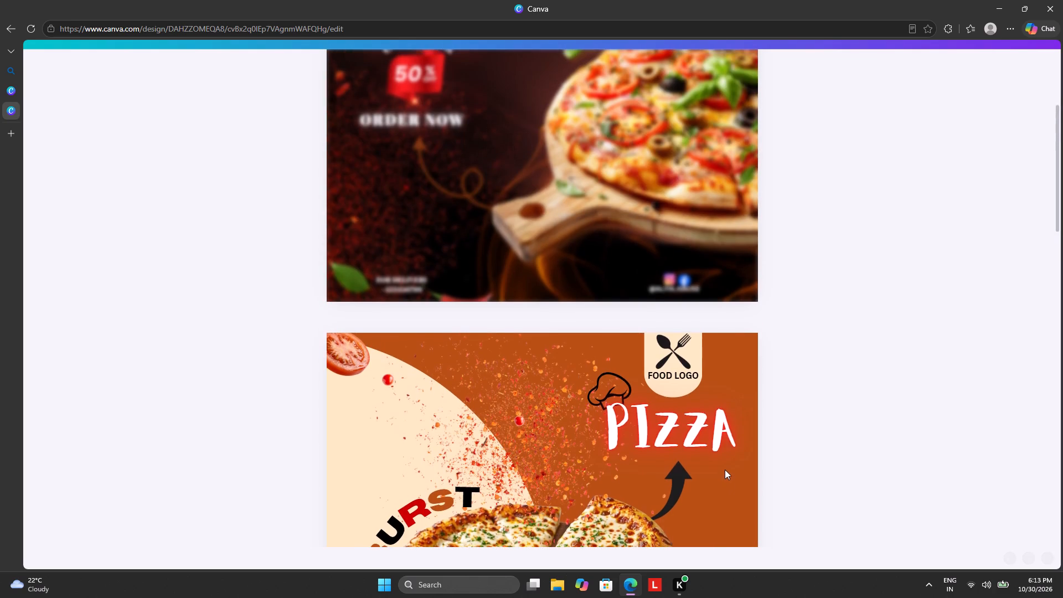
pyautogui.scroll(5, 725, 469)
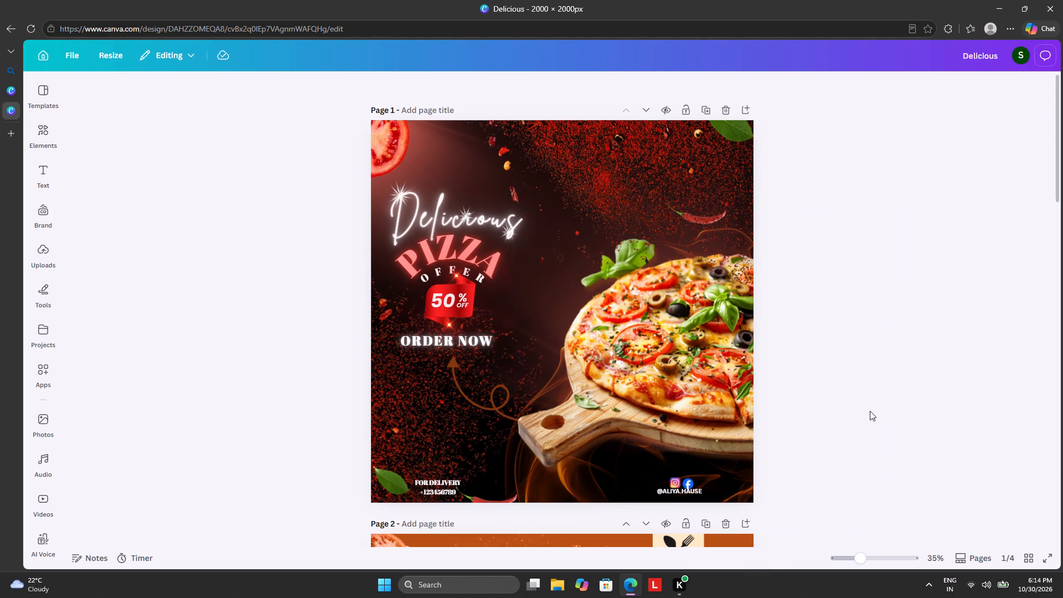
# Move the tomato slices on page 2 slightly up and further past the page's right edge.
pyautogui.scroll(-3, 827, 420)
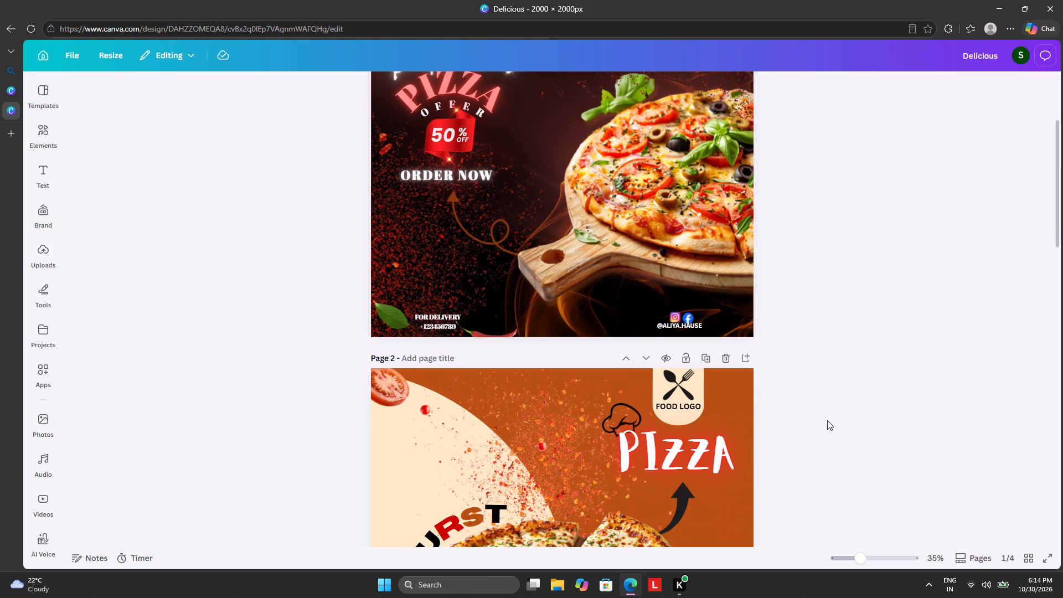
pyautogui.scroll(-3, 827, 420)
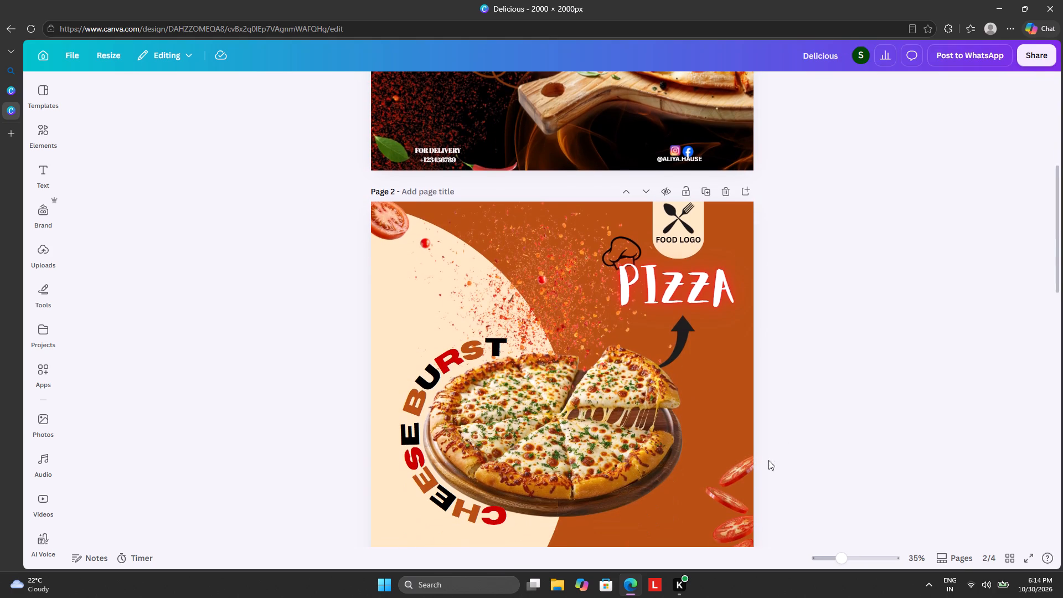
pyautogui.moveTo(716, 499); pyautogui.dragTo(729, 464)
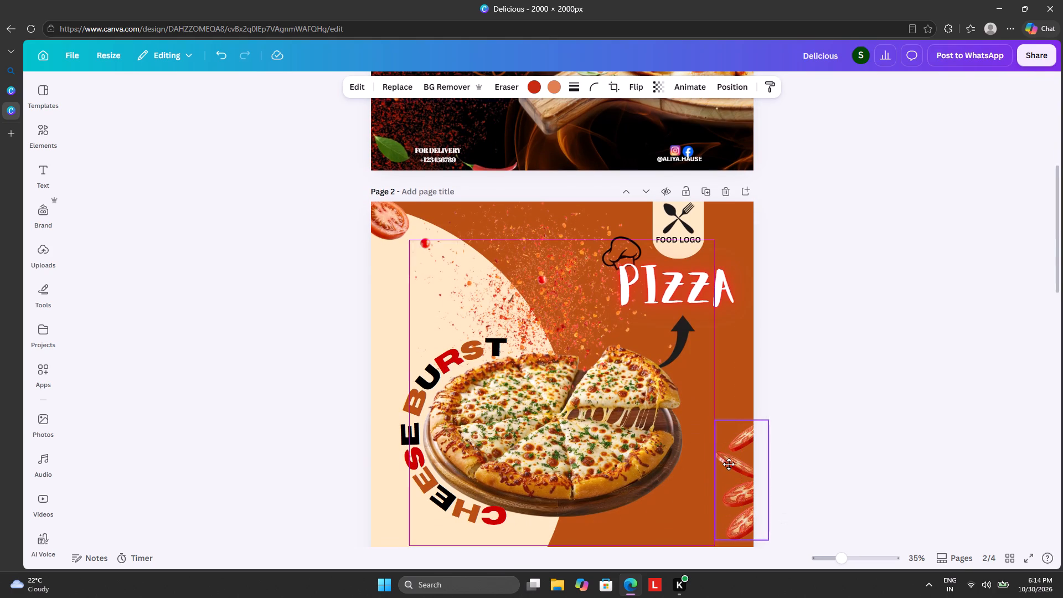
pyautogui.moveTo(729, 464); pyautogui.dragTo(736, 466)
# Reorder the chef hat's layer on page 2 above the PIZZA text, directly beneath the FOOD LOGO layer.
pyautogui.scroll(-4, 902, 386)
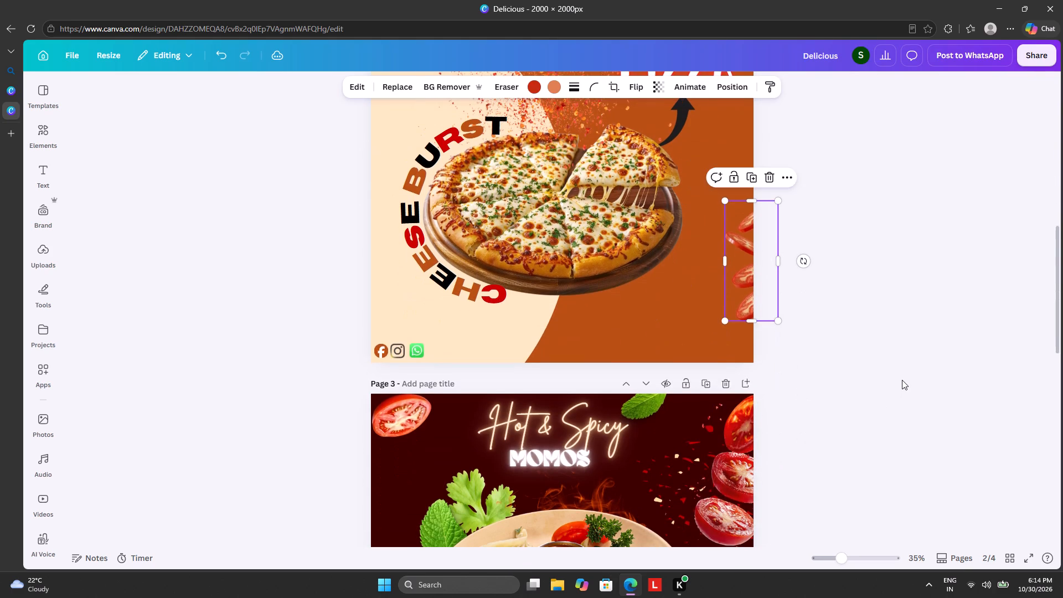
pyautogui.scroll(-1, 902, 379)
pyautogui.scroll(3, 902, 379)
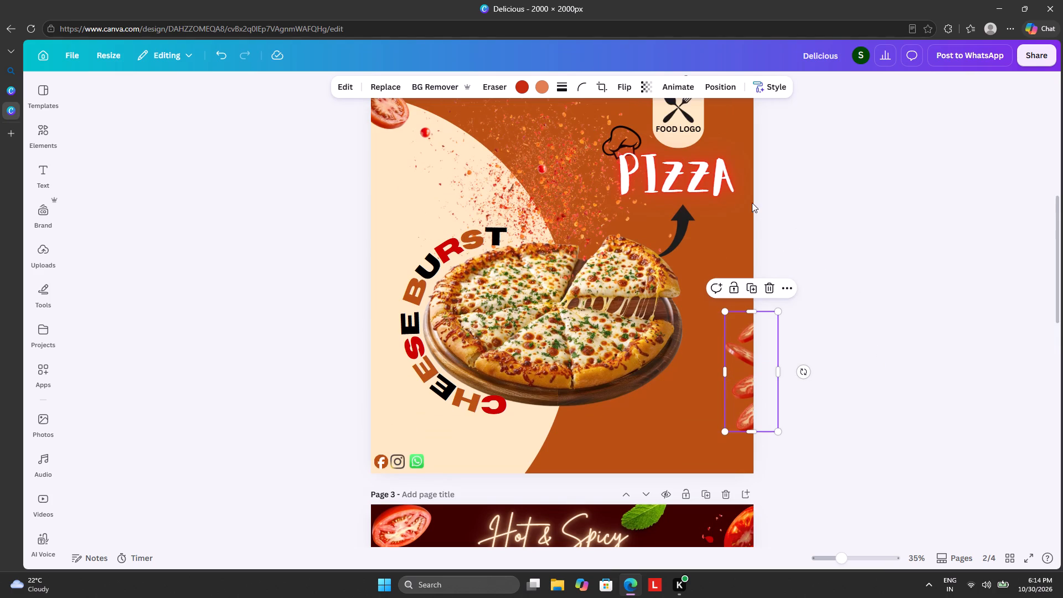
pyautogui.click(621, 143)
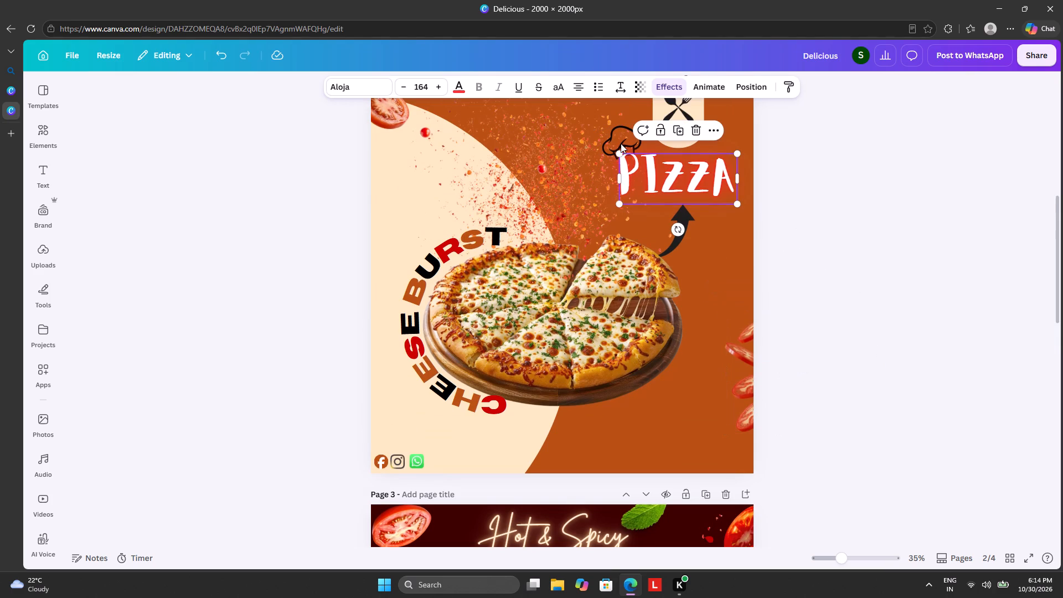
pyautogui.click(622, 136)
pyautogui.click(613, 134)
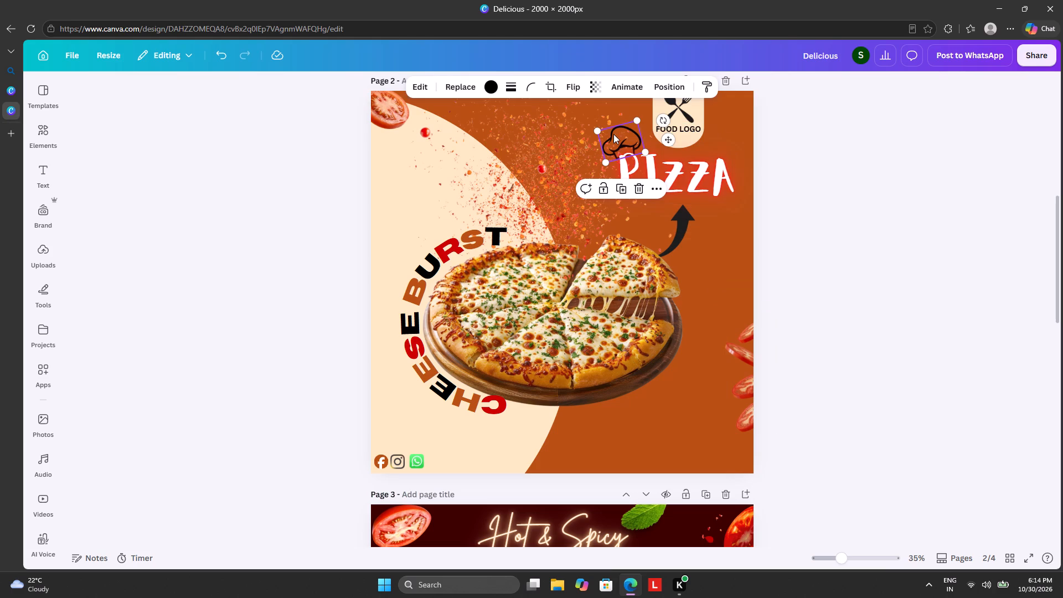
pyautogui.click(669, 87)
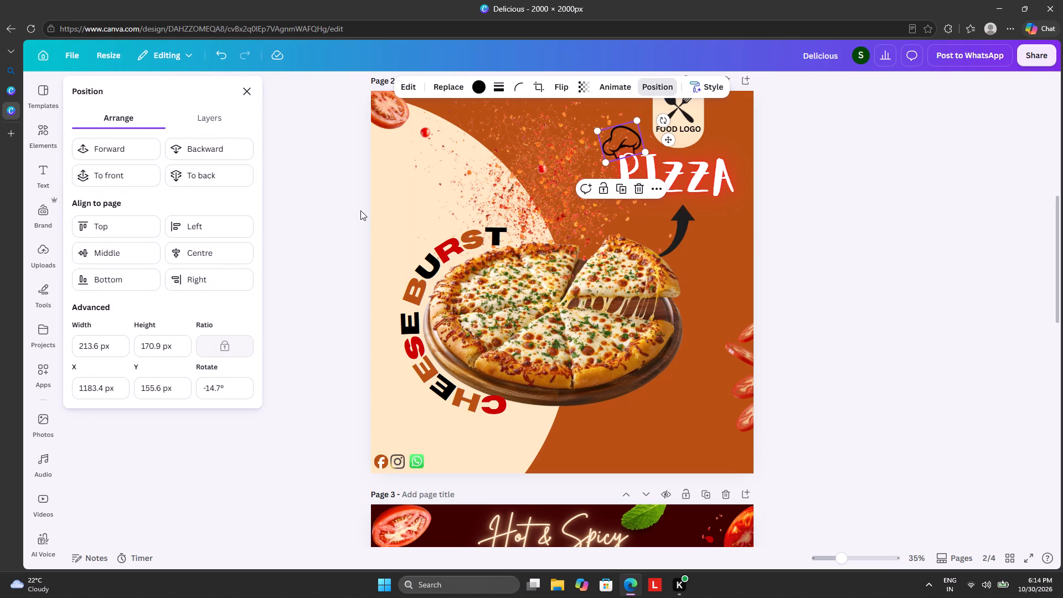
pyautogui.click(225, 121)
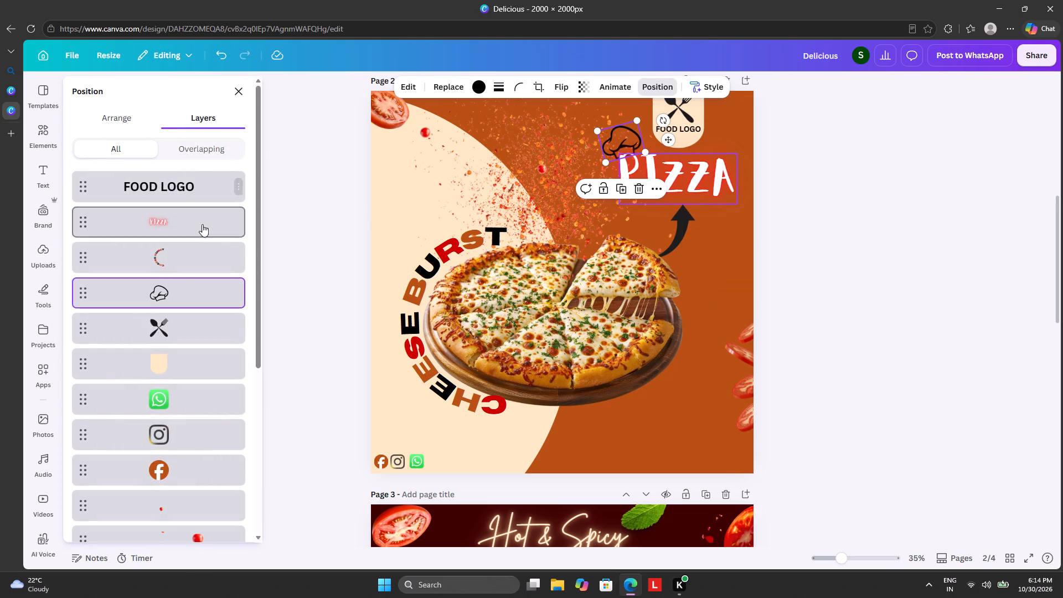
pyautogui.moveTo(190, 293); pyautogui.dragTo(188, 305)
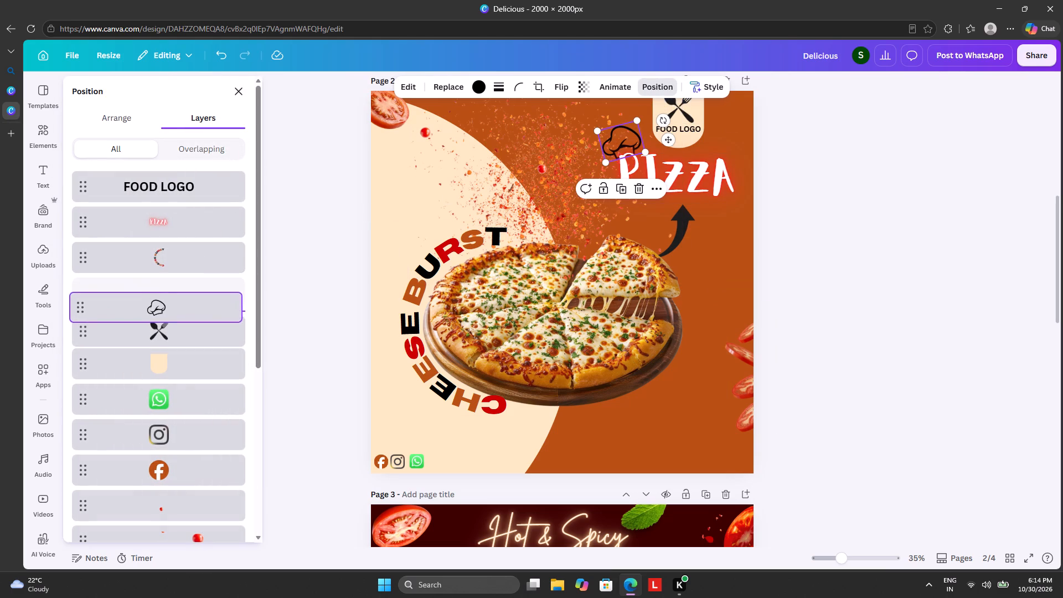
pyautogui.moveTo(188, 305); pyautogui.dragTo(191, 236)
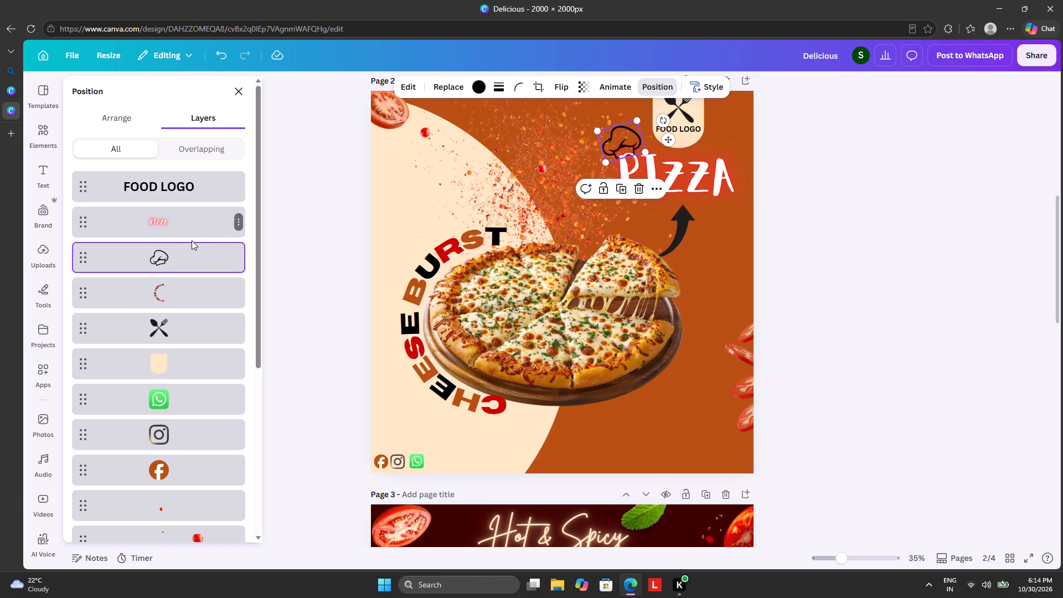
pyautogui.moveTo(194, 248); pyautogui.dragTo(197, 187)
pyautogui.moveTo(197, 187); pyautogui.dragTo(190, 229)
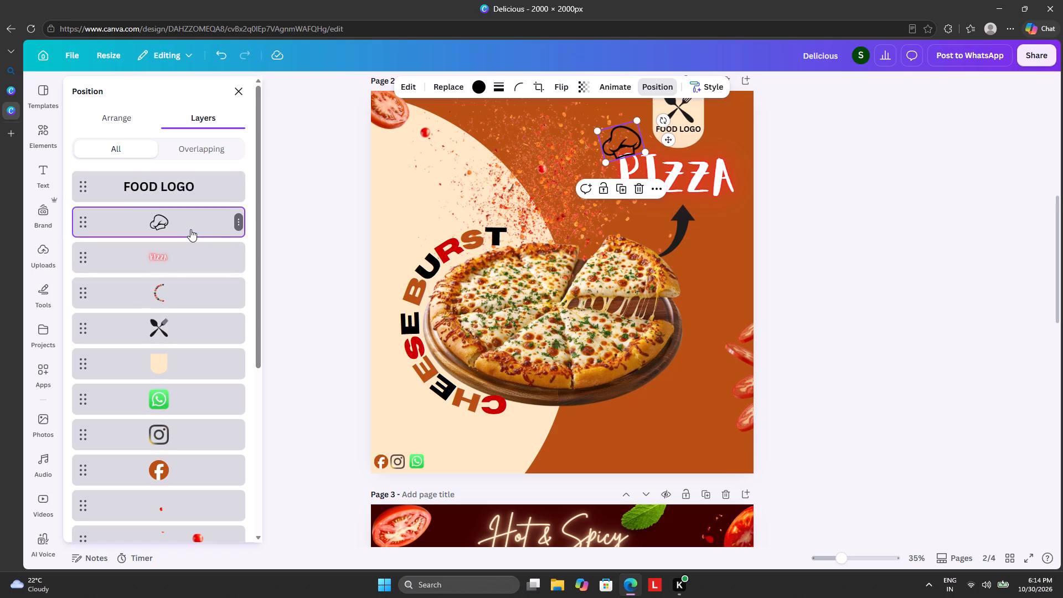
pyautogui.click(920, 267)
pyautogui.click(920, 269)
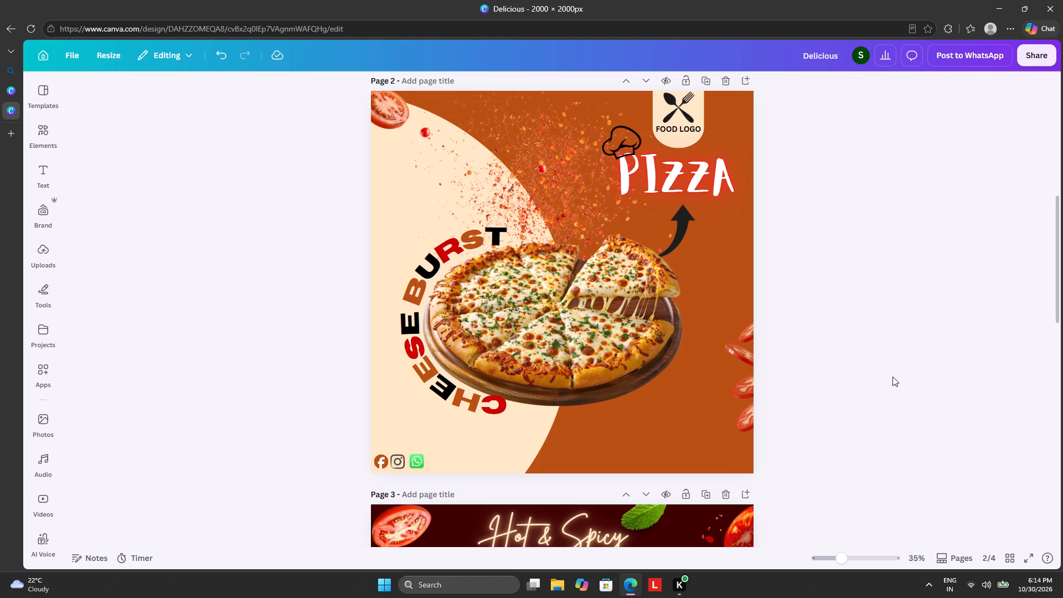
# Rotate the chef hat further counterclockwise and reposition it over the upper-left corner of the P in PIZZA.
pyautogui.click(618, 146)
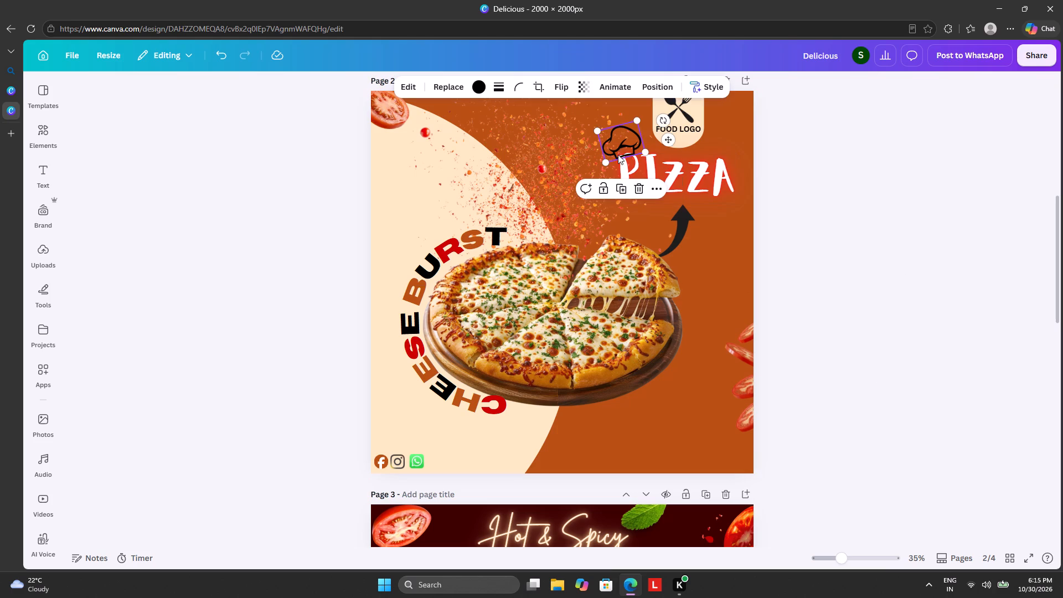
pyautogui.moveTo(663, 119); pyautogui.dragTo(663, 120)
pyautogui.moveTo(663, 120); pyautogui.dragTo(648, 109)
pyautogui.moveTo(631, 138); pyautogui.dragTo(622, 143)
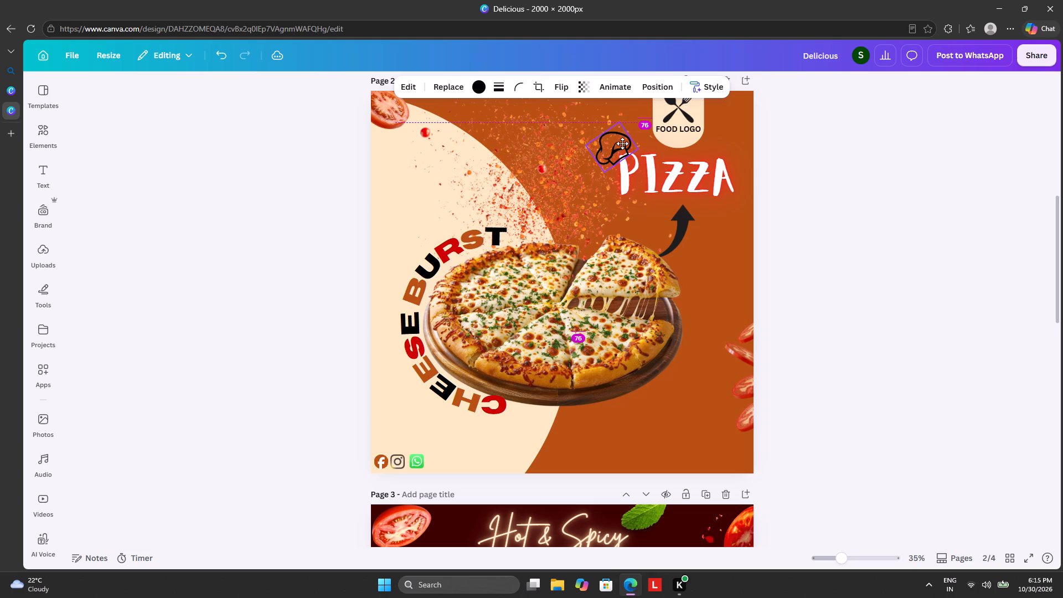
pyautogui.moveTo(622, 143); pyautogui.dragTo(625, 141)
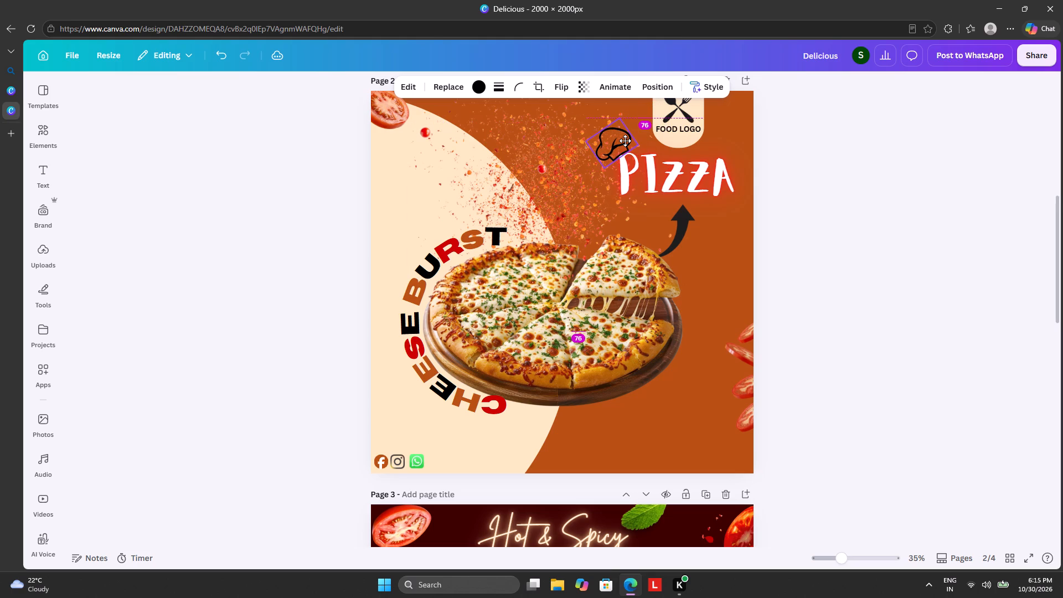
pyautogui.moveTo(625, 141); pyautogui.dragTo(626, 141)
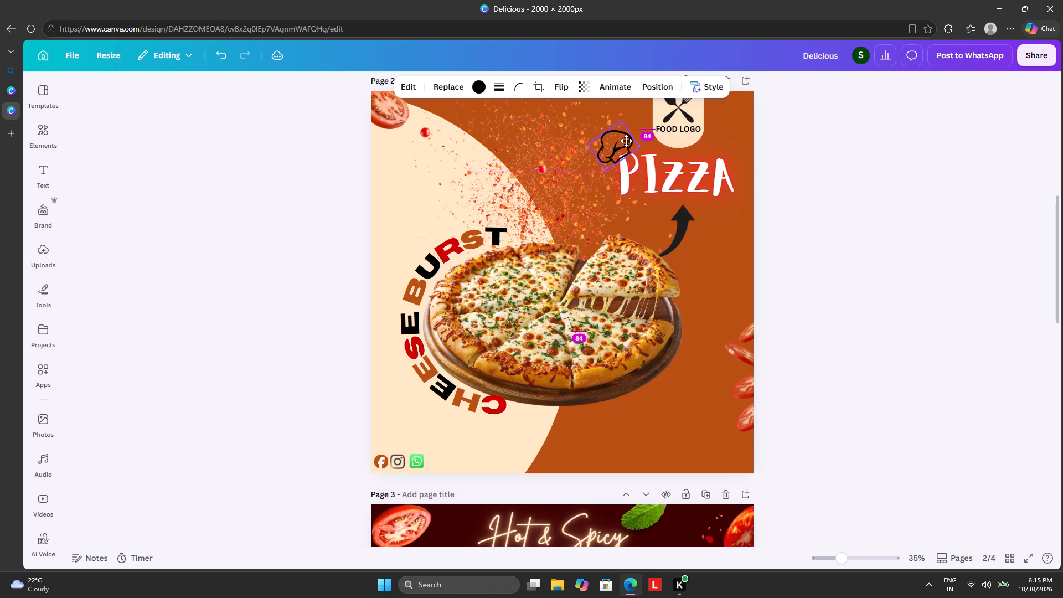
pyautogui.moveTo(626, 141); pyautogui.dragTo(626, 139)
pyautogui.click(879, 231)
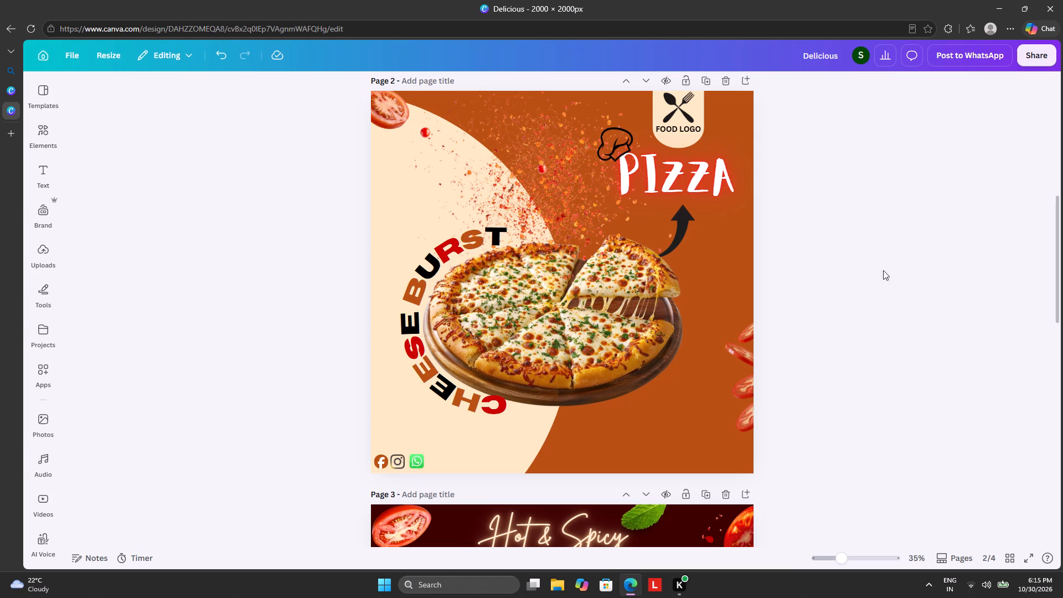
# Shift the black curved arrow below the PIZZA text slightly to the right.
pyautogui.moveTo(684, 223); pyautogui.dragTo(692, 223)
pyautogui.click(685, 229)
pyautogui.click(693, 221)
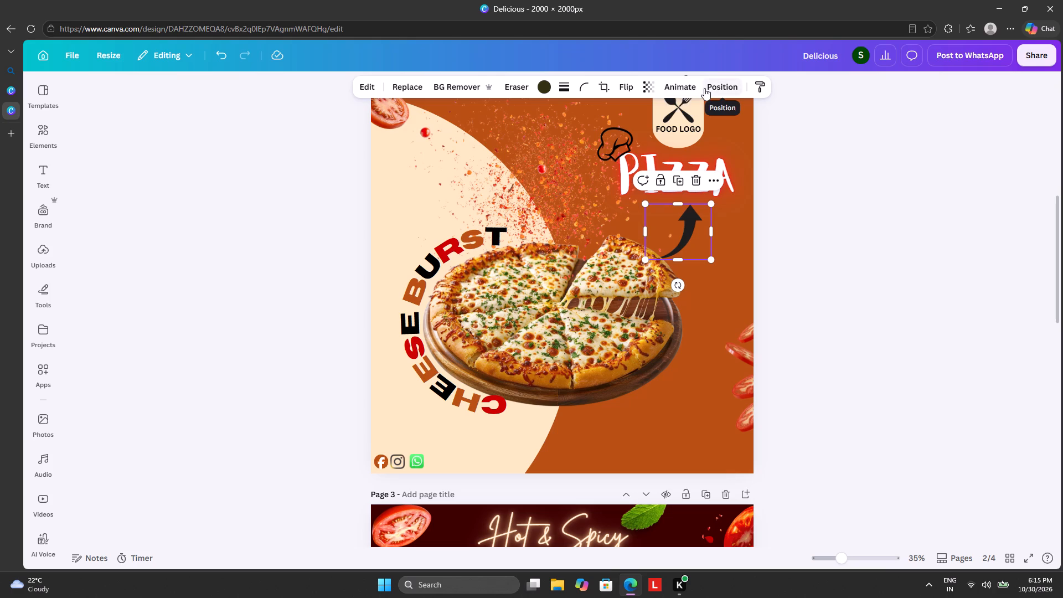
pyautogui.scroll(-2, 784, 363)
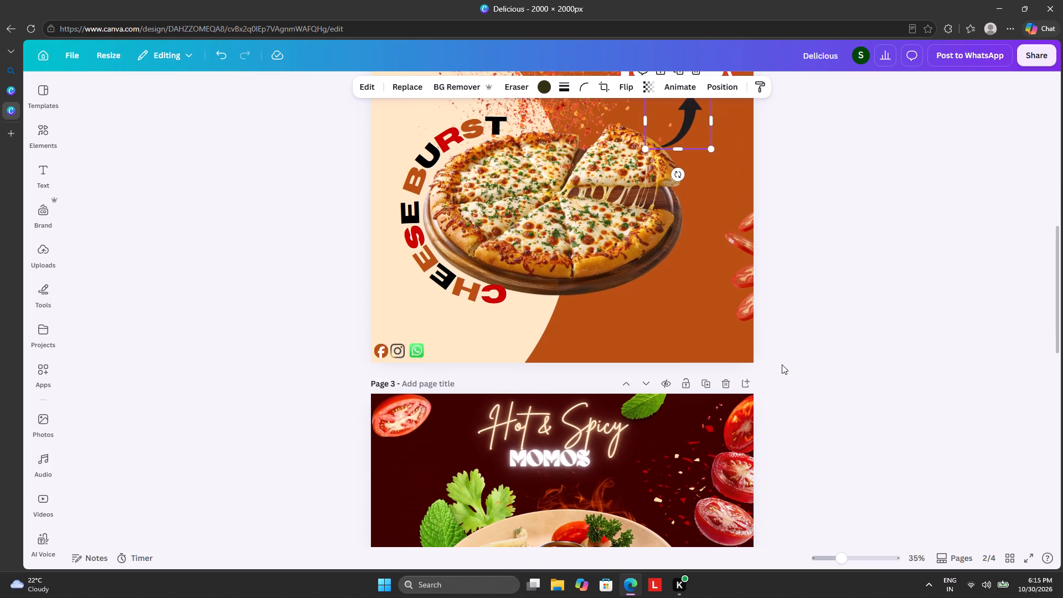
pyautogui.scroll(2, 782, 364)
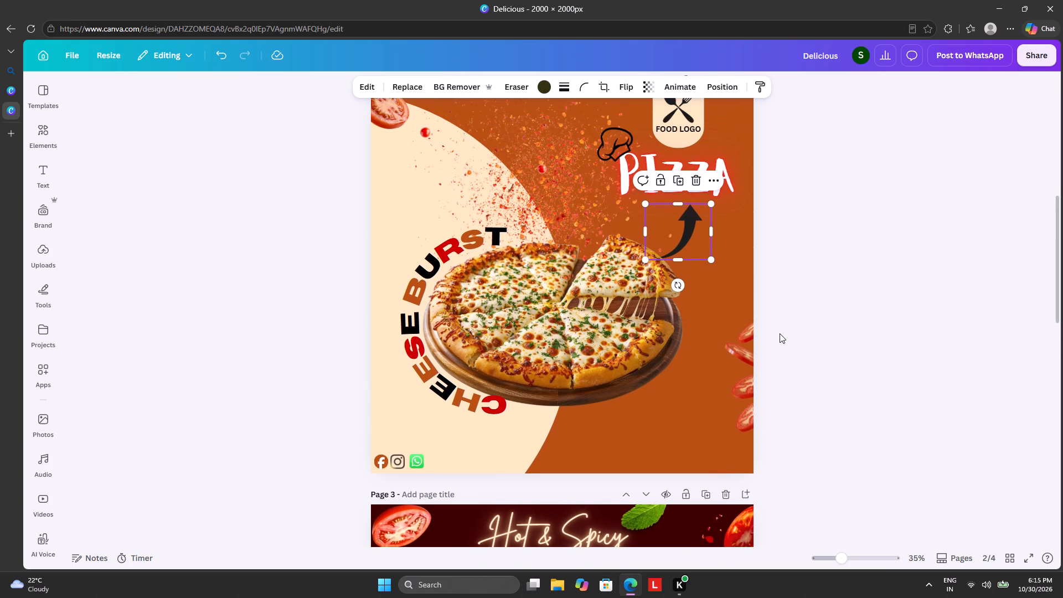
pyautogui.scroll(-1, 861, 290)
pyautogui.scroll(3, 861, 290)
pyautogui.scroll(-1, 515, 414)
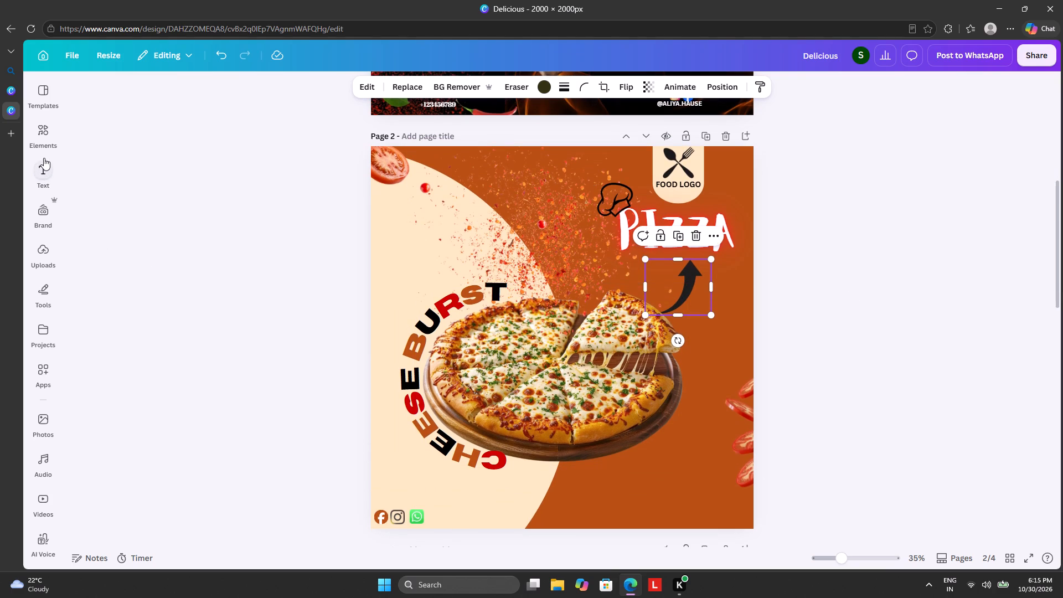
# Search the elements library for ORDER NOW using the recent search entry.
pyautogui.click(44, 130)
pyautogui.click(142, 98)
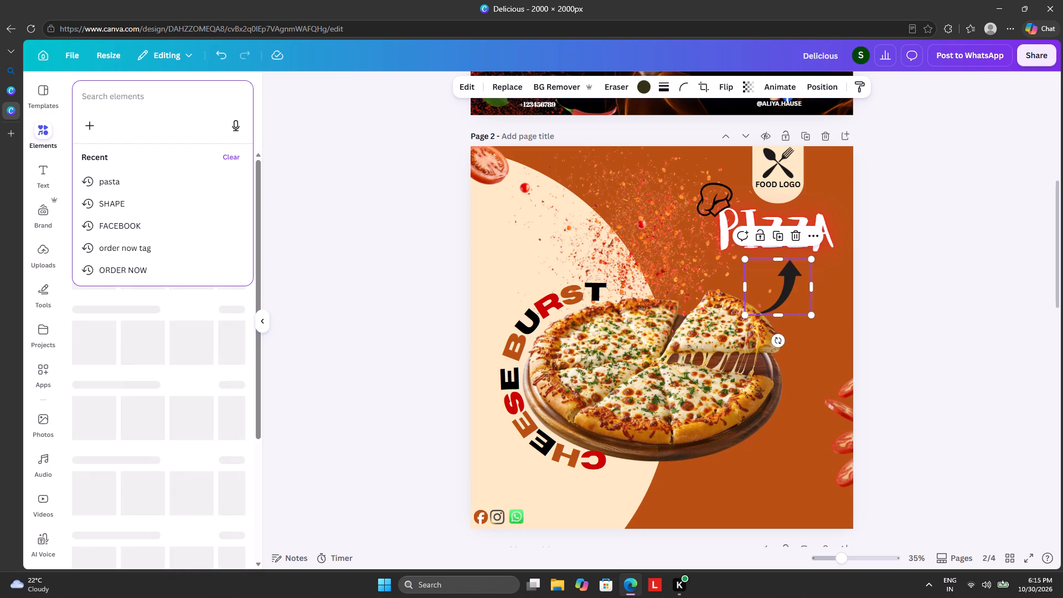
pyautogui.click(161, 269)
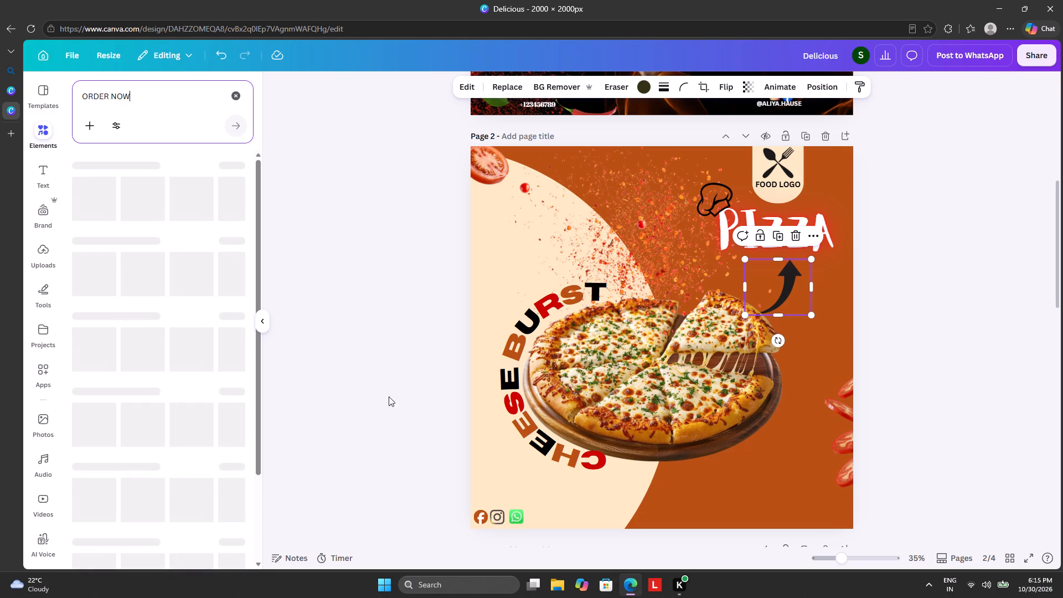
# Nudge the curved CHEESE BURST text slightly left, away from the pizza, and rotate it slightly clockwise.
pyautogui.click(538, 441)
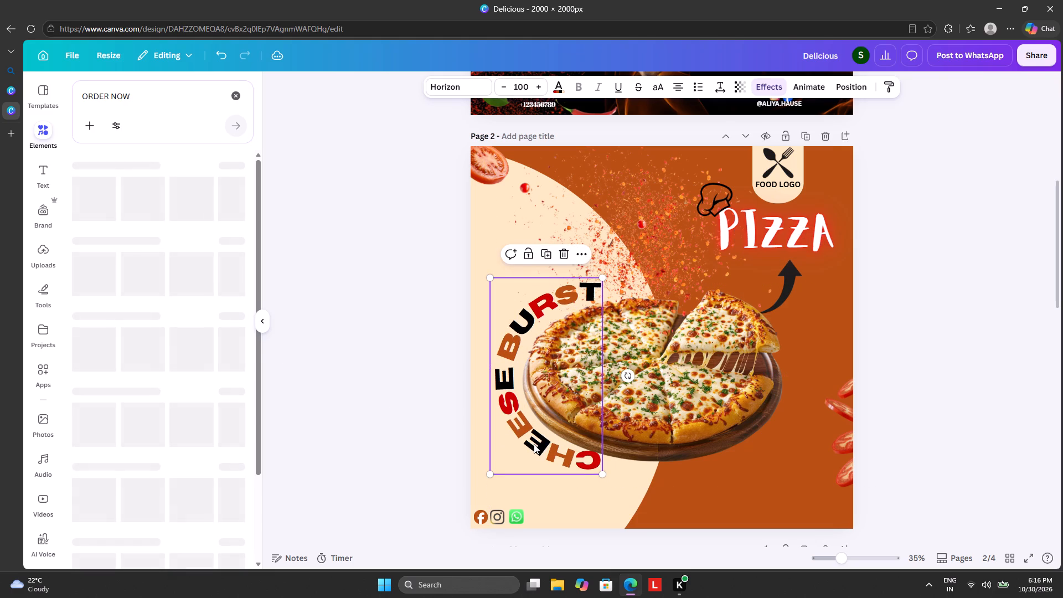
pyautogui.click(626, 375)
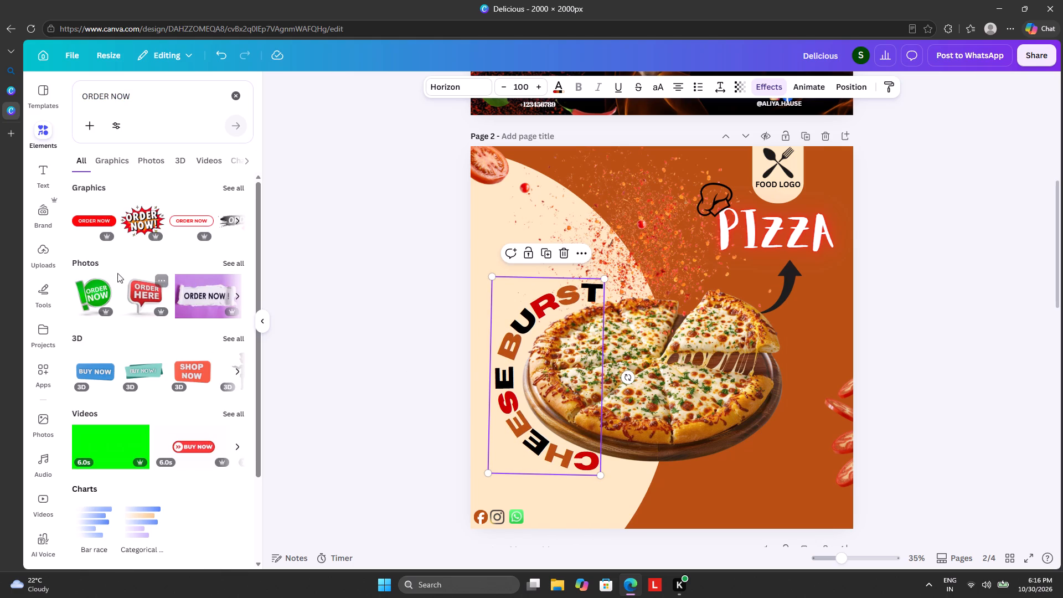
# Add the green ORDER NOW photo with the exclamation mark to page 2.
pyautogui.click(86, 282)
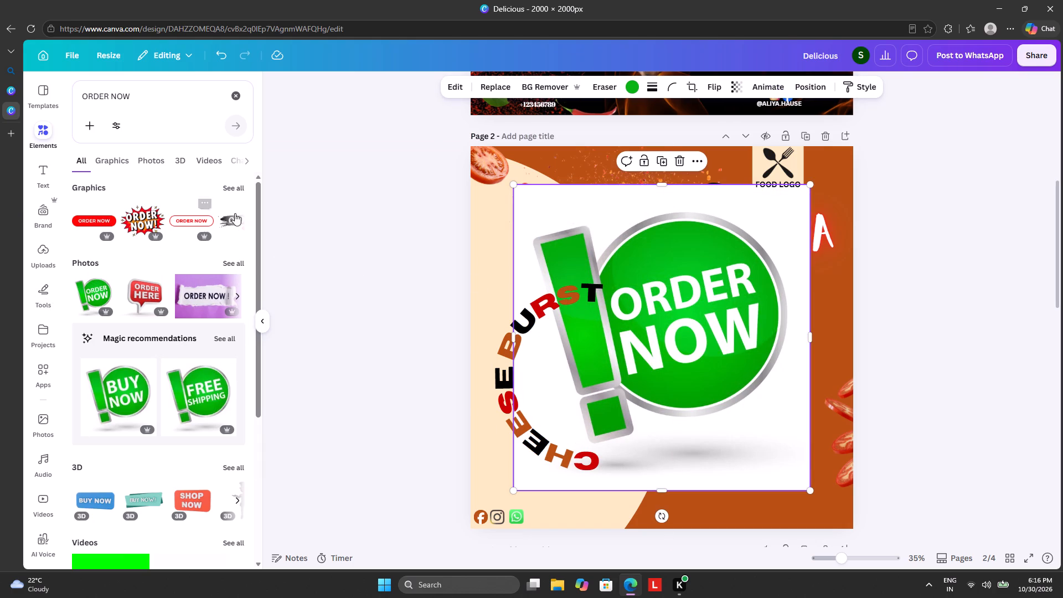
# Show all graphics results for the ORDER NOW search.
pyautogui.click(236, 193)
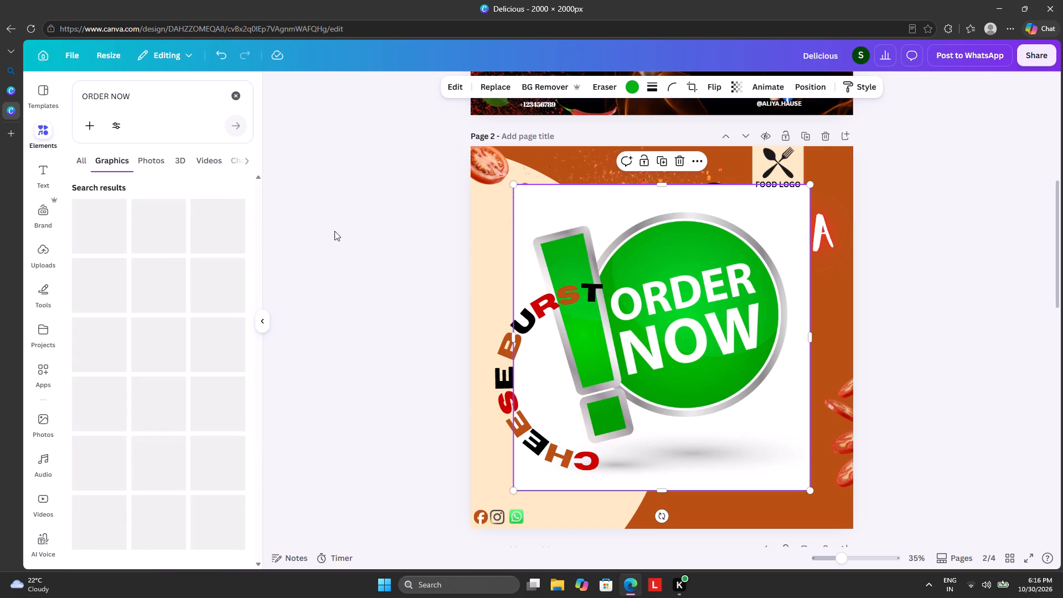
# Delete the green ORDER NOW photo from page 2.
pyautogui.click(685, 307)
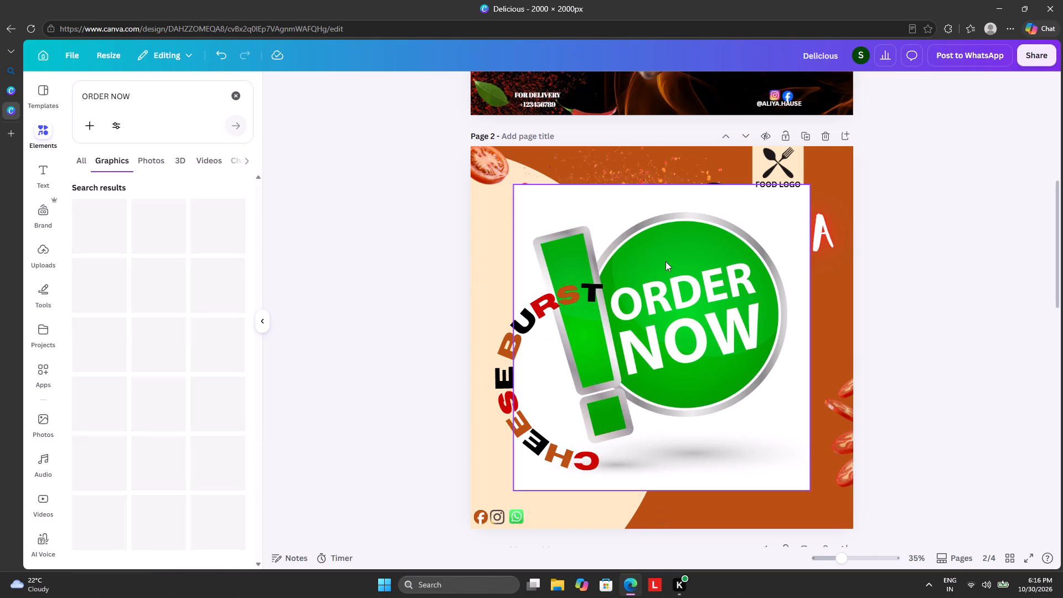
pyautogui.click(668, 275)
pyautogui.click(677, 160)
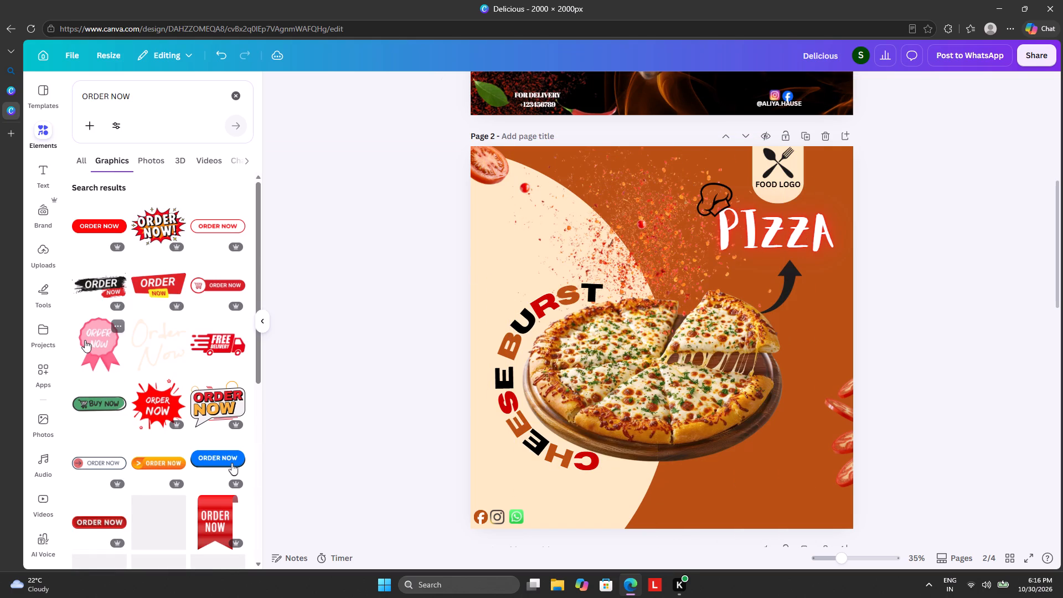
# Add the pink ORDER NOW ribbon badge, shrink it to about 251 × 332, and place it below and right of the pizza.
pyautogui.click(89, 341)
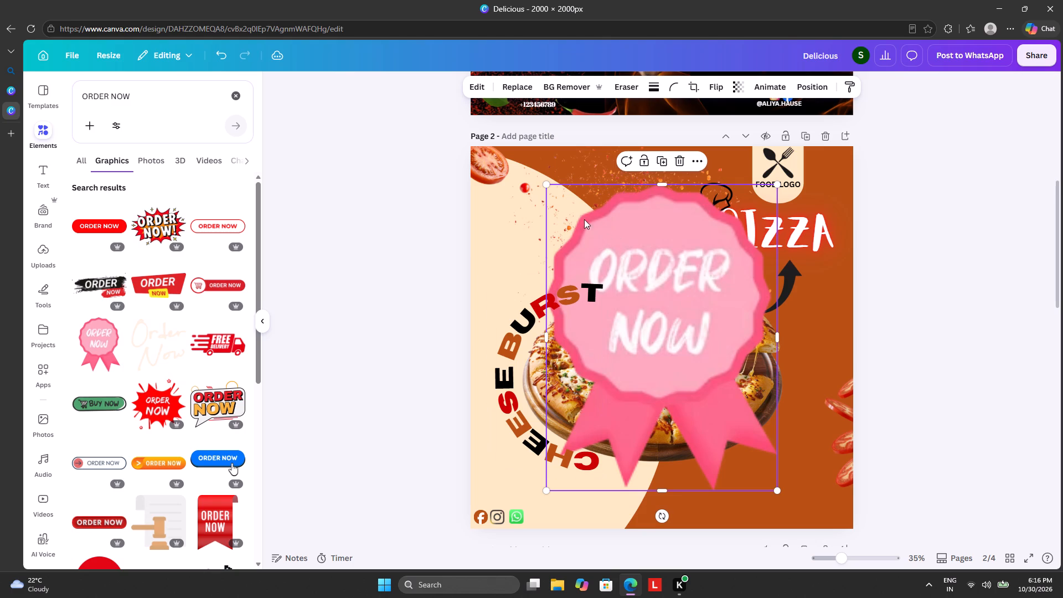
pyautogui.moveTo(545, 188); pyautogui.dragTo(663, 479)
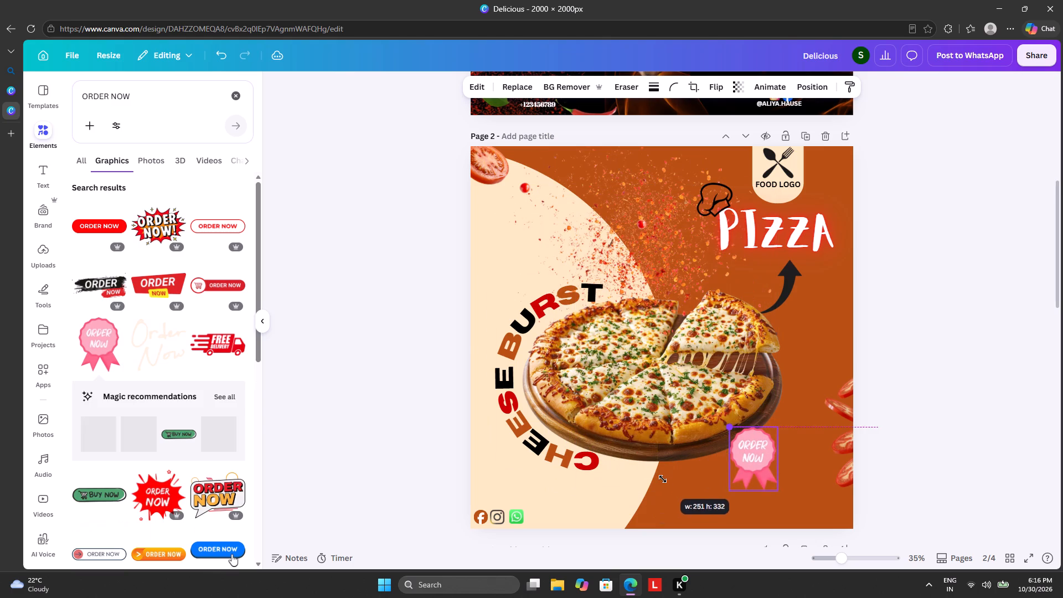
pyautogui.moveTo(663, 479); pyautogui.dragTo(663, 478)
pyautogui.moveTo(756, 456); pyautogui.dragTo(807, 456)
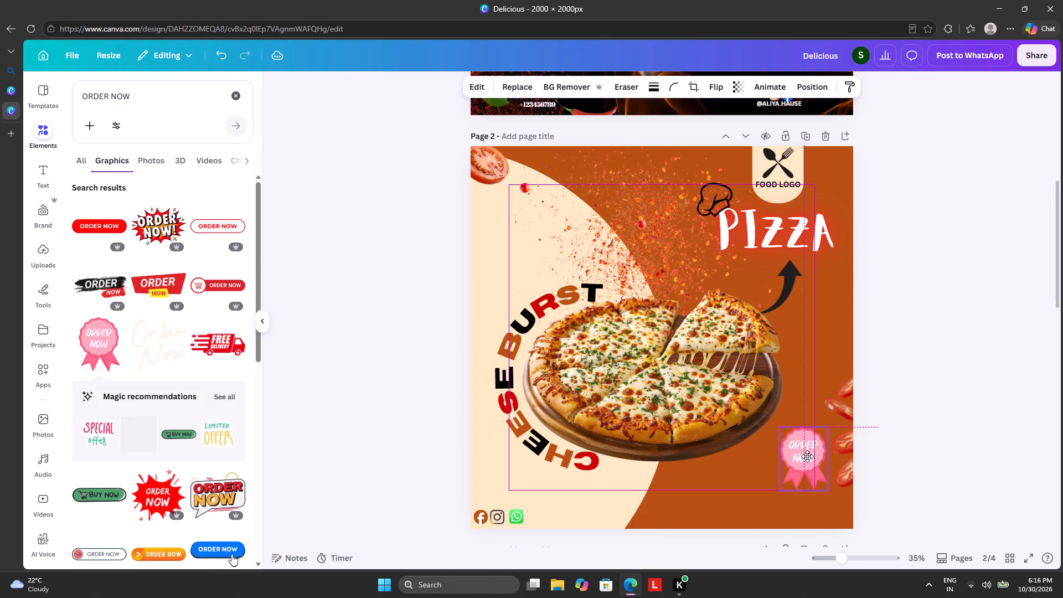
pyautogui.moveTo(807, 456); pyautogui.dragTo(799, 465)
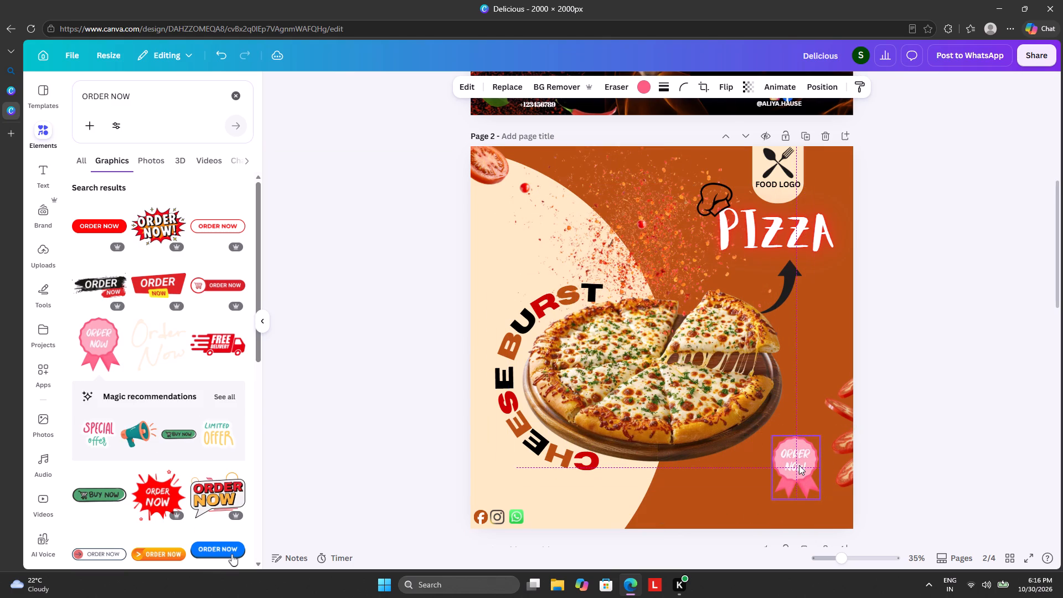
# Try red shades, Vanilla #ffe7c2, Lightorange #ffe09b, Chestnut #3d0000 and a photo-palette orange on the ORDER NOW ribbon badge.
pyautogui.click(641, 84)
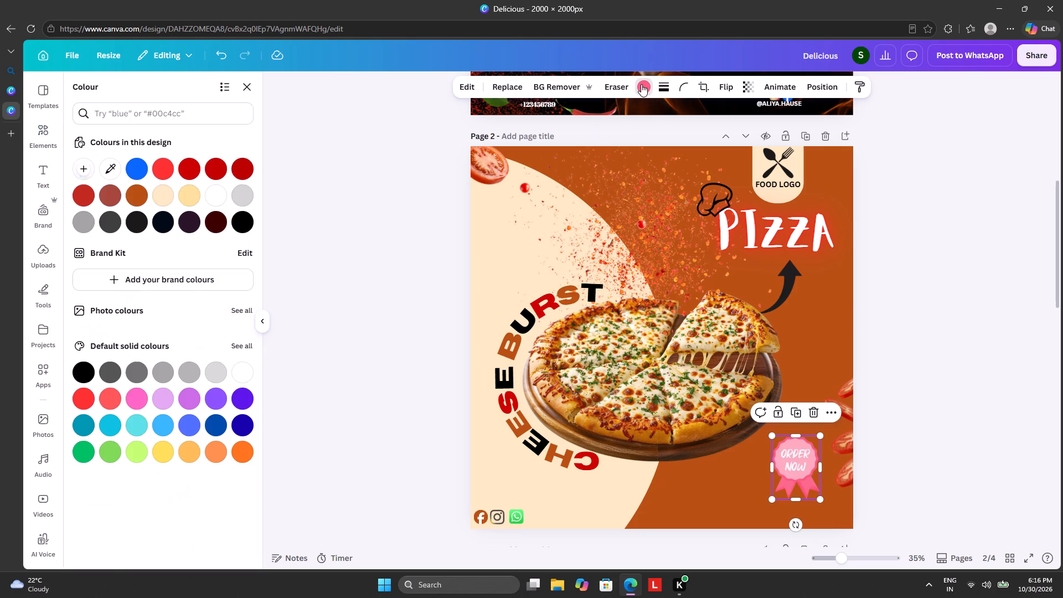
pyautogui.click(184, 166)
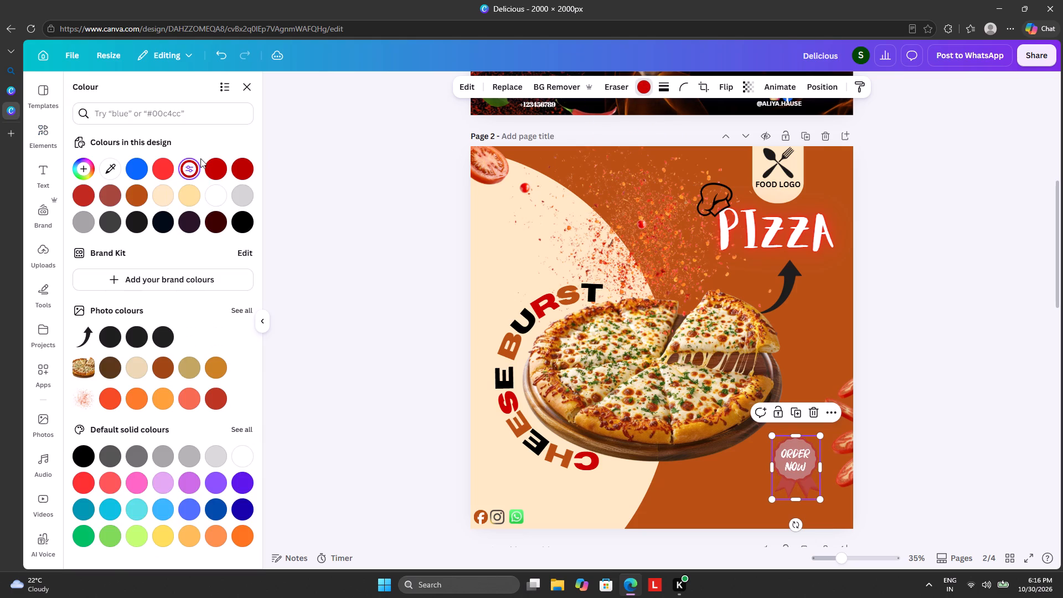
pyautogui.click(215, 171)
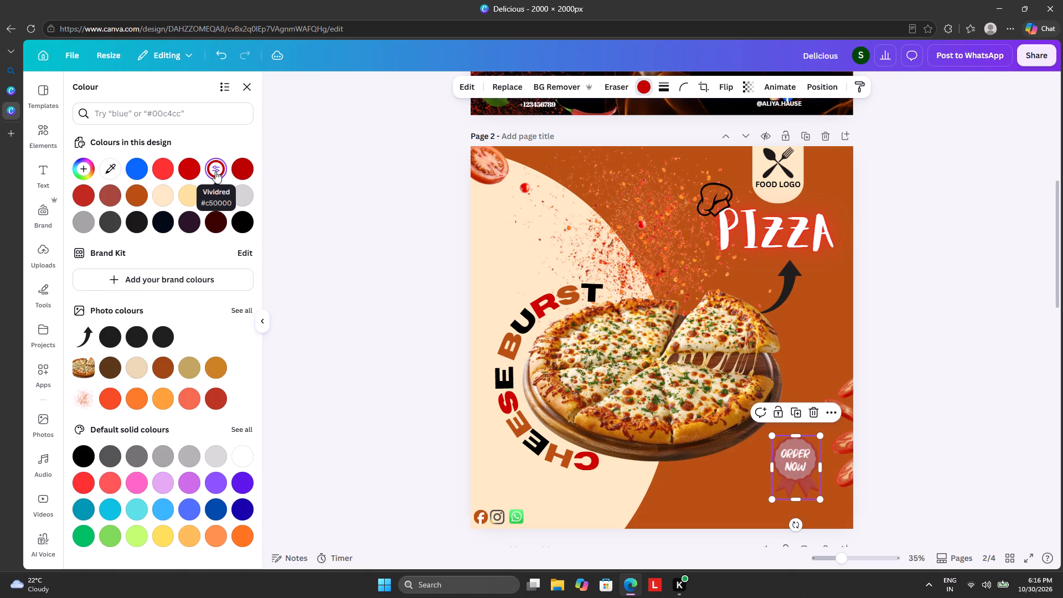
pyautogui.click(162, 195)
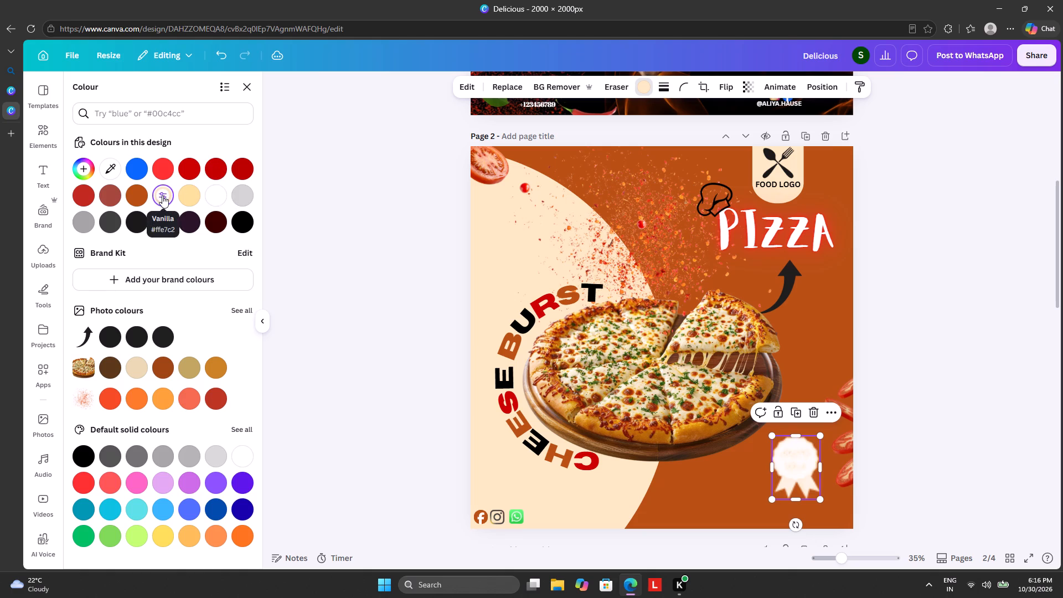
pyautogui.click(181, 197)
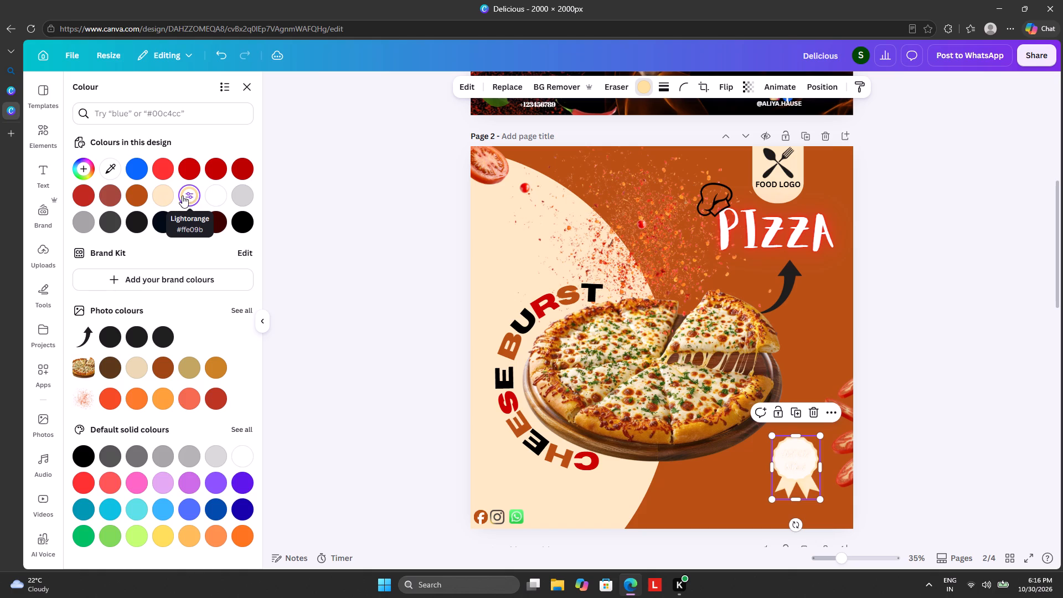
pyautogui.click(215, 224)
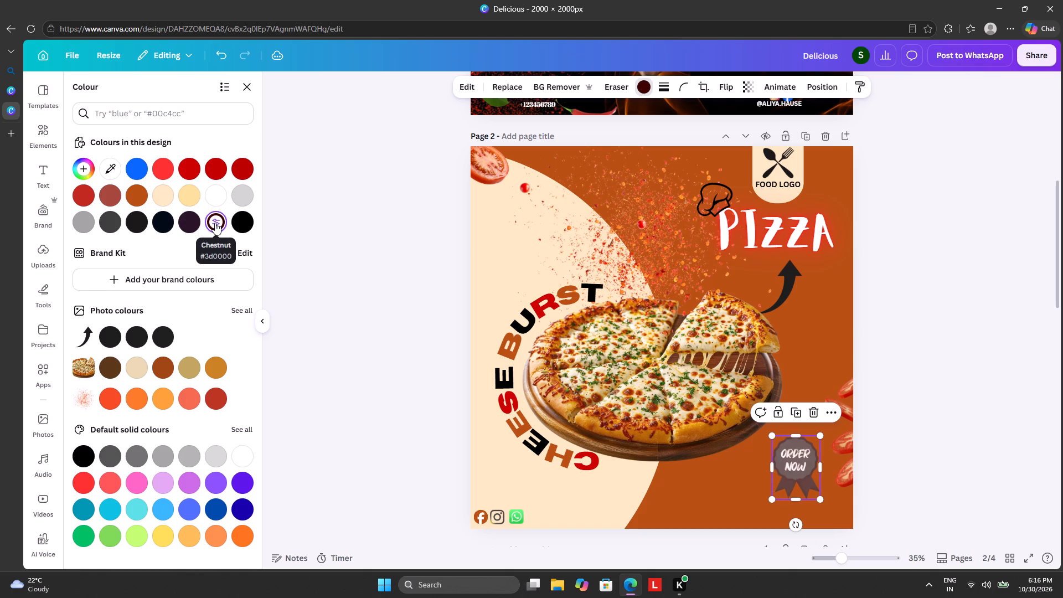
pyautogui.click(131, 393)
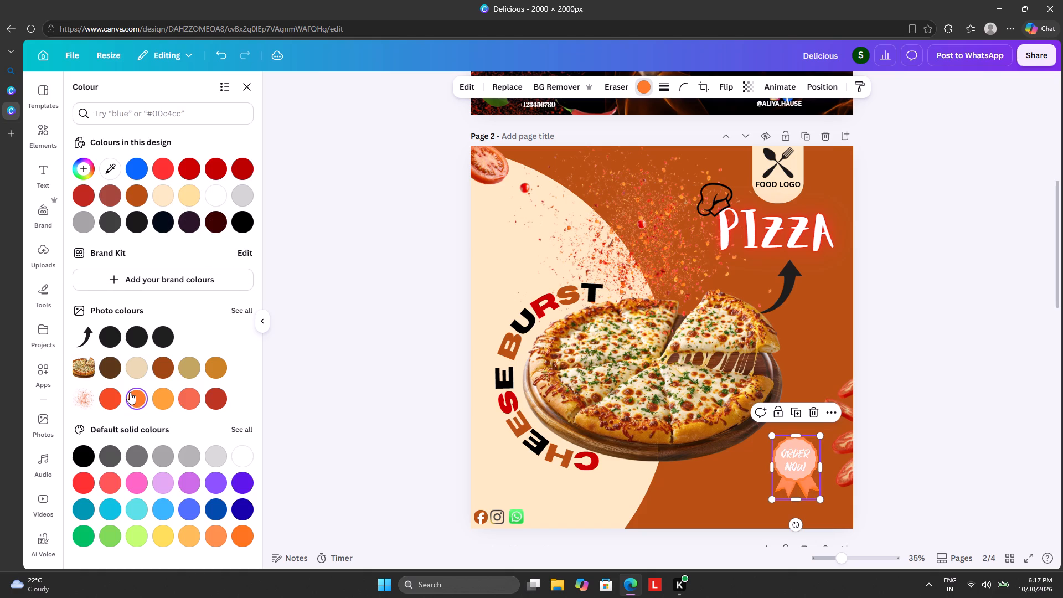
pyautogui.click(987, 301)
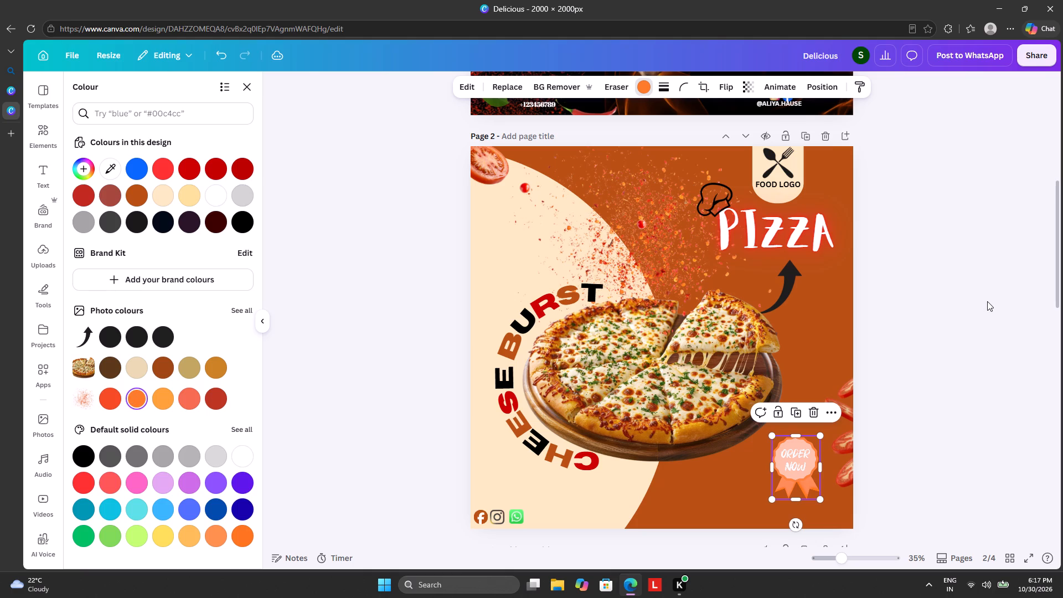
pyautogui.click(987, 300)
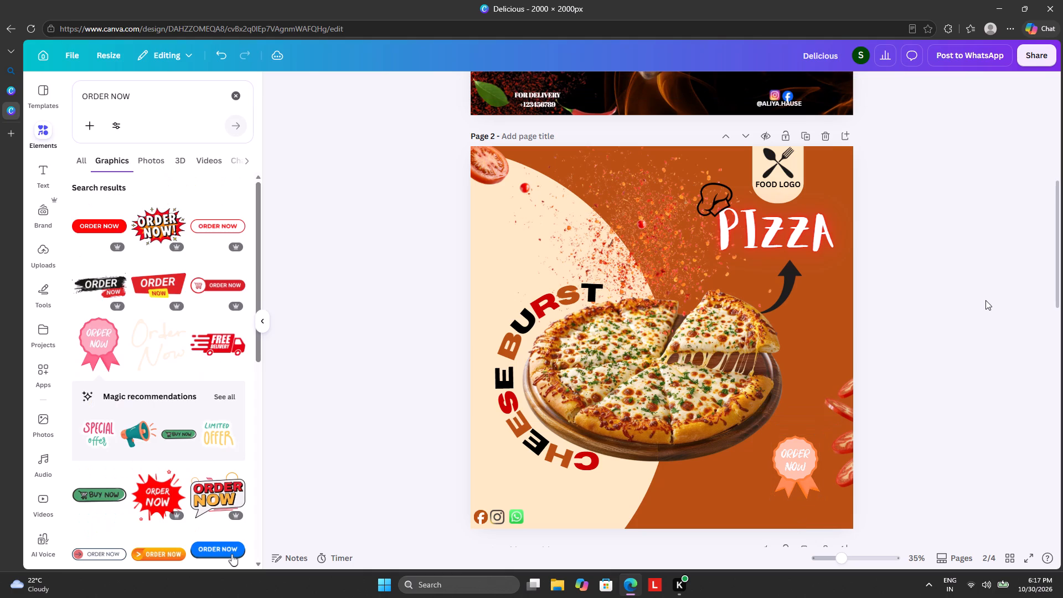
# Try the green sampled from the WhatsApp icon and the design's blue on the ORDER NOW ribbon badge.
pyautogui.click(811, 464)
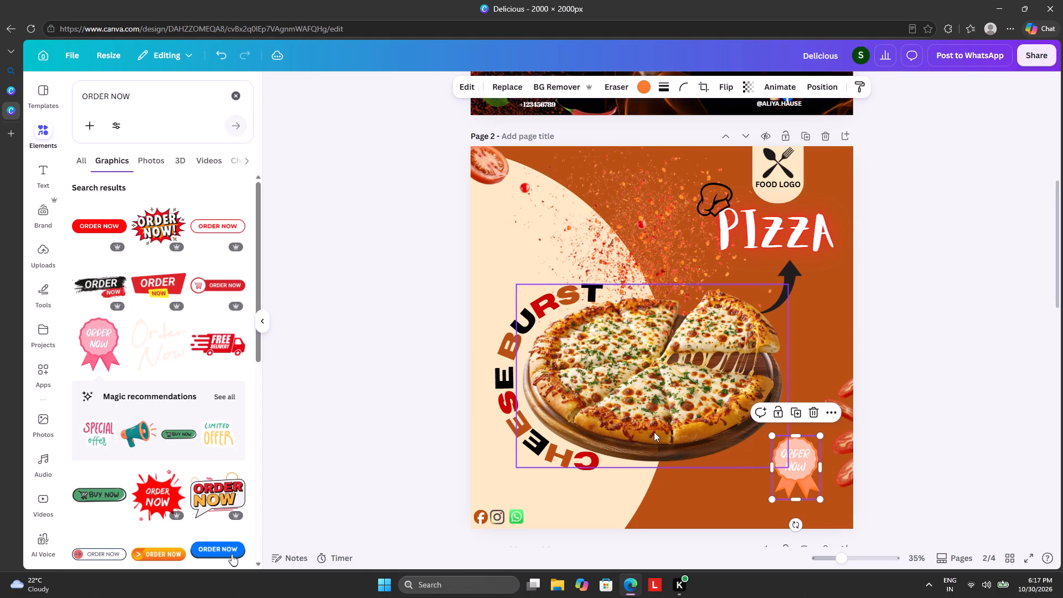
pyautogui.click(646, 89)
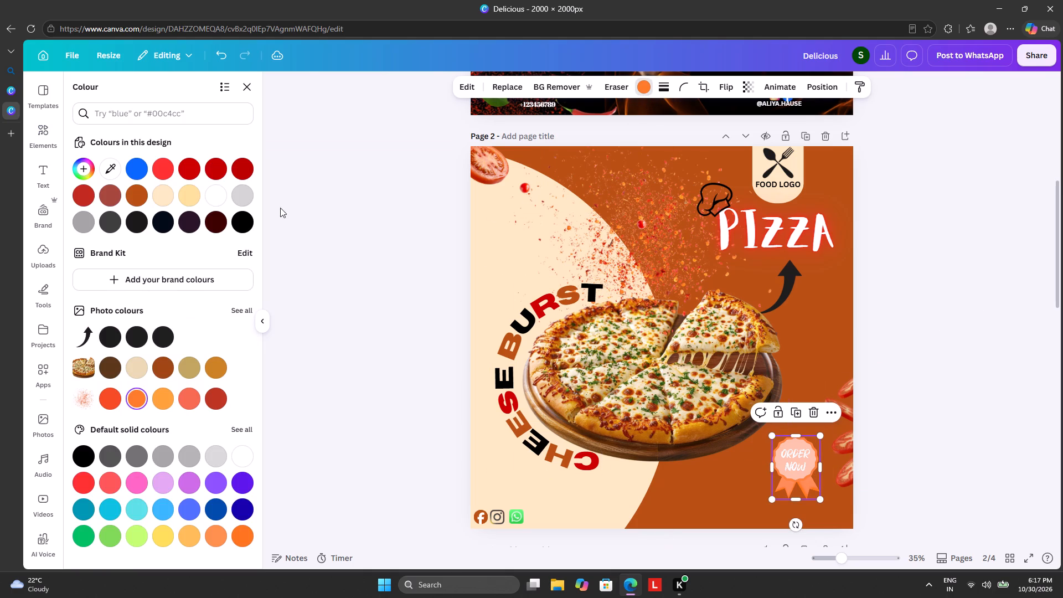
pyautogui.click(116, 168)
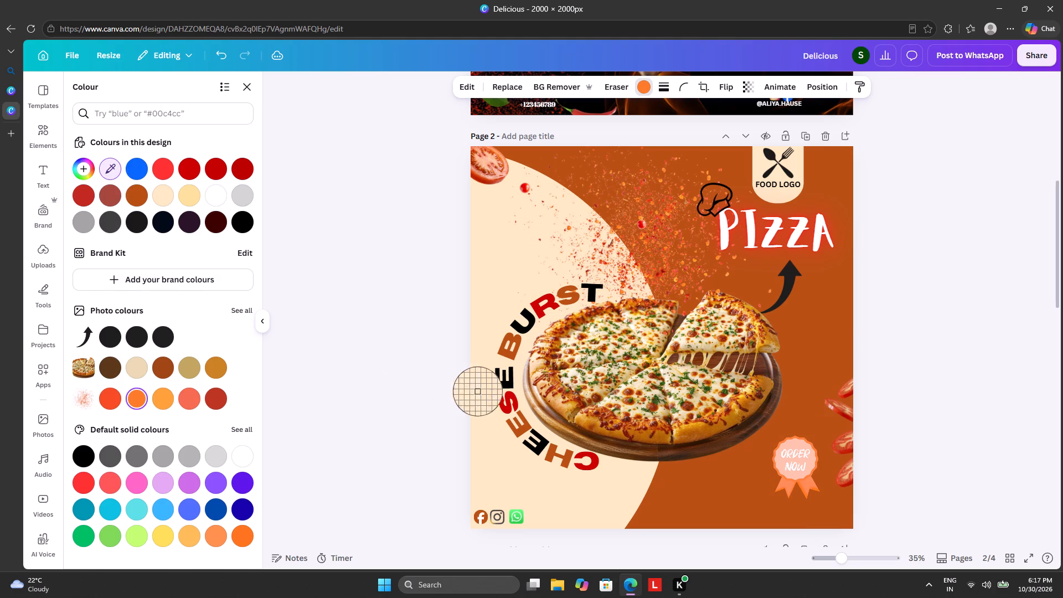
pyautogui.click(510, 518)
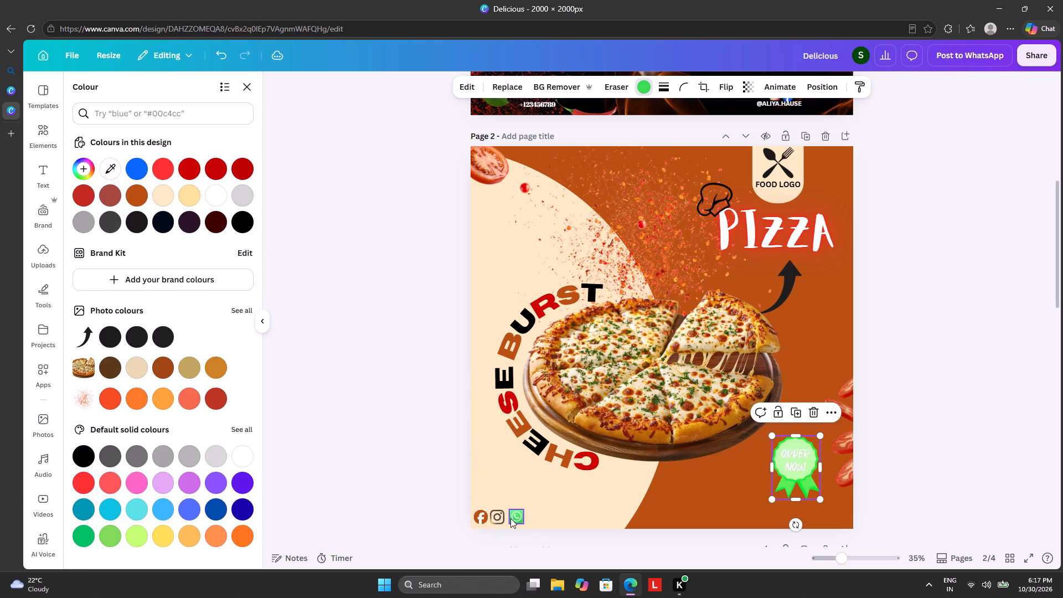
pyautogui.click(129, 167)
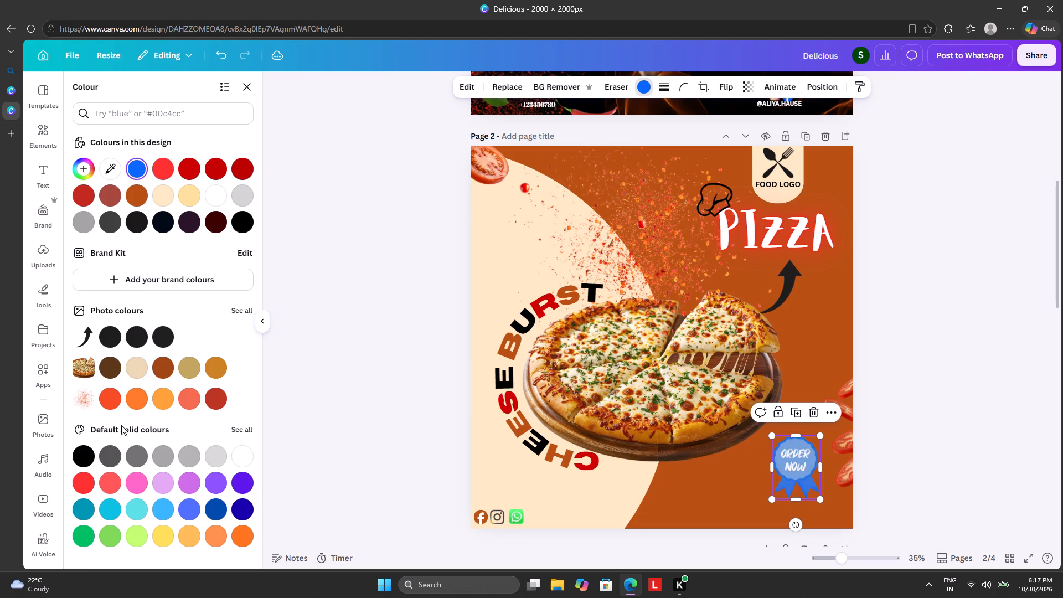
# Recolour the ORDER NOW ribbon badge white (#ffffff).
pyautogui.scroll(-2, 145, 383)
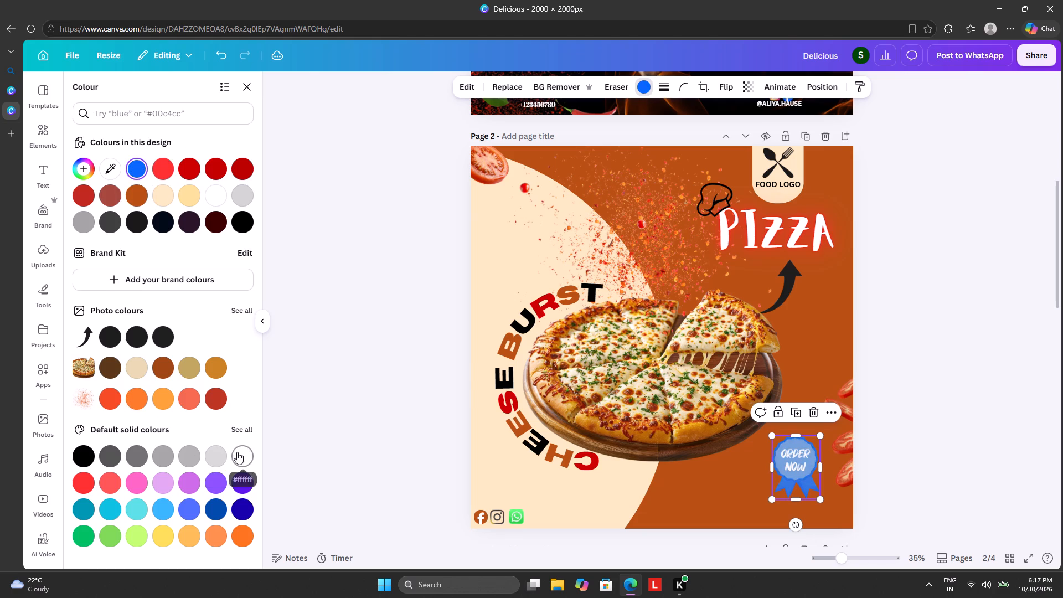
pyautogui.click(237, 452)
pyautogui.click(241, 456)
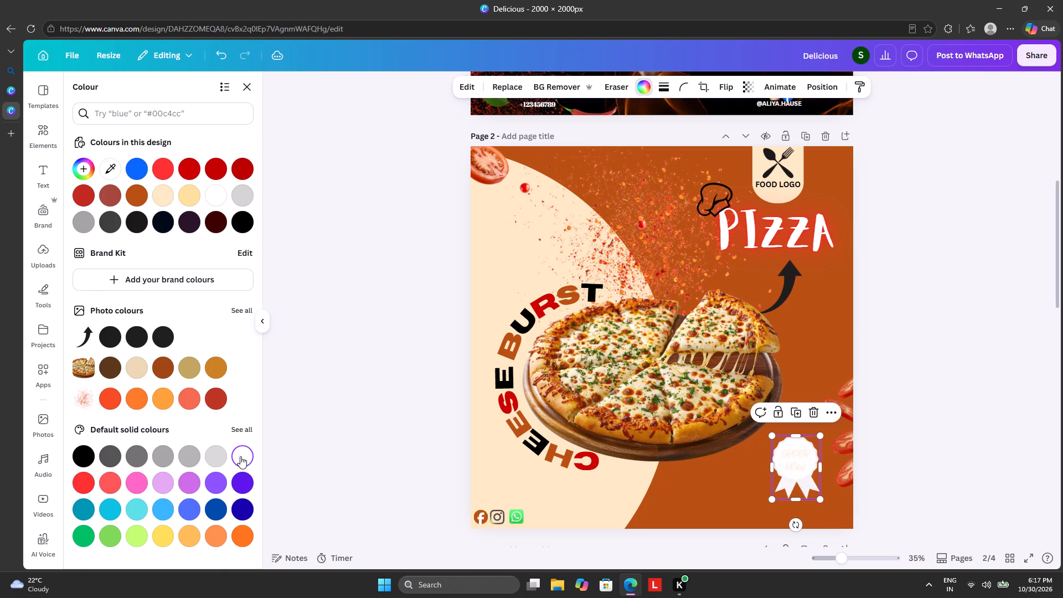
# Look through the custom colour picker and the full set of default solid colours for the ribbon badge.
pyautogui.scroll(-1, 168, 427)
pyautogui.scroll(4, 168, 367)
pyautogui.click(78, 164)
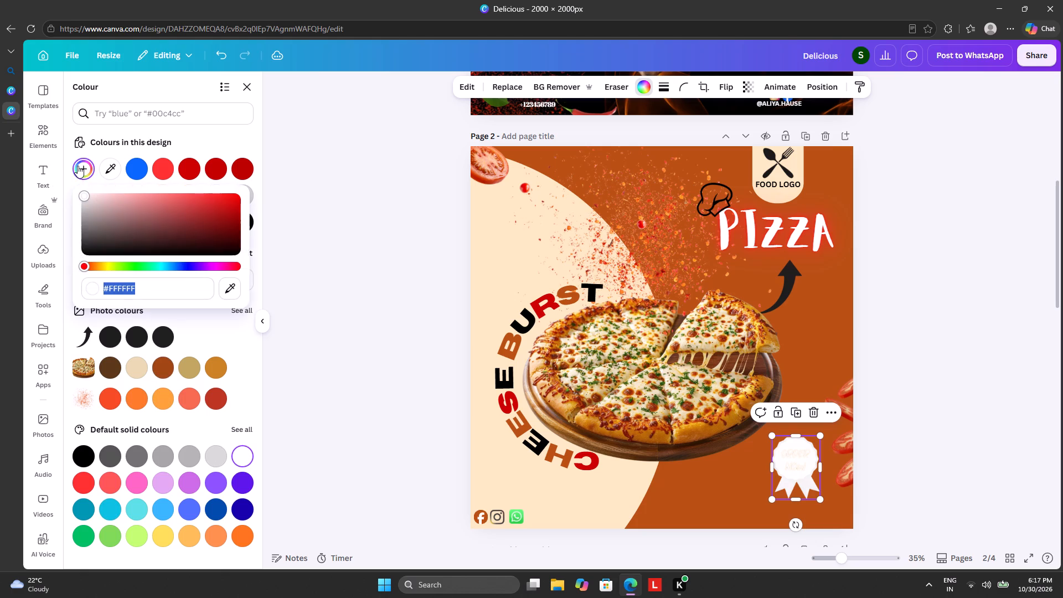
pyautogui.scroll(-3, 156, 488)
pyautogui.click(245, 427)
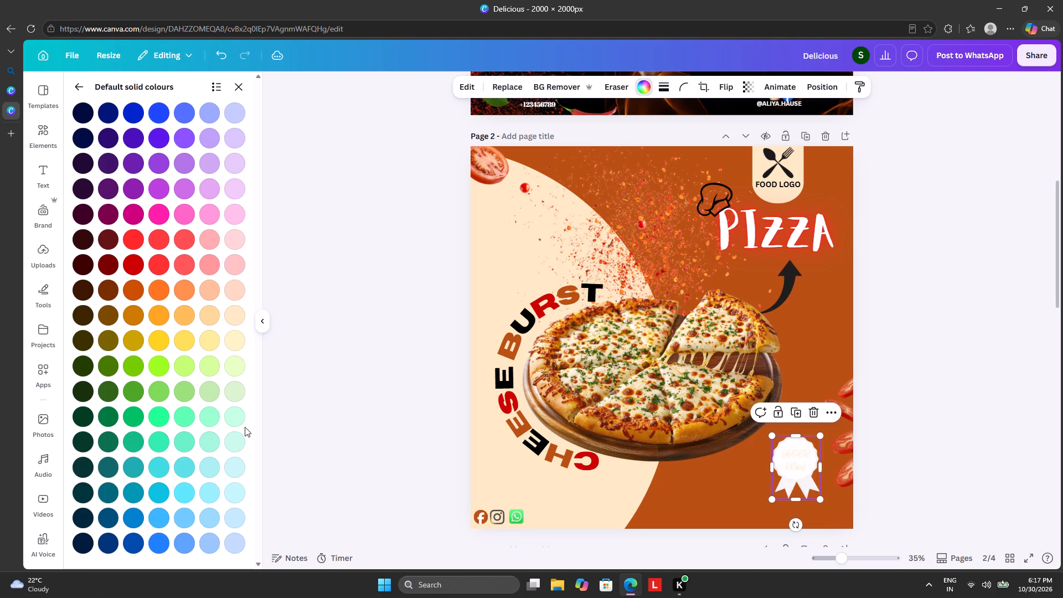
pyautogui.scroll(-3, 208, 419)
pyautogui.scroll(4, 203, 390)
pyautogui.click(238, 81)
# Browse the ORDER NOW graphics and add the pale handwritten-style Order Now lettering to page 2.
pyautogui.scroll(-1, 145, 451)
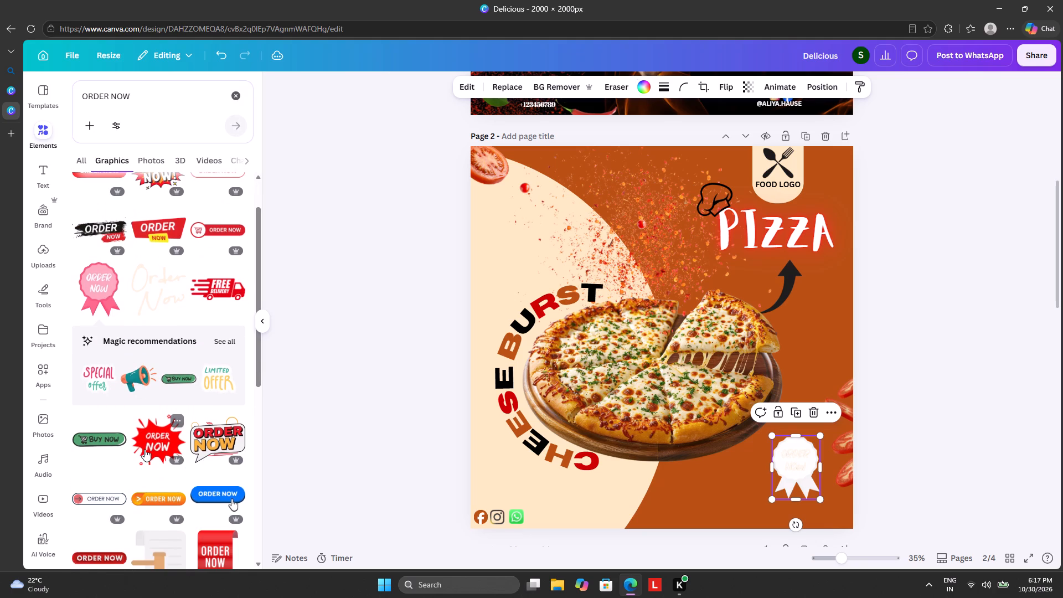
pyautogui.scroll(-1, 145, 449)
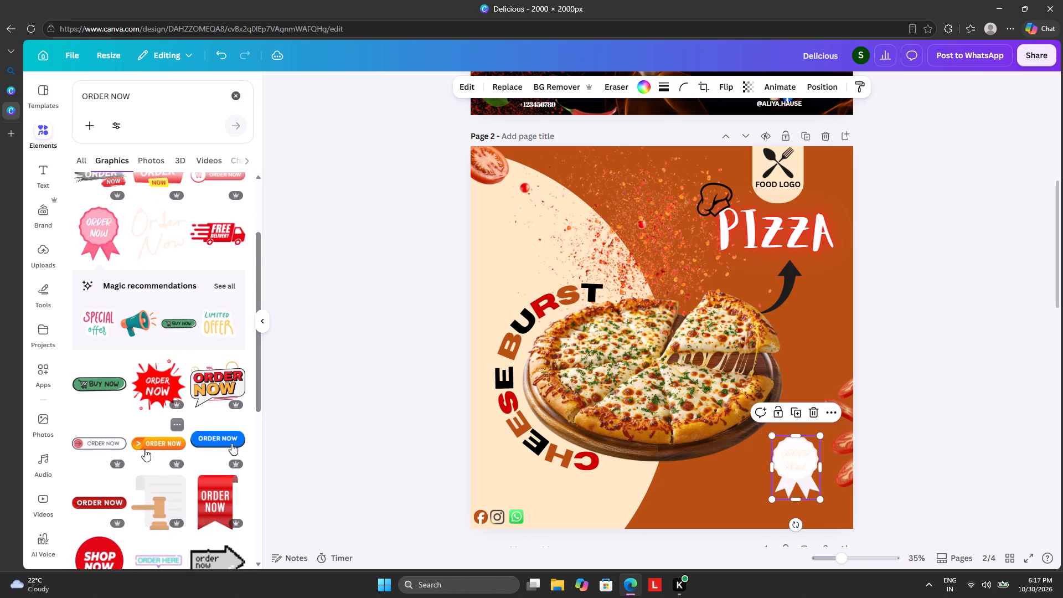
pyautogui.scroll(-3, 145, 449)
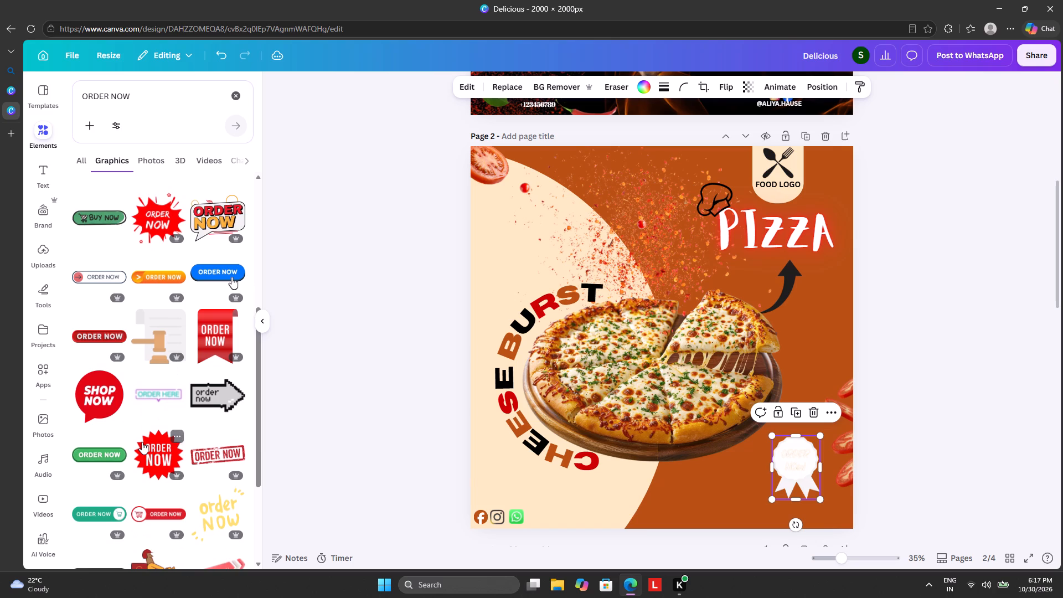
pyautogui.scroll(-1, 142, 441)
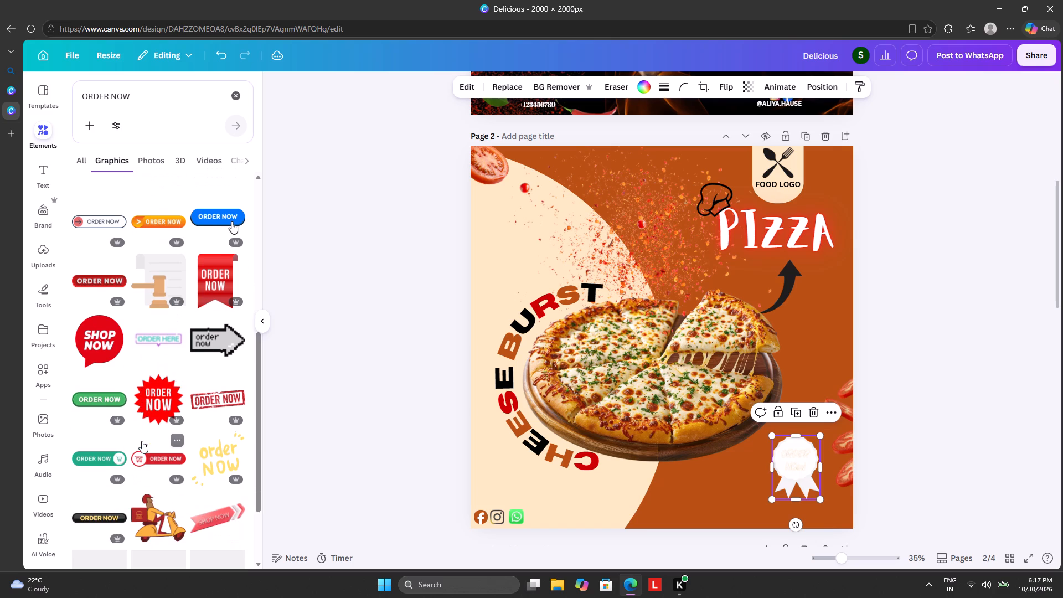
pyautogui.scroll(6, 141, 437)
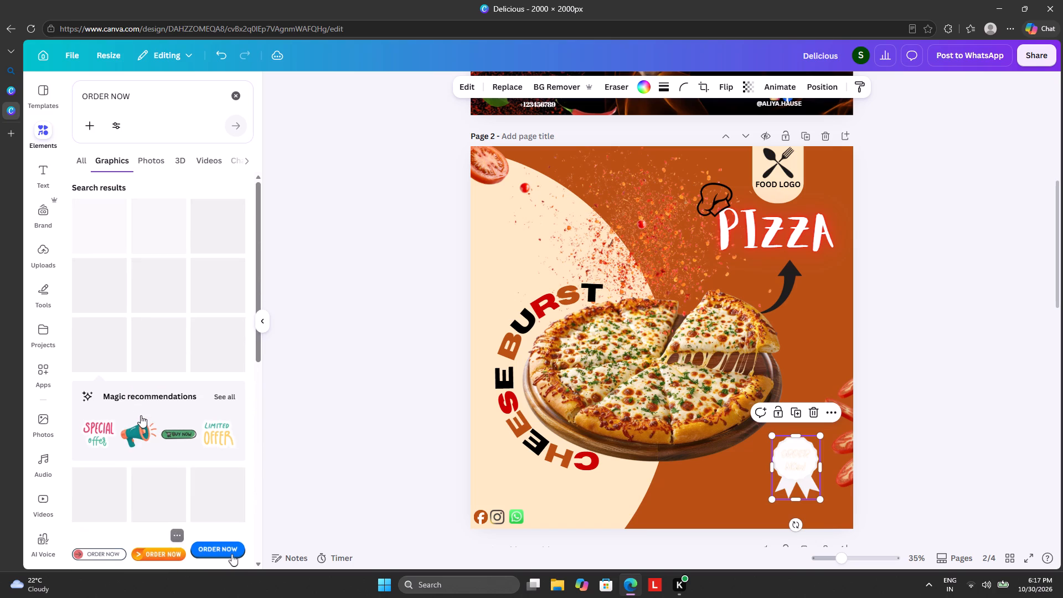
pyautogui.scroll(1, 141, 415)
pyautogui.click(151, 350)
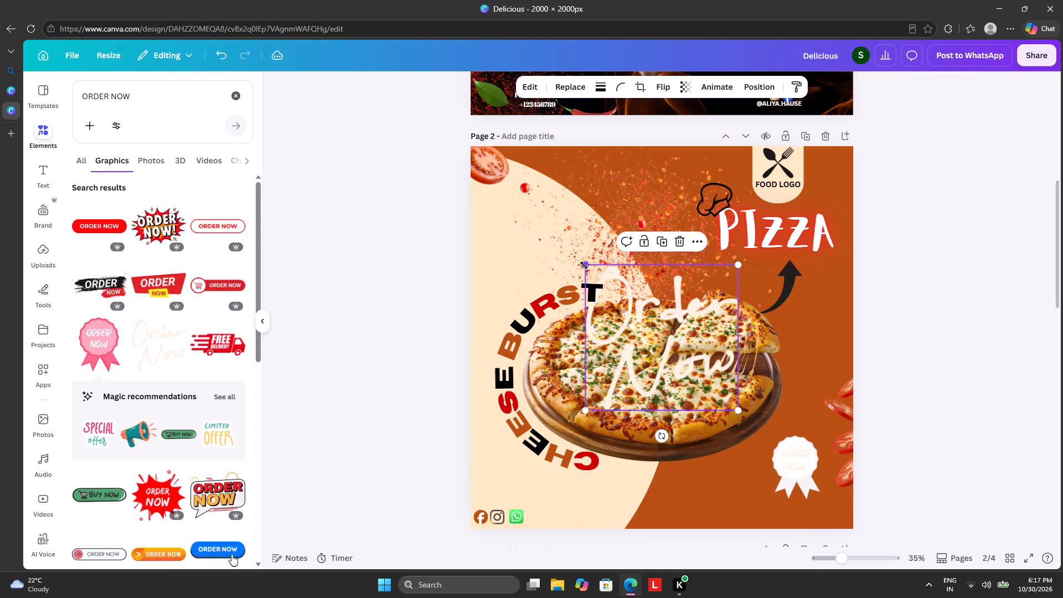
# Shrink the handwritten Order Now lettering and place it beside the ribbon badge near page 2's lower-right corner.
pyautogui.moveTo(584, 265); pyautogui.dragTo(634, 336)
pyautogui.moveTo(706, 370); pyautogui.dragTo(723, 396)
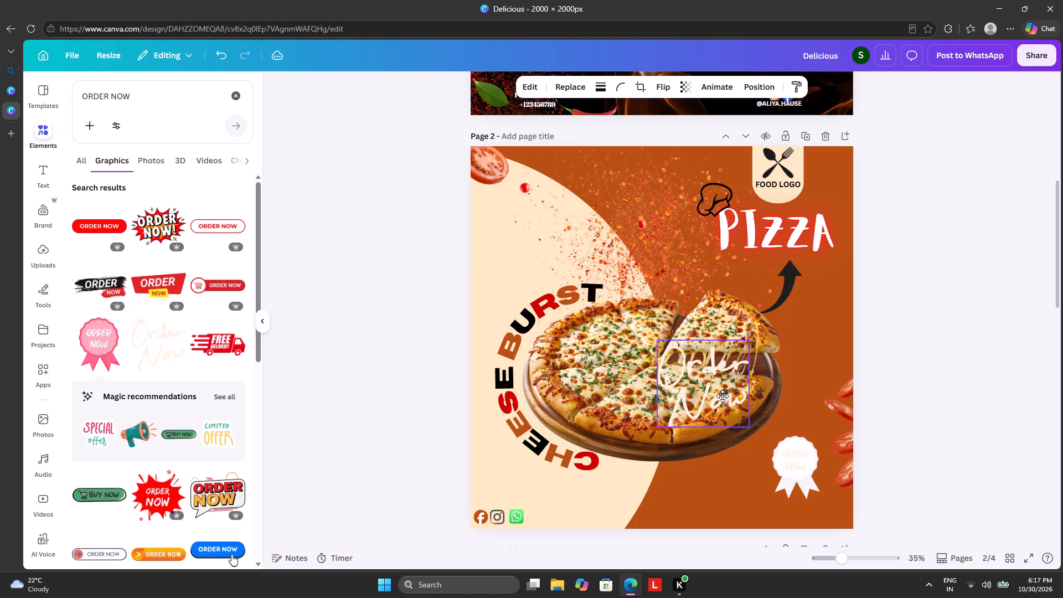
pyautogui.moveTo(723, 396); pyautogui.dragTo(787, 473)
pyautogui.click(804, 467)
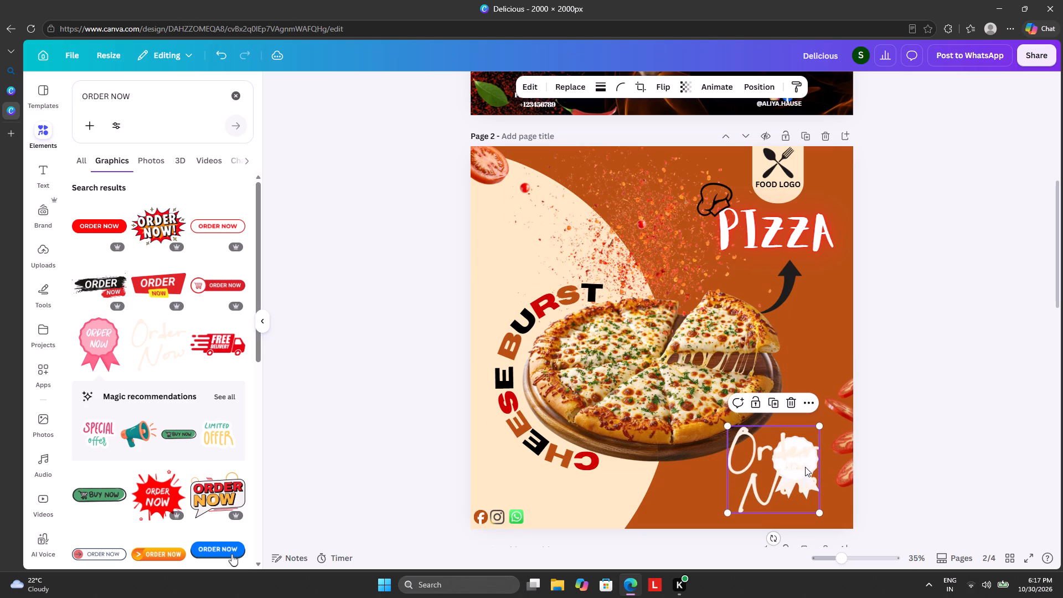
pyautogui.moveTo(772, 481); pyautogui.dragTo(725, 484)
# Delete the white ORDER NOW ribbon badge from page 2.
pyautogui.click(793, 467)
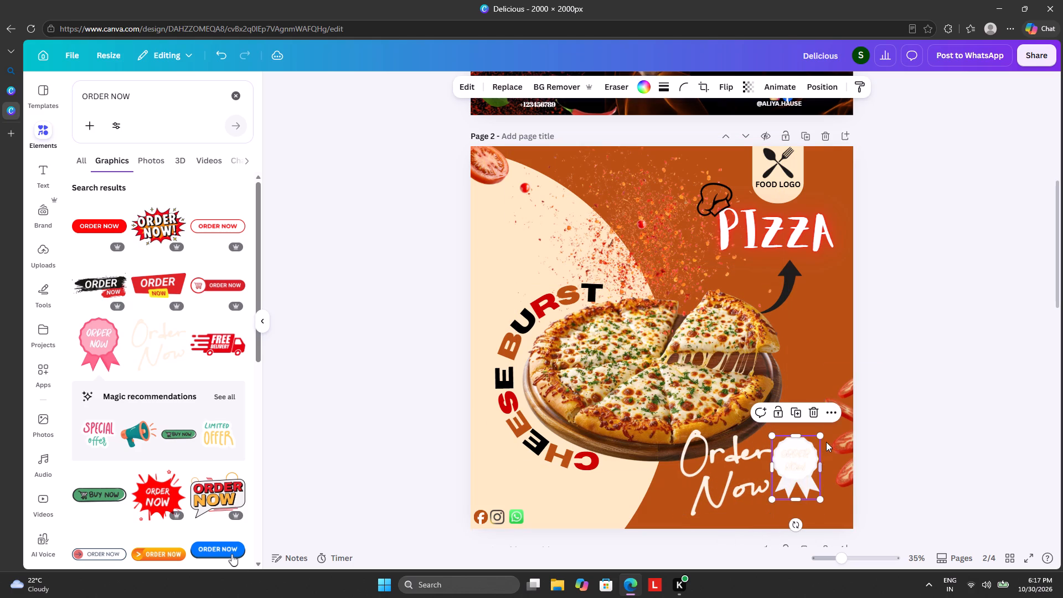
pyautogui.click(814, 410)
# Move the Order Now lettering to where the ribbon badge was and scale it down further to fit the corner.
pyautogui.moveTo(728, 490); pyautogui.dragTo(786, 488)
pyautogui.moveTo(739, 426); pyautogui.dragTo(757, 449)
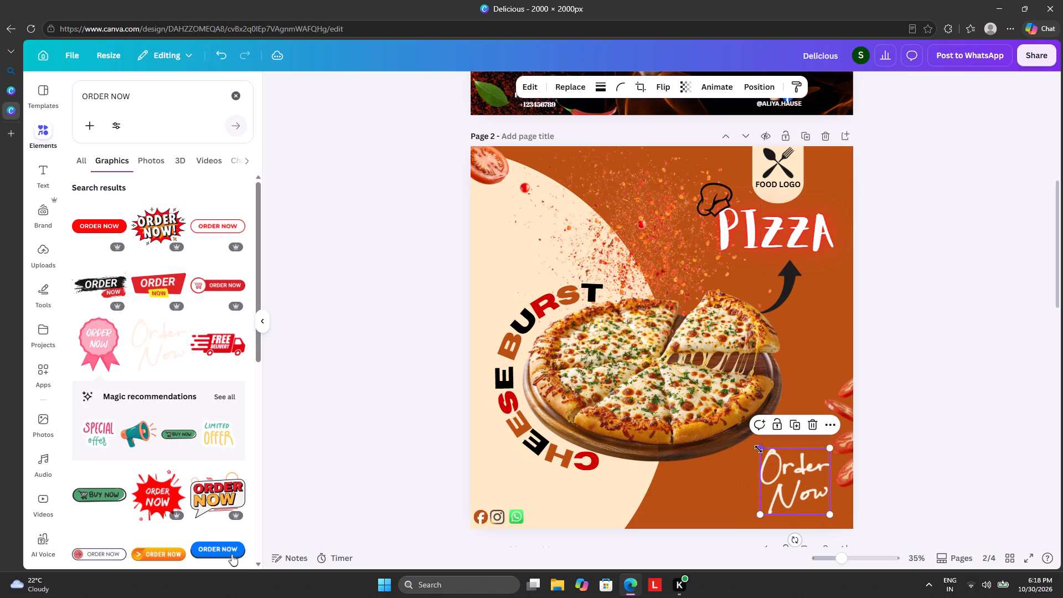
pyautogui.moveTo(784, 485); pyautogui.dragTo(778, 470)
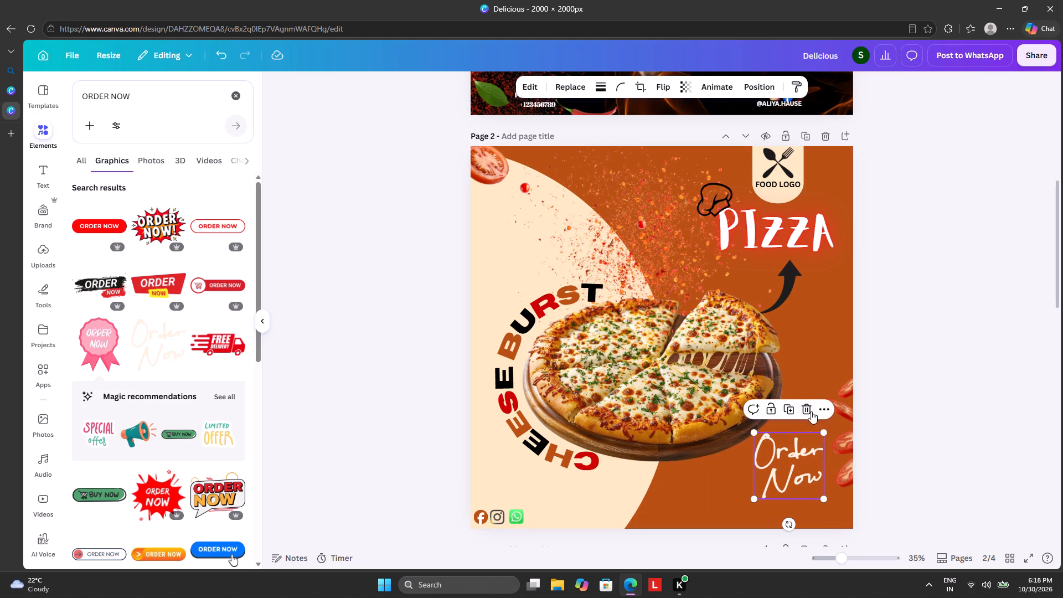
# Delete the handwritten Order Now lettering from page 2.
pyautogui.click(807, 412)
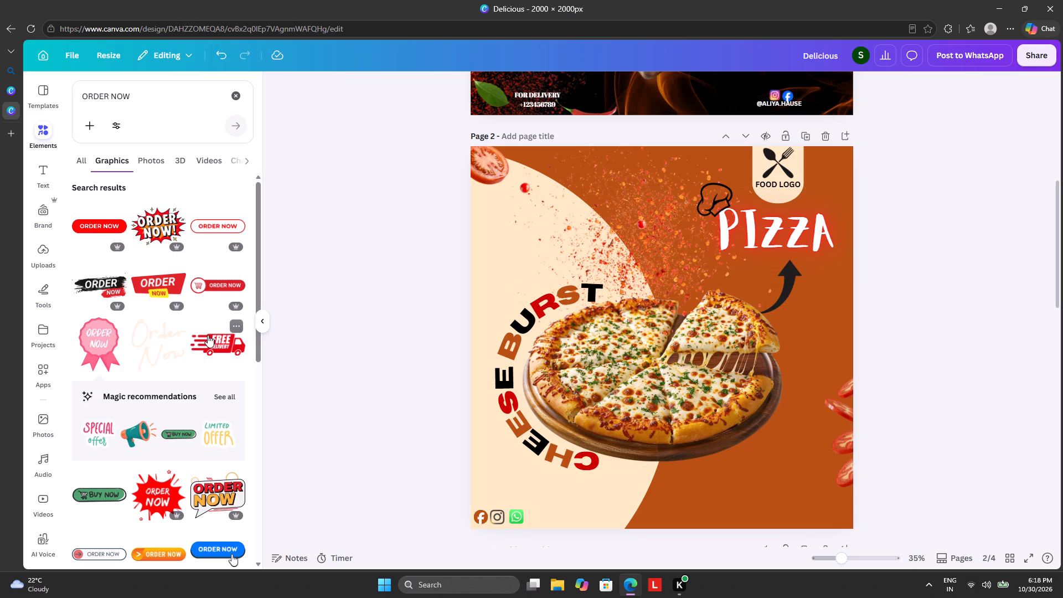
# Look through the ORDER NOW graphics results for a replacement that suits the pizza design.
pyautogui.scroll(-1, 207, 335)
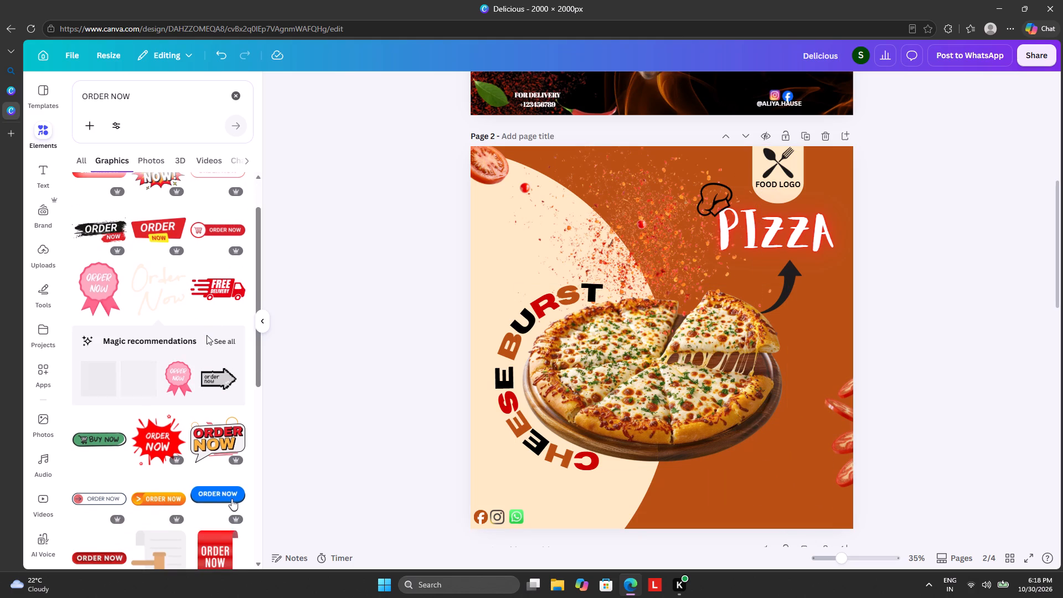
pyautogui.scroll(-4, 207, 335)
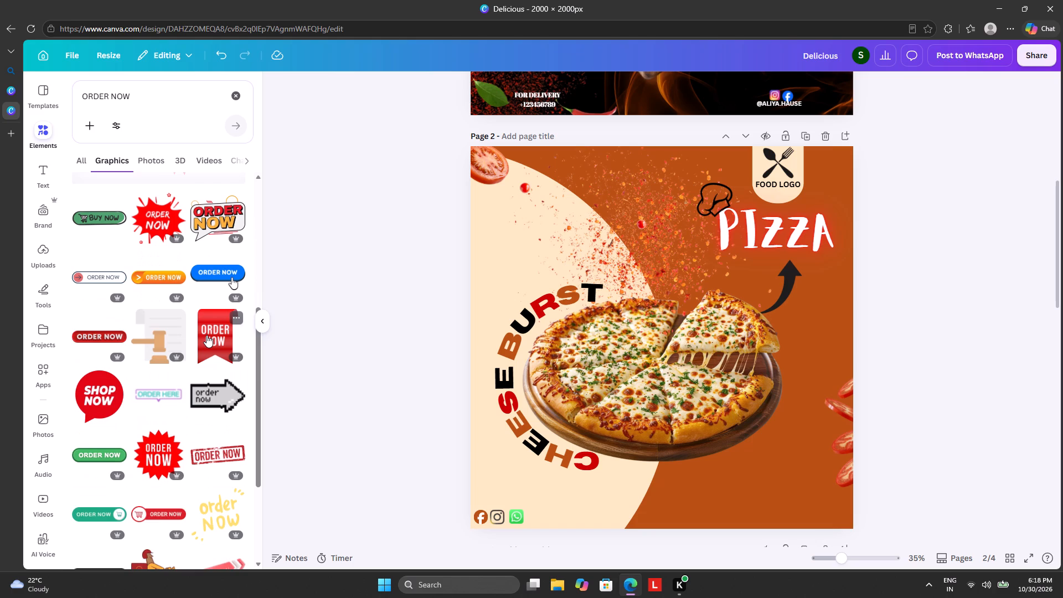
pyautogui.scroll(-2, 207, 335)
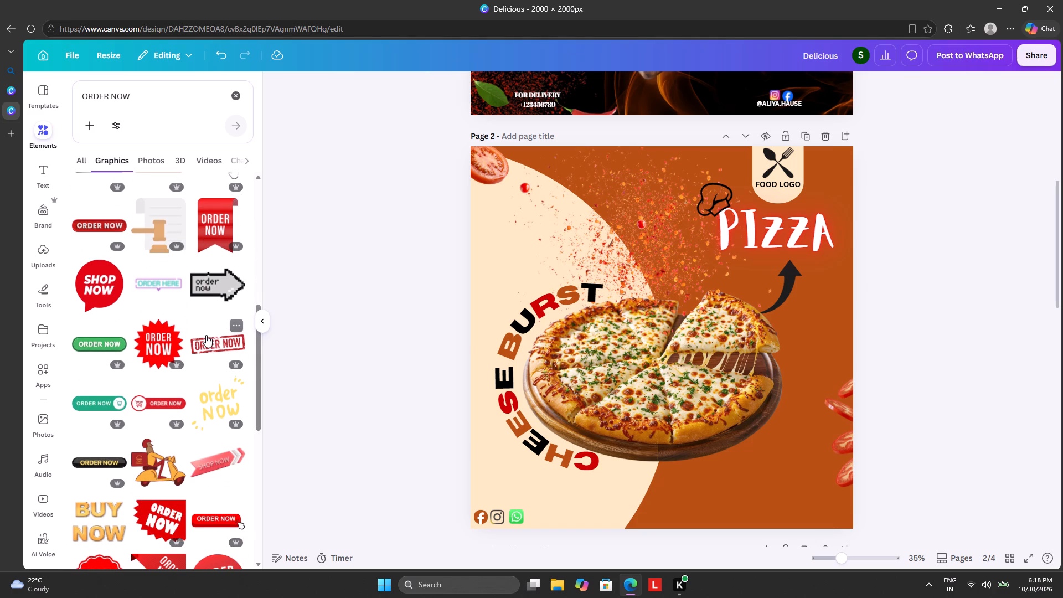
pyautogui.scroll(-4, 206, 335)
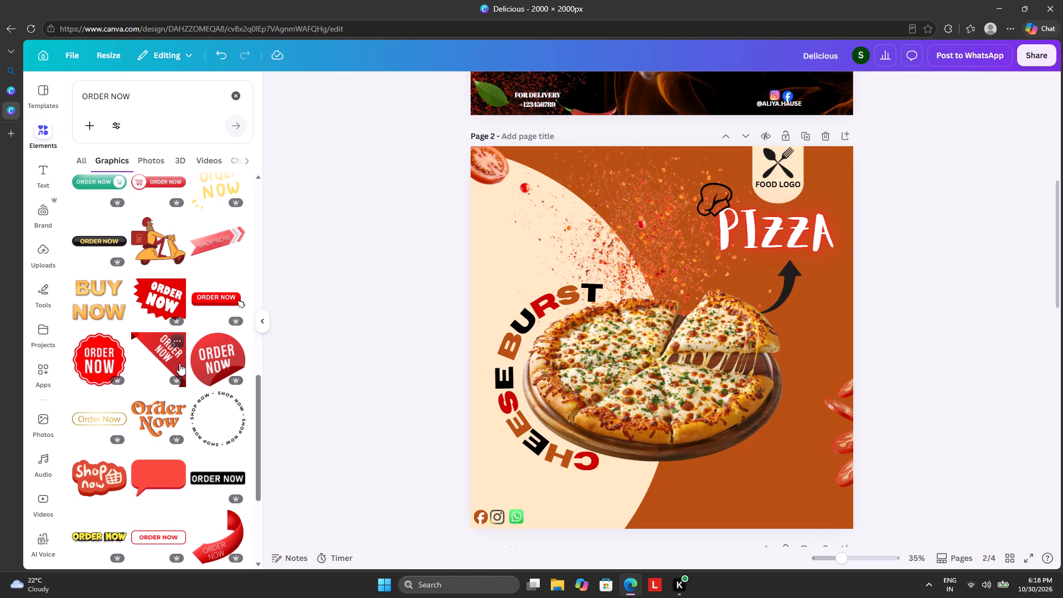
pyautogui.scroll(-2, 179, 363)
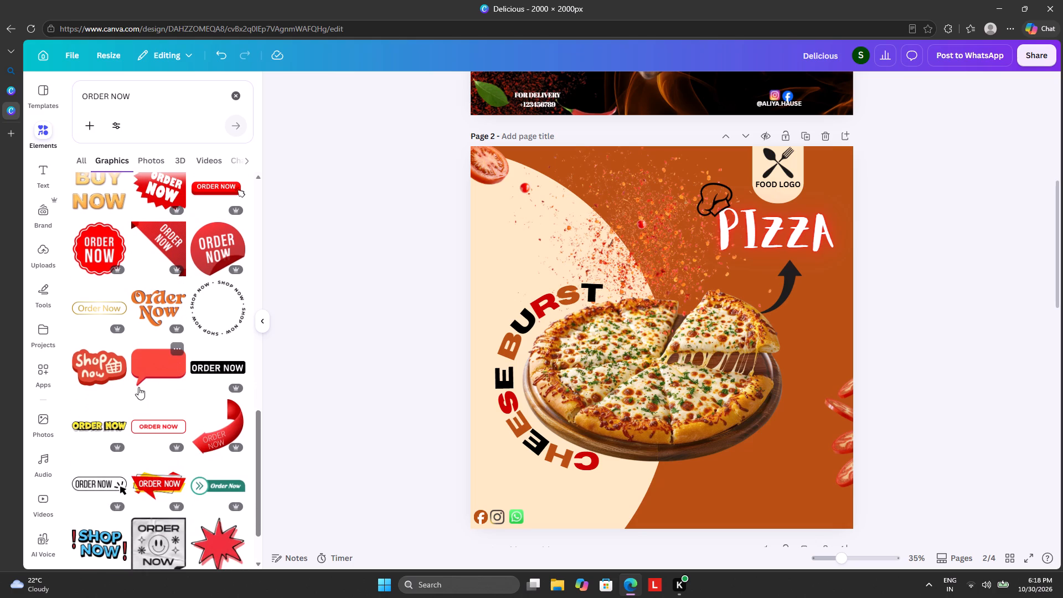
pyautogui.scroll(-3, 132, 375)
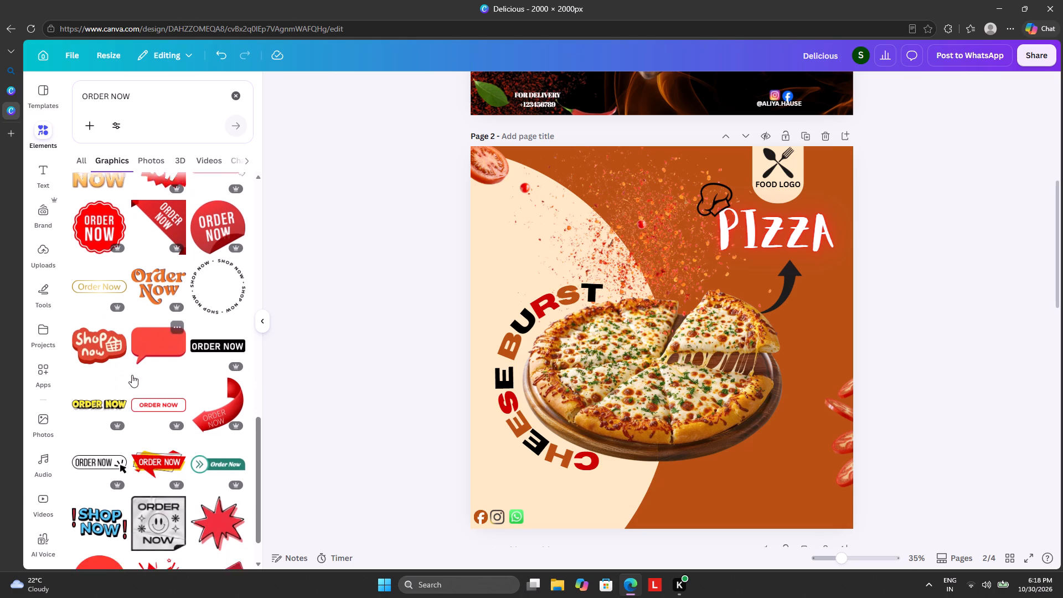
pyautogui.scroll(-3, 172, 442)
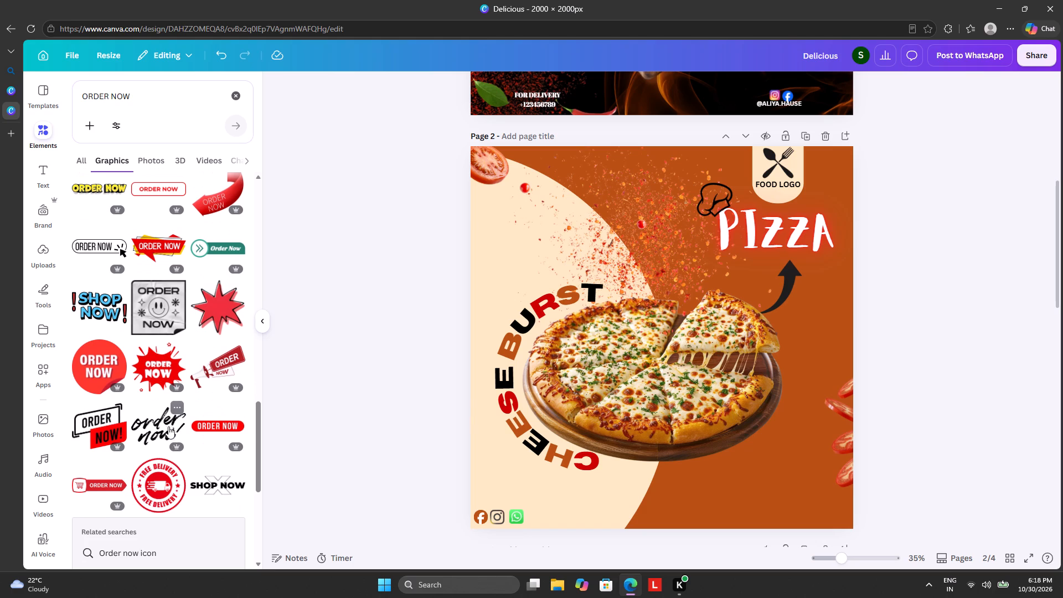
pyautogui.scroll(-2, 128, 349)
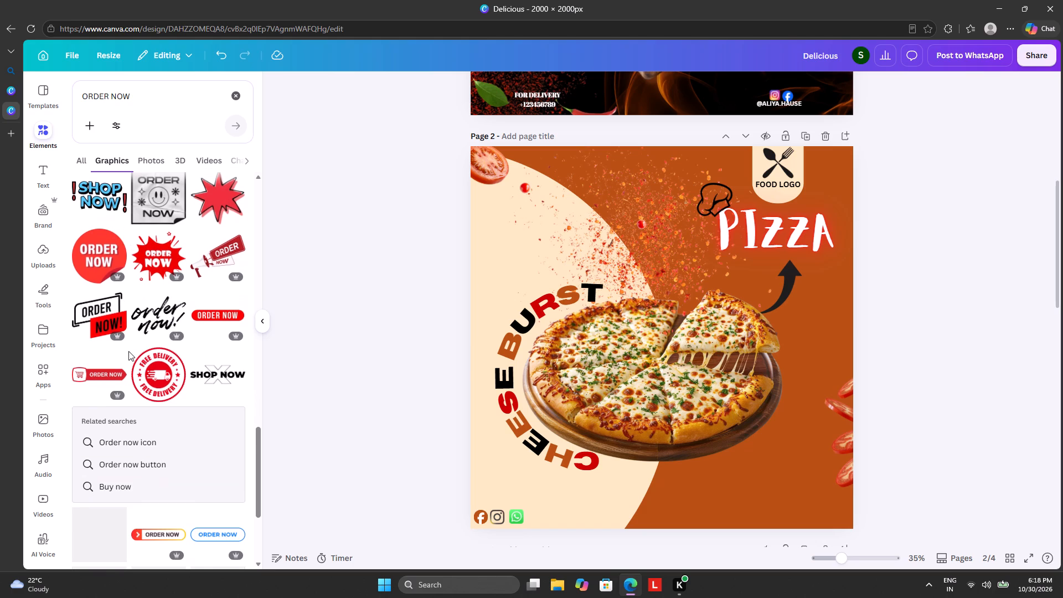
pyautogui.scroll(-4, 180, 365)
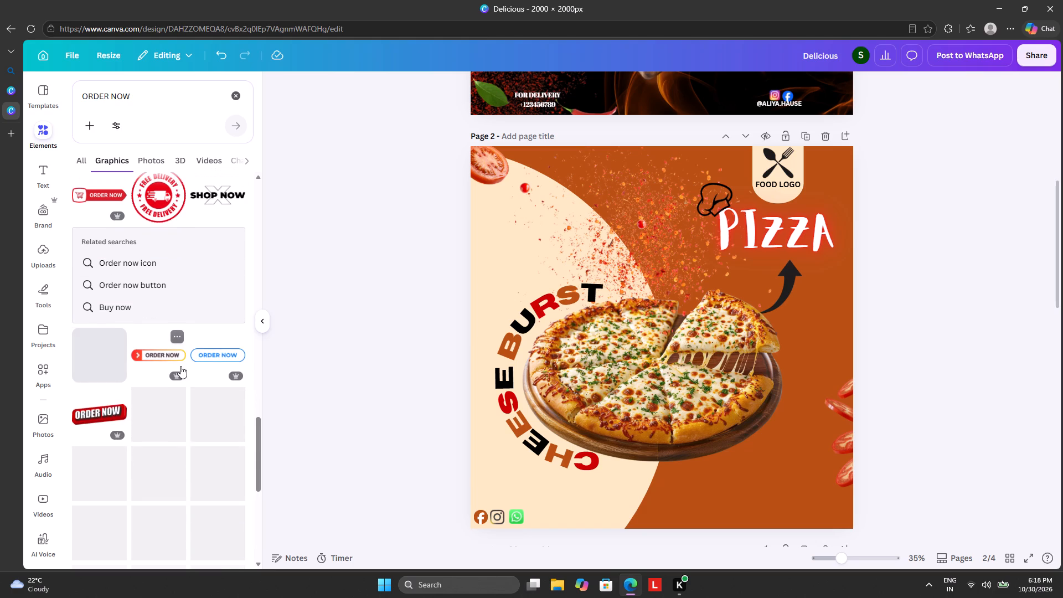
pyautogui.scroll(-1, 180, 366)
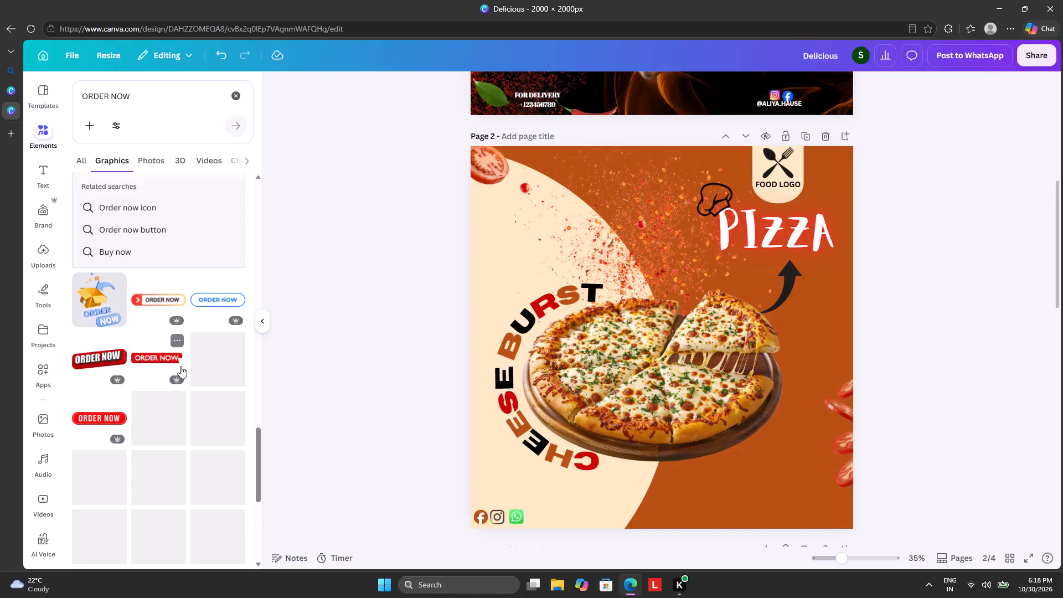
pyautogui.scroll(-1, 180, 366)
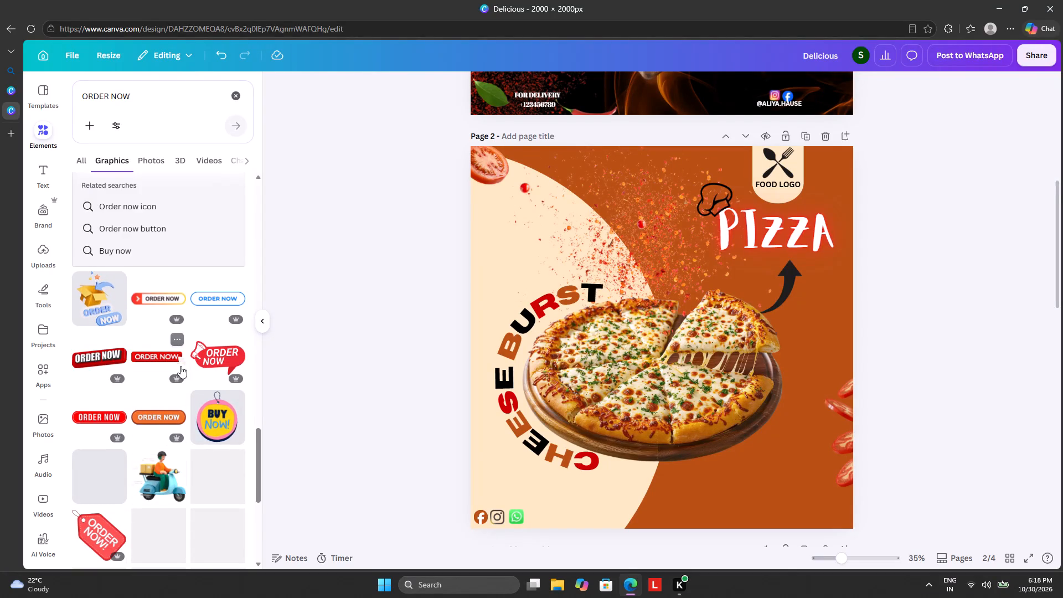
pyautogui.scroll(-2, 180, 366)
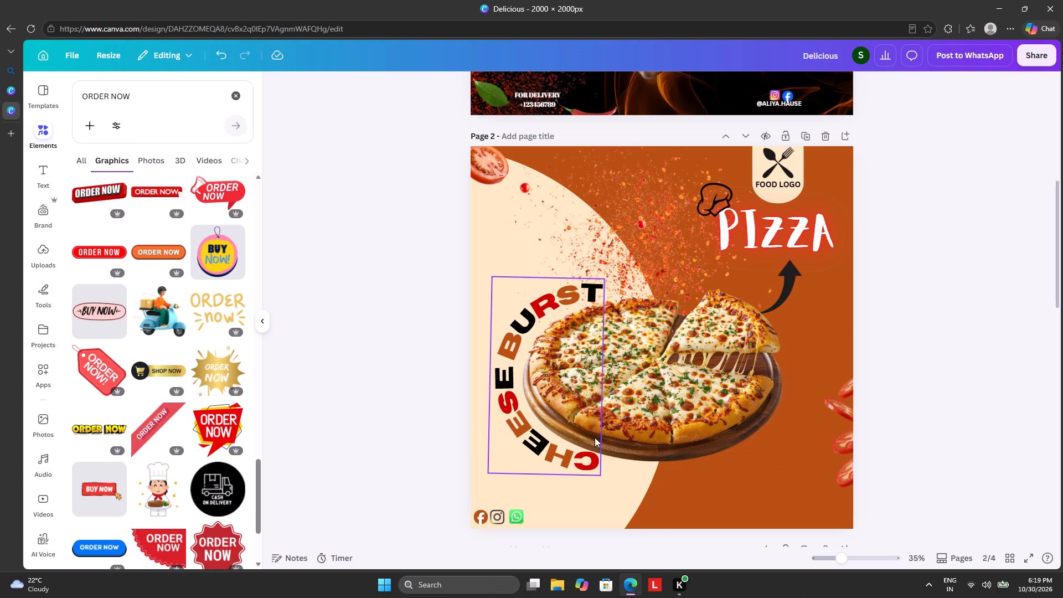
# Nudge the tomato slices at page 2's right edge slightly inward and down.
pyautogui.moveTo(833, 455); pyautogui.dragTo(828, 458)
pyautogui.click(446, 357)
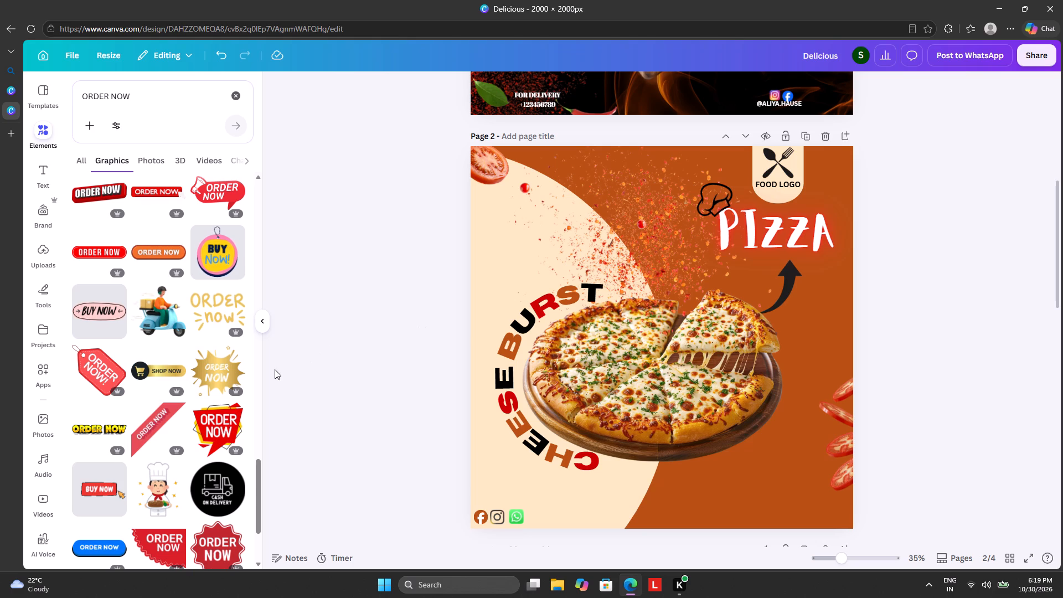
# Browse further through the ORDER NOW graphics and add the red and yellow angular ORDER NOW banner to page 2.
pyautogui.scroll(-4, 111, 407)
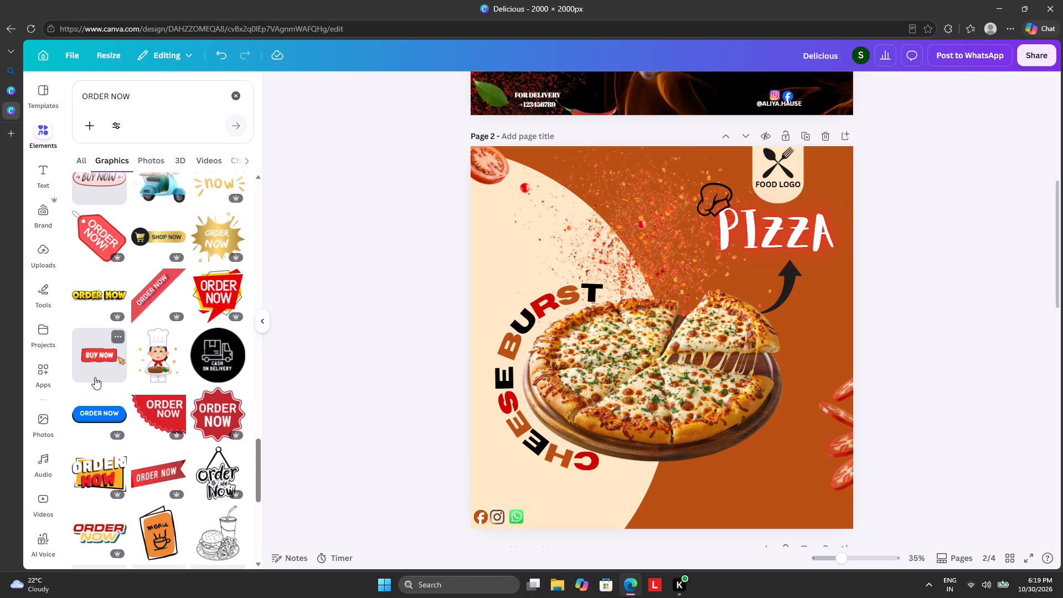
pyautogui.scroll(-1, 142, 401)
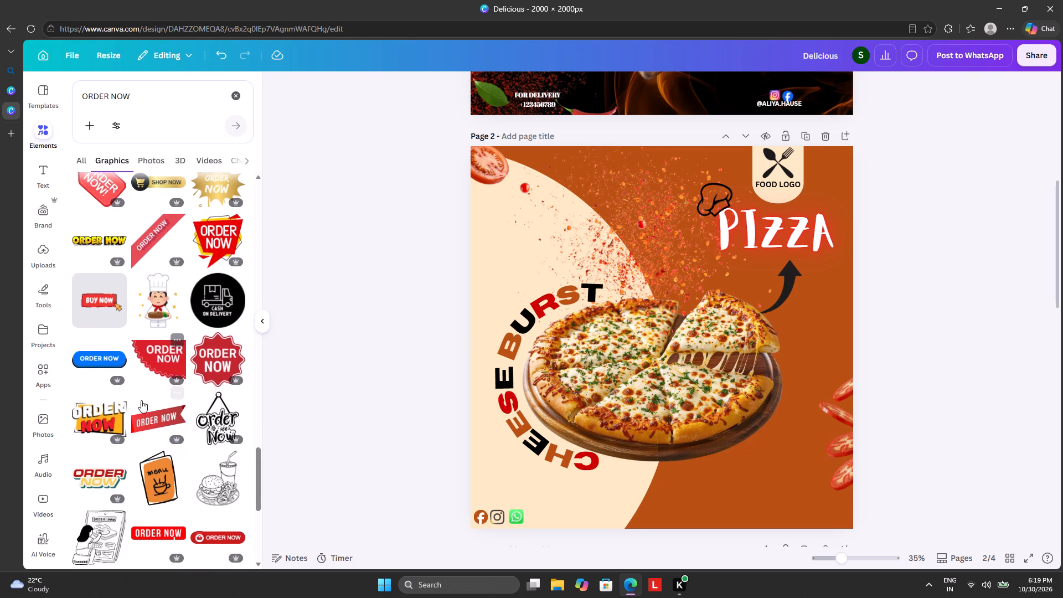
pyautogui.scroll(-3, 158, 448)
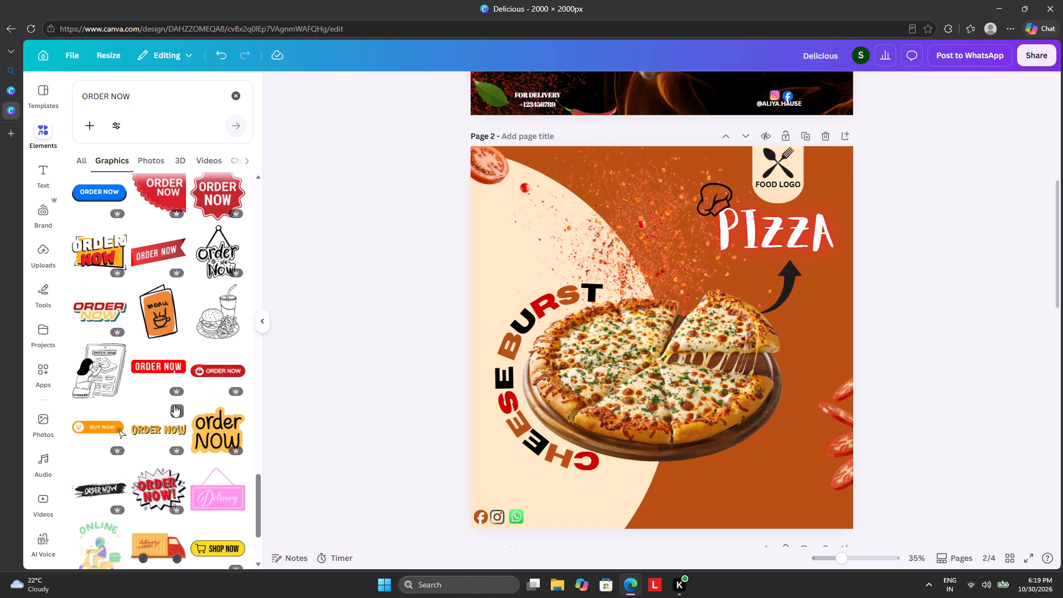
pyautogui.scroll(-1, 159, 440)
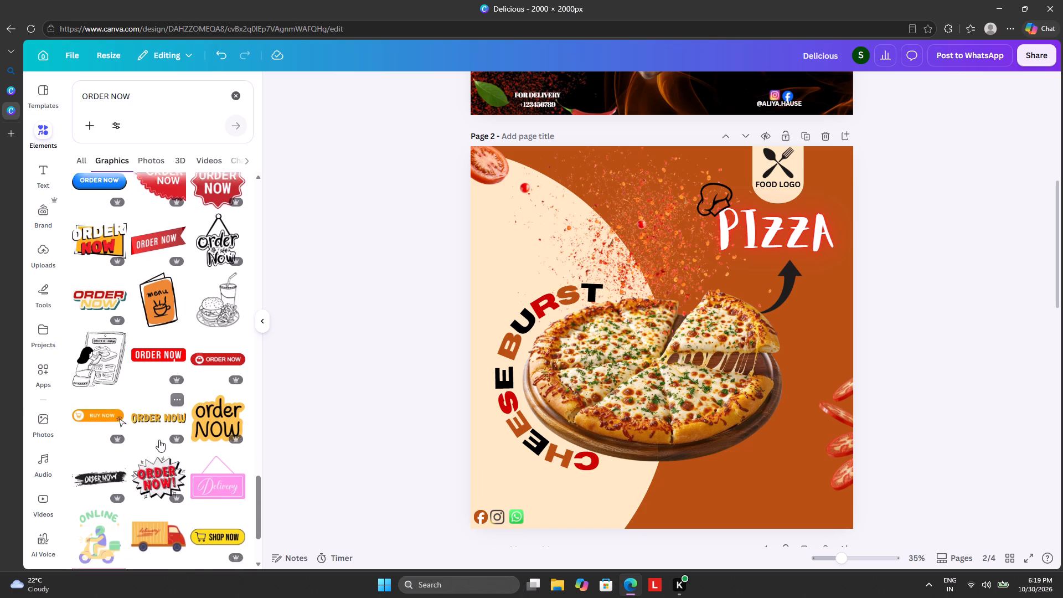
pyautogui.scroll(-2, 159, 440)
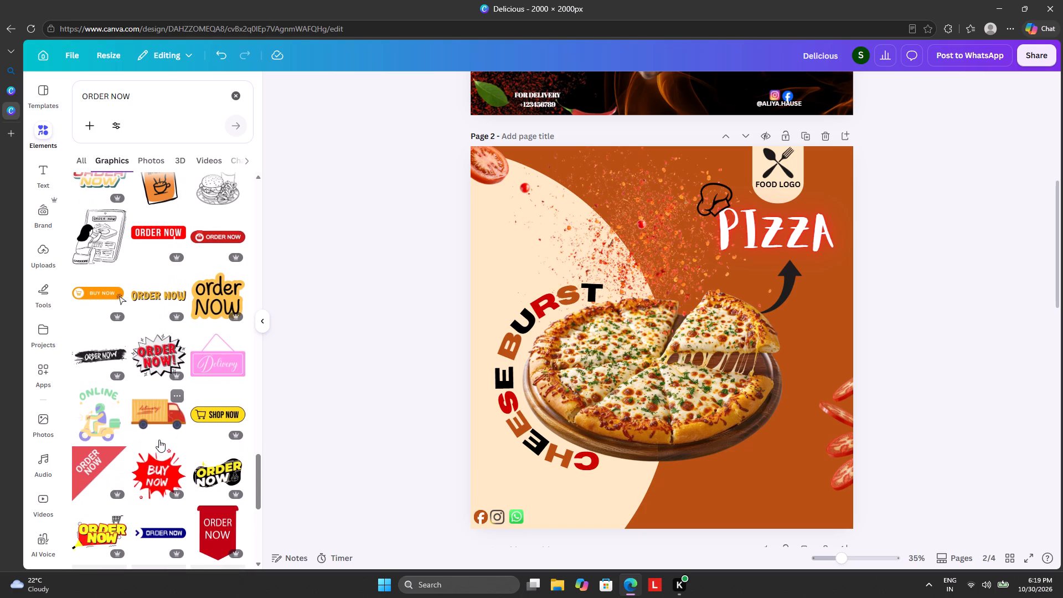
pyautogui.scroll(-1, 159, 440)
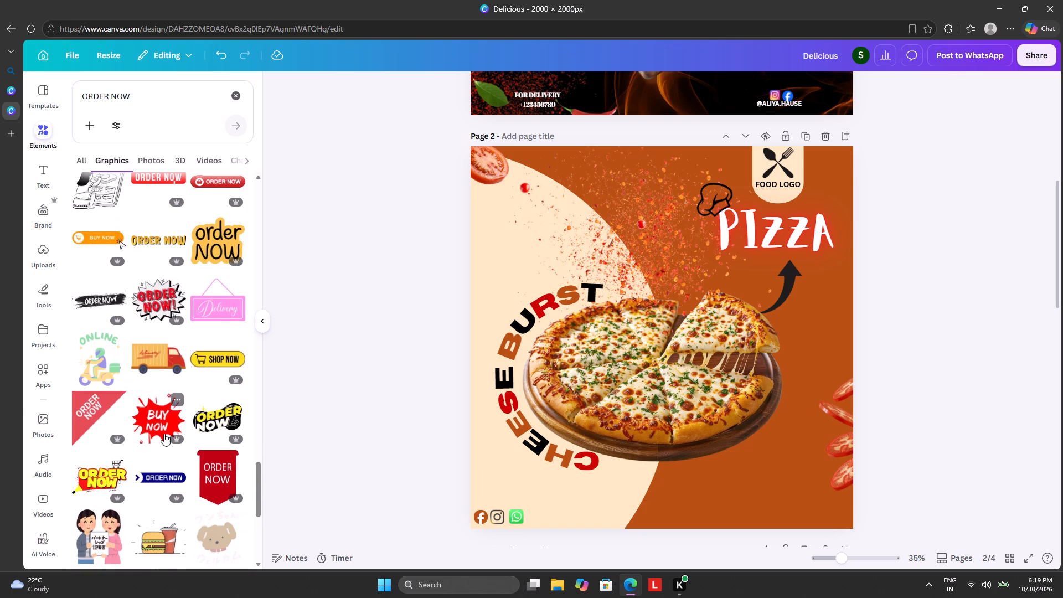
pyautogui.scroll(-2, 152, 450)
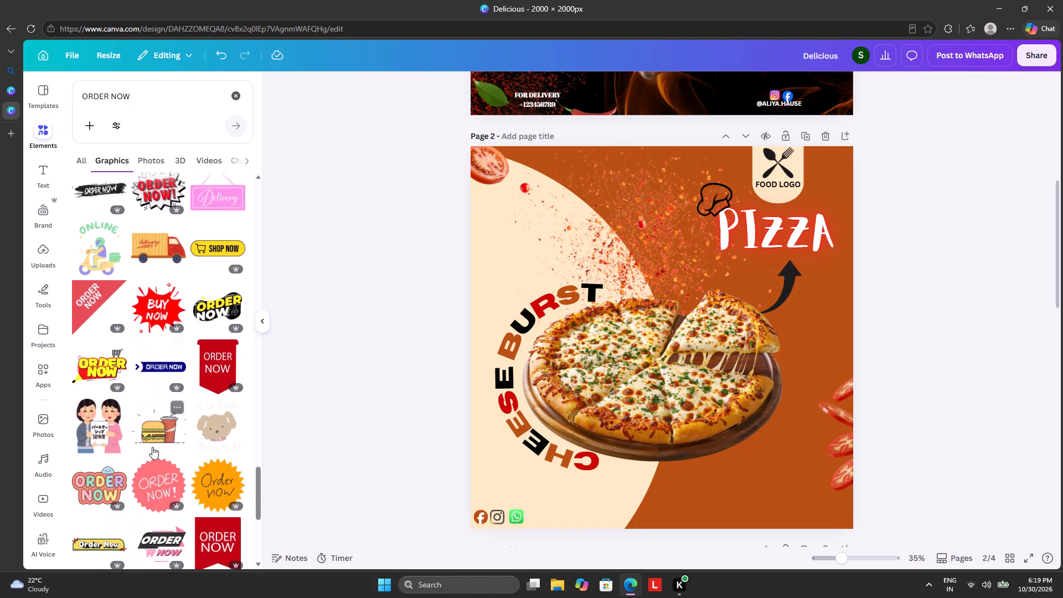
pyautogui.scroll(-3, 152, 442)
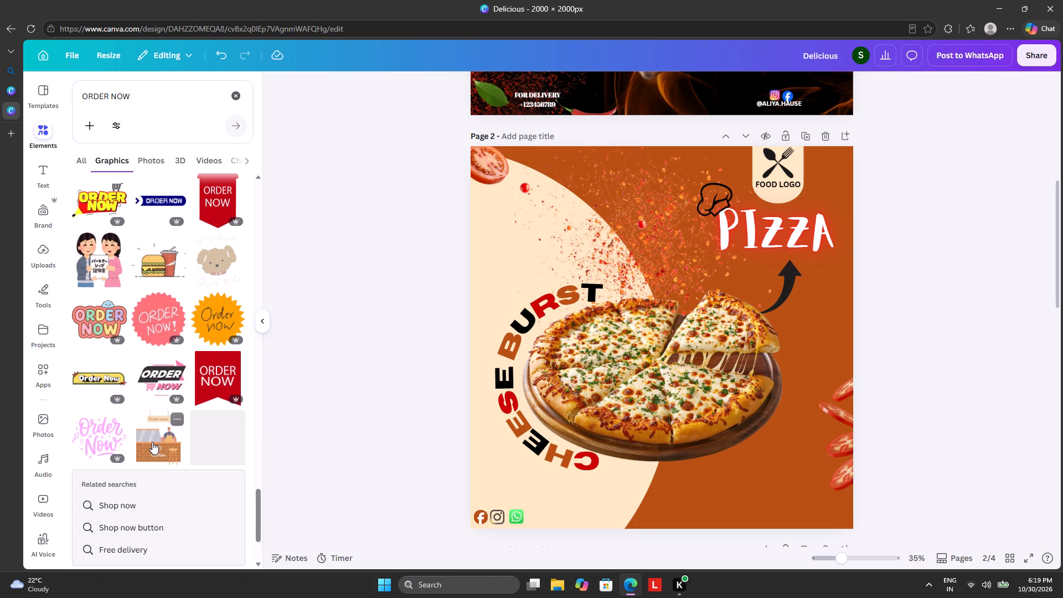
pyautogui.scroll(-1, 152, 442)
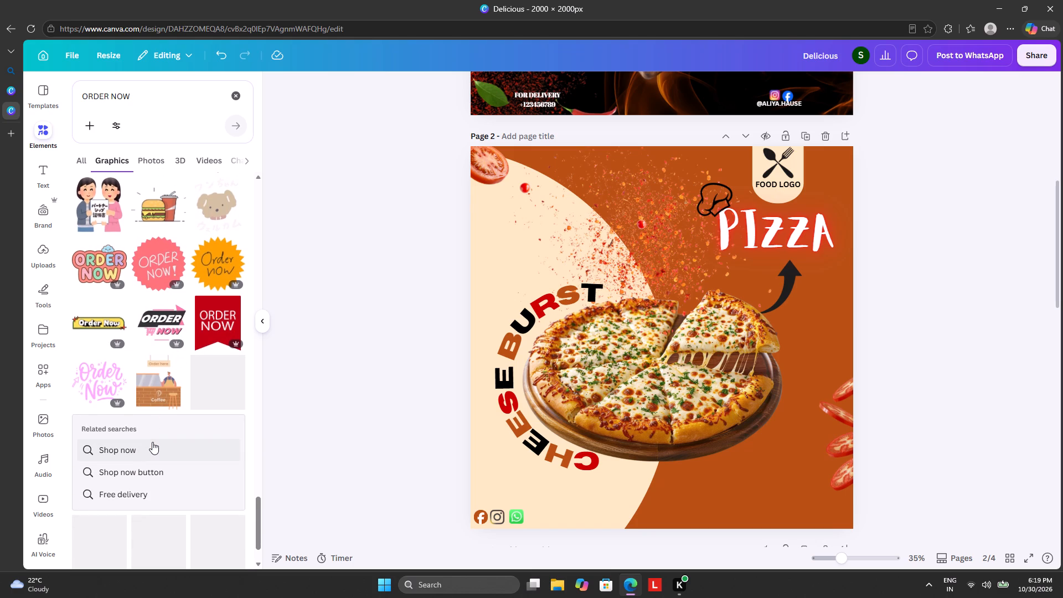
pyautogui.scroll(-2, 151, 424)
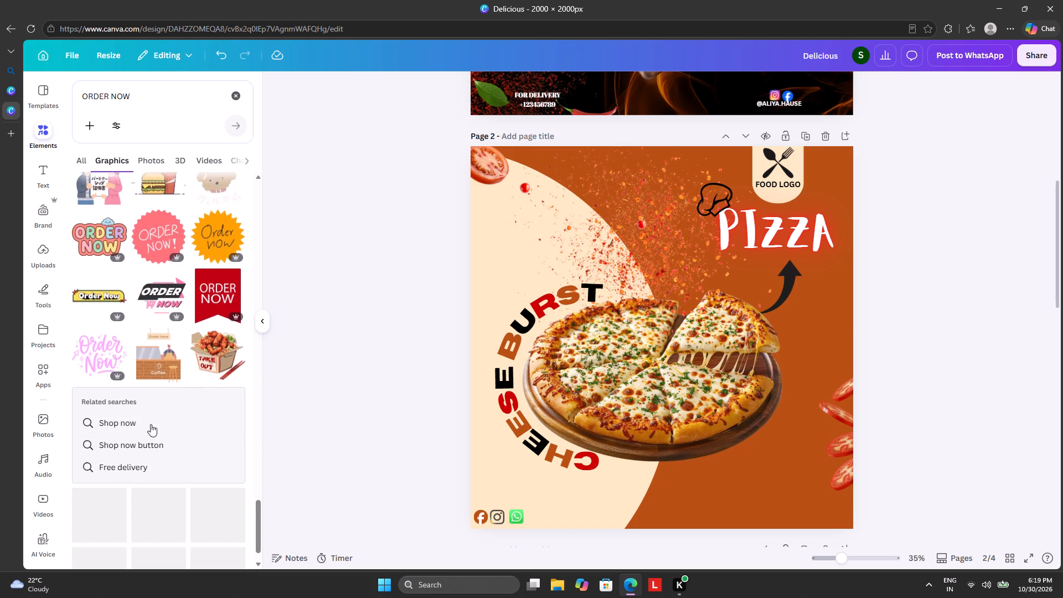
pyautogui.scroll(-2, 151, 422)
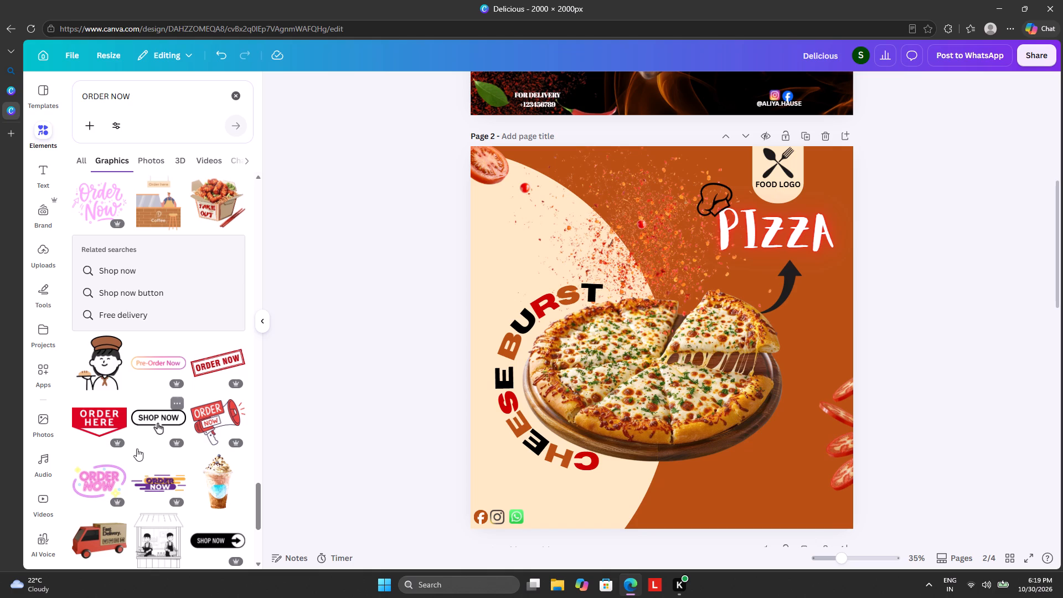
pyautogui.scroll(-4, 154, 442)
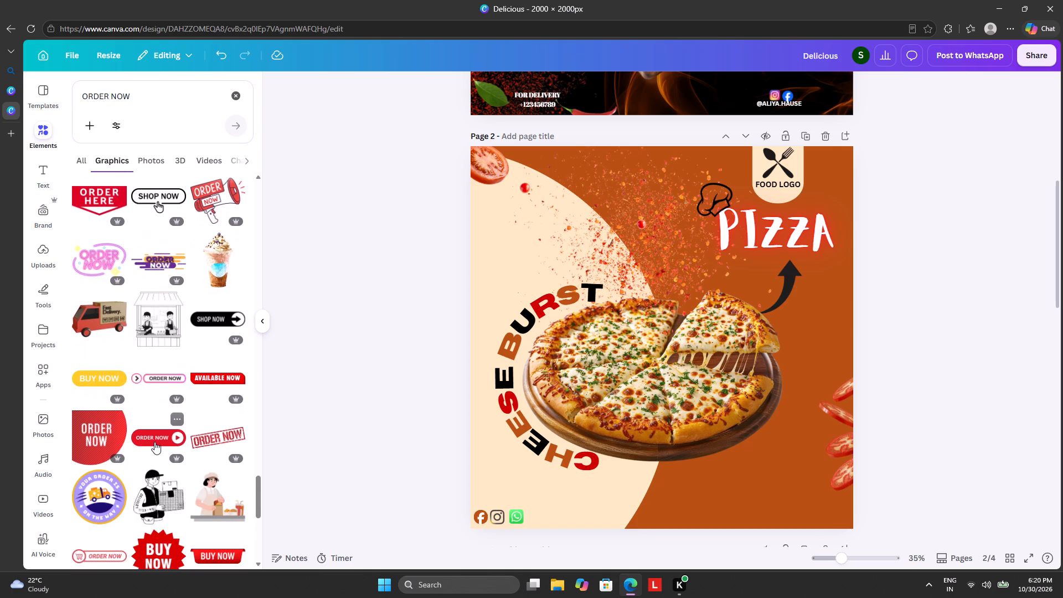
pyautogui.scroll(-3, 154, 442)
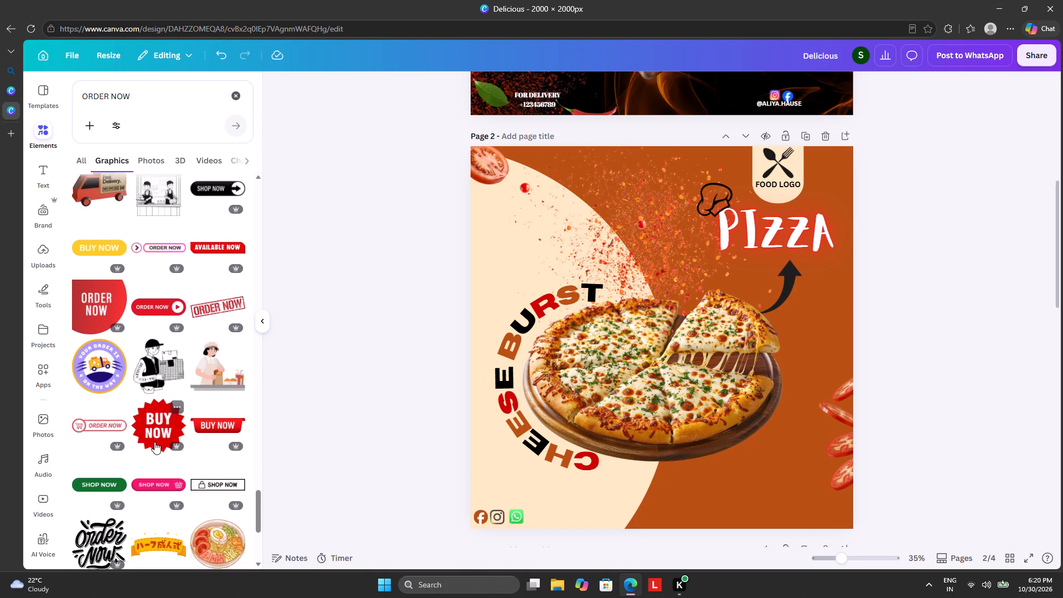
pyautogui.scroll(-3, 182, 420)
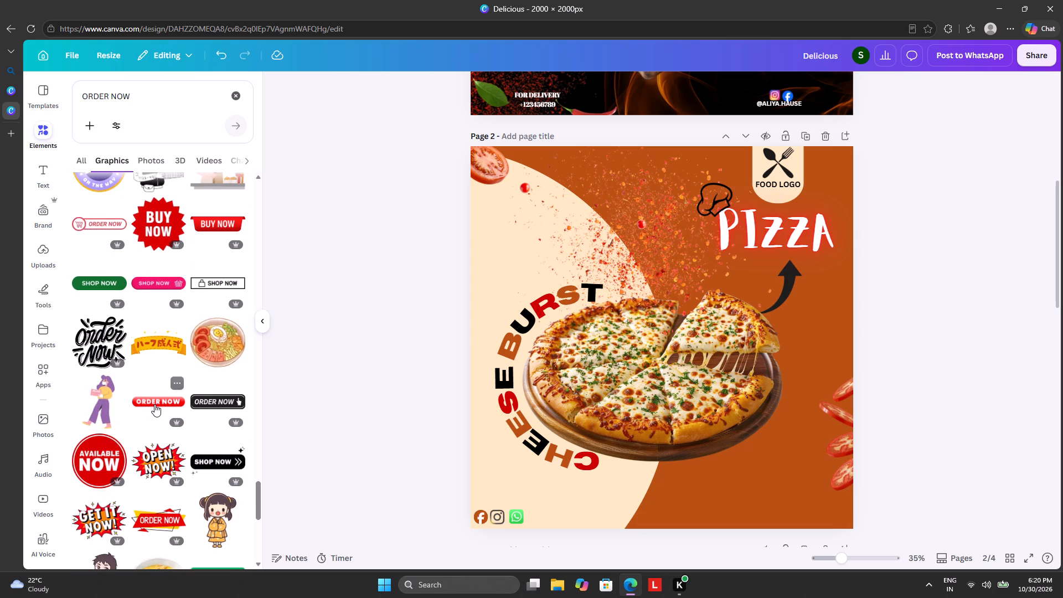
pyautogui.scroll(-2, 154, 404)
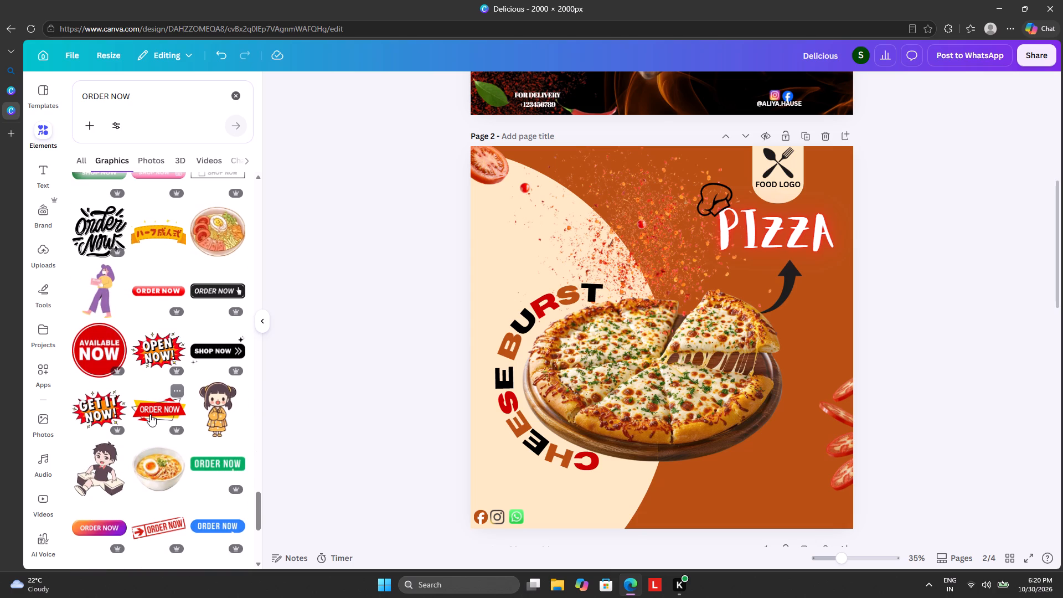
pyautogui.click(150, 415)
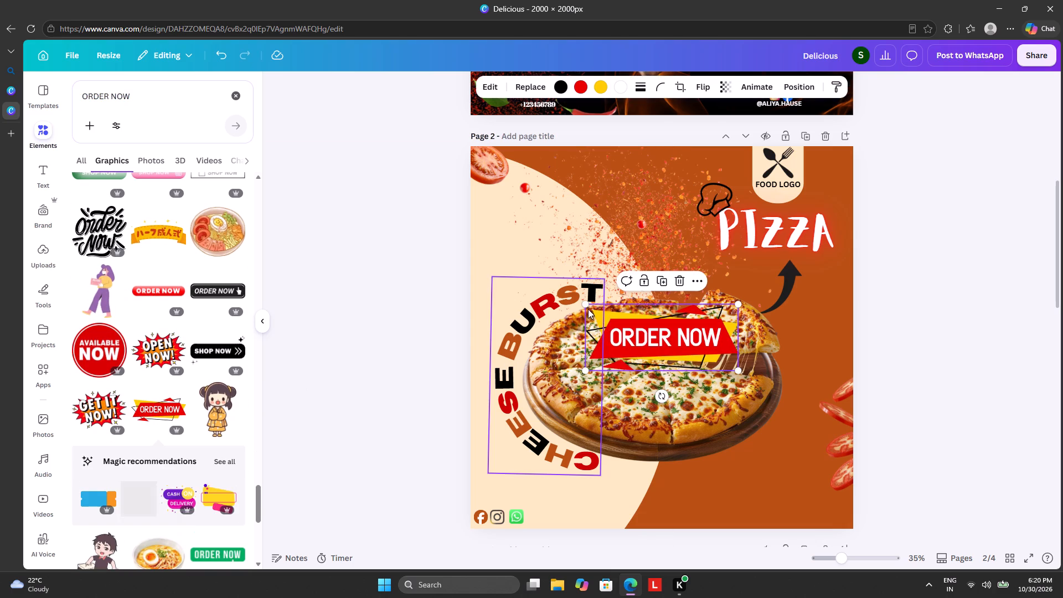
# Shrink the red and yellow ORDER NOW banner and place it below the pizza in page 2's lower-right area.
pyautogui.moveTo(588, 308); pyautogui.dragTo(641, 336)
pyautogui.moveTo(683, 355); pyautogui.dragTo(685, 359)
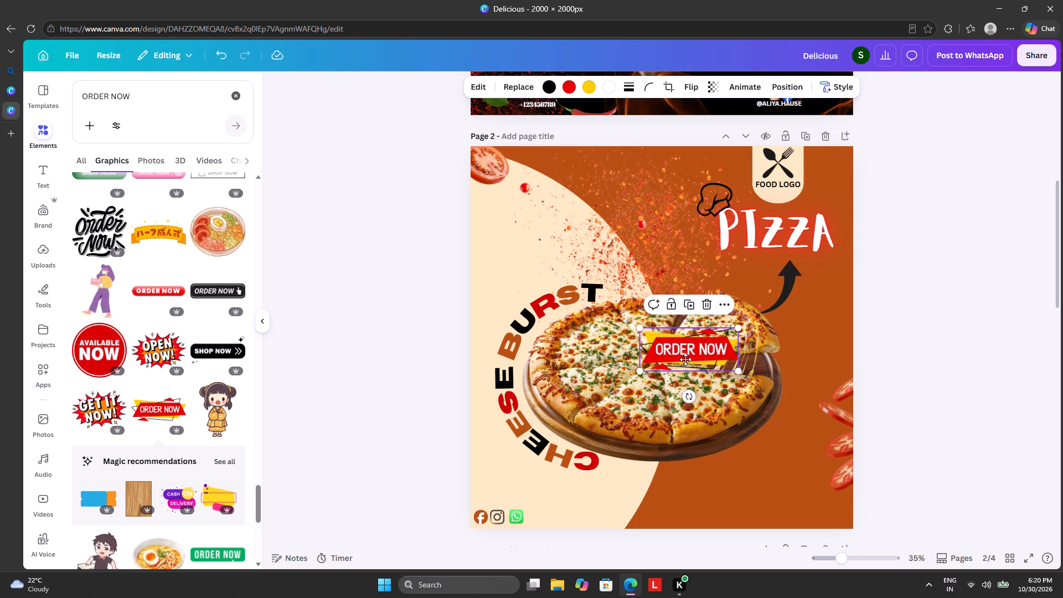
pyautogui.moveTo(685, 359); pyautogui.dragTo(755, 480)
pyautogui.moveTo(755, 478); pyautogui.dragTo(752, 484)
pyautogui.click(989, 347)
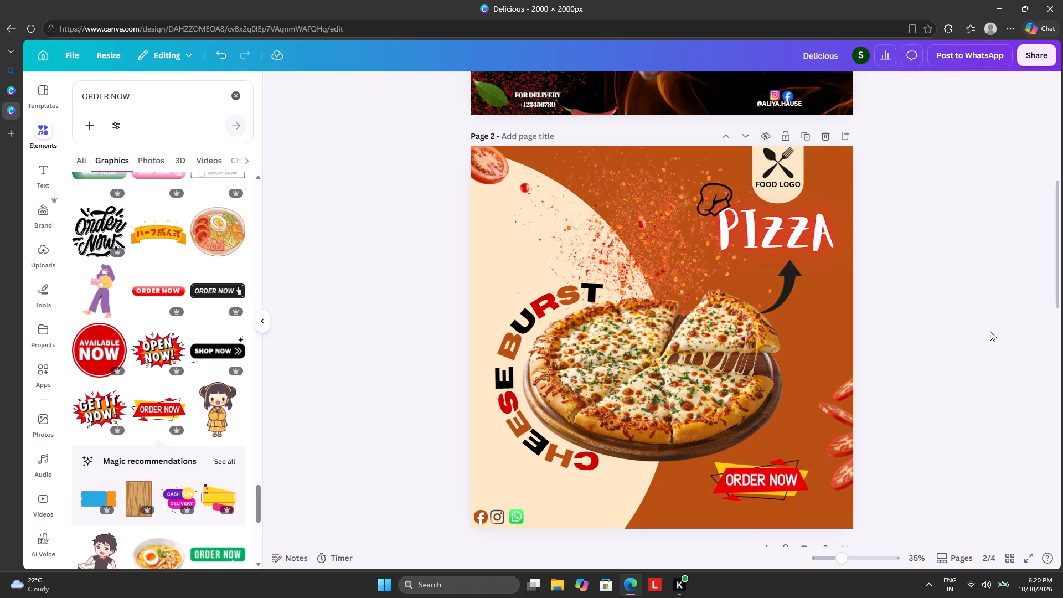
# Look over the momos design on page 3 and the spaghetti design on page 4.
pyautogui.scroll(-9, 992, 333)
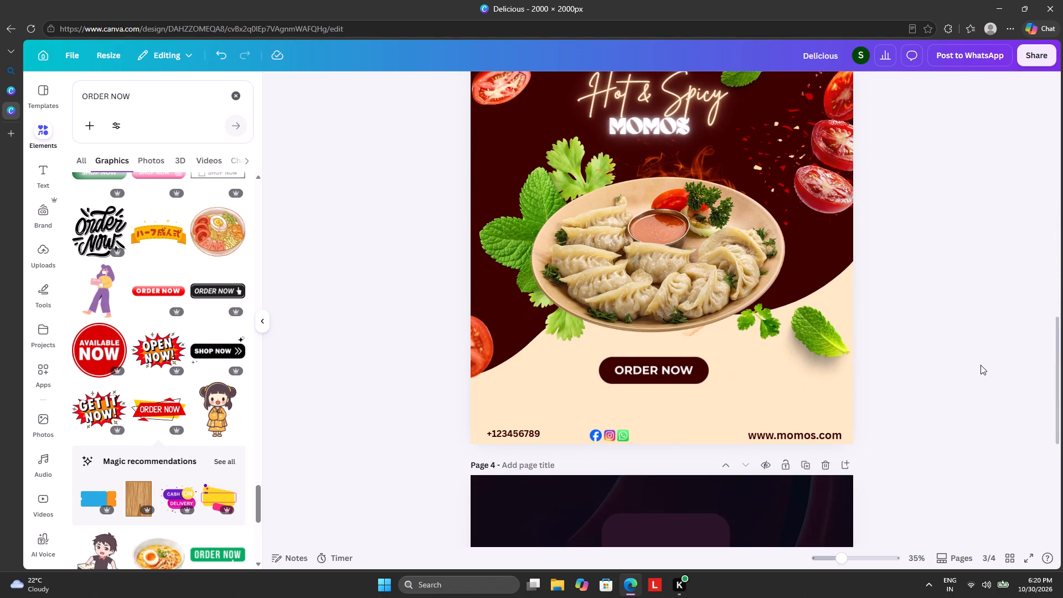
pyautogui.scroll(-1, 980, 365)
pyautogui.scroll(2, 980, 365)
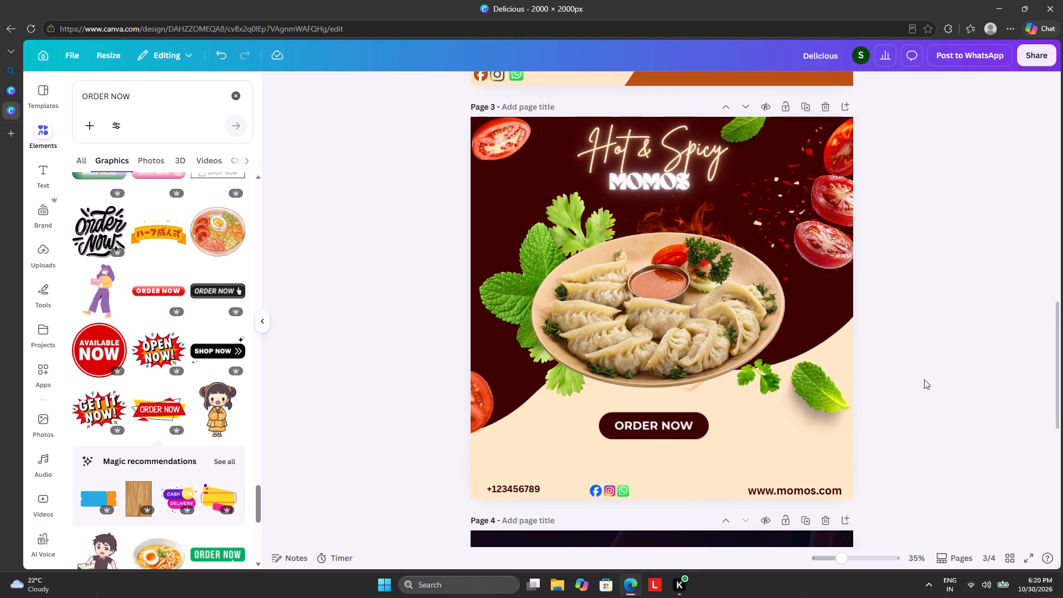
pyautogui.scroll(-3, 935, 458)
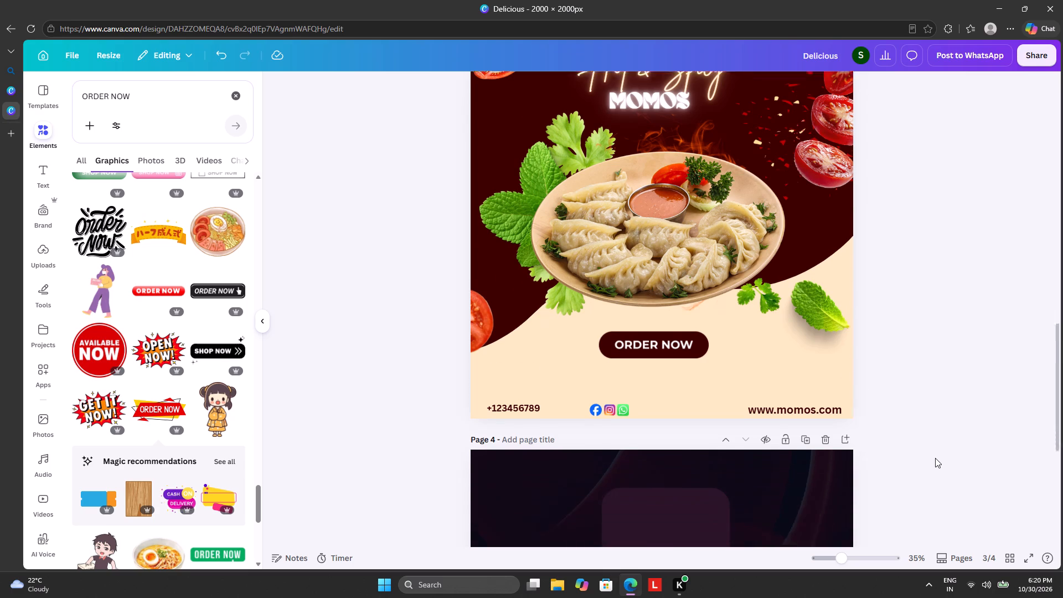
pyautogui.scroll(-7, 935, 458)
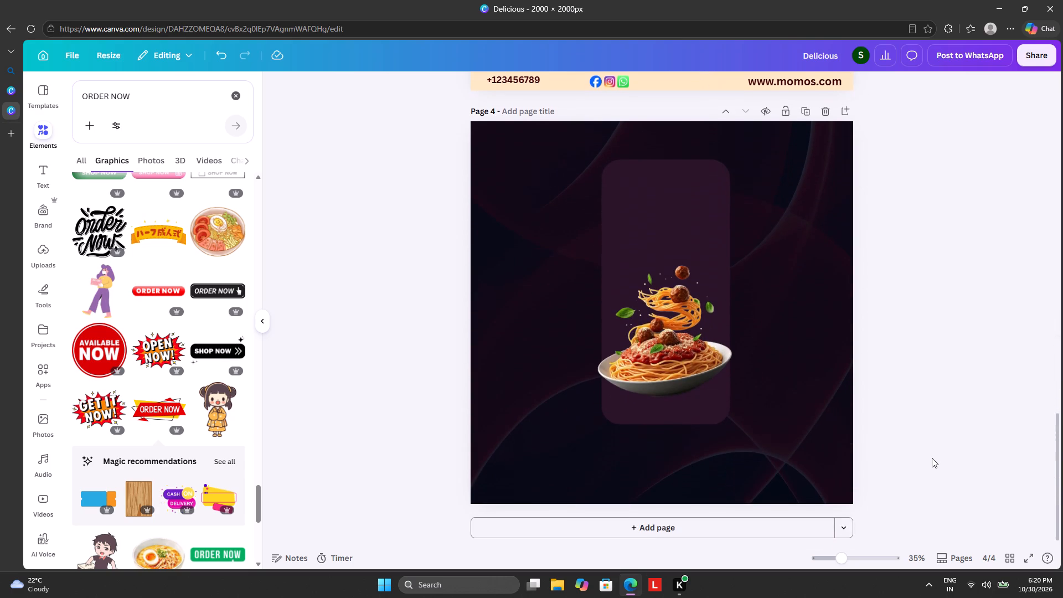
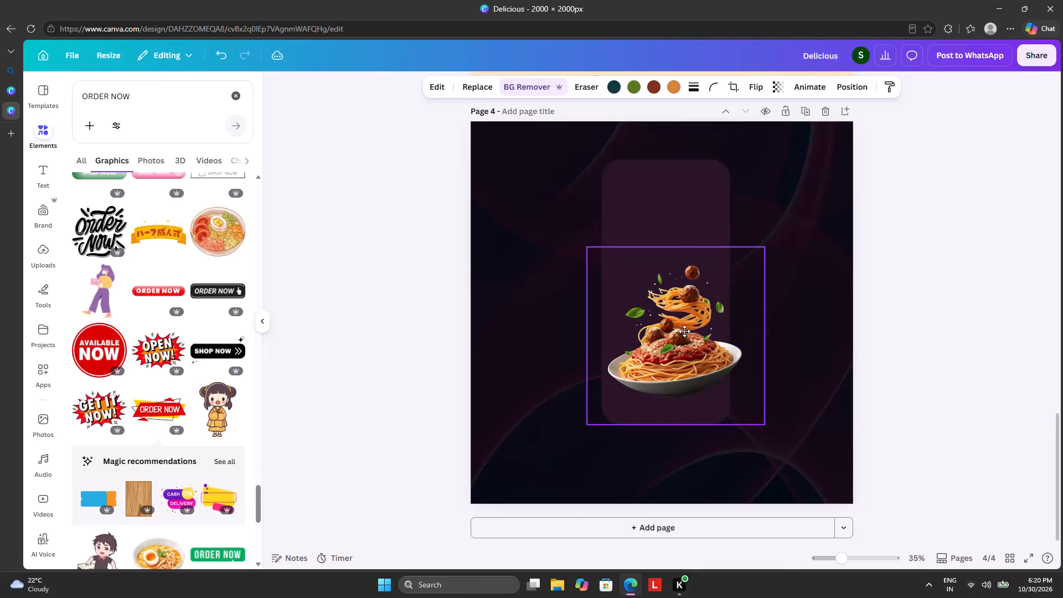
# Move the swirling dark purple line overlay sideways off page 4, leaving it out of the spaghetti design's background.
pyautogui.click(818, 275)
pyautogui.moveTo(818, 275); pyautogui.dragTo(755, 290)
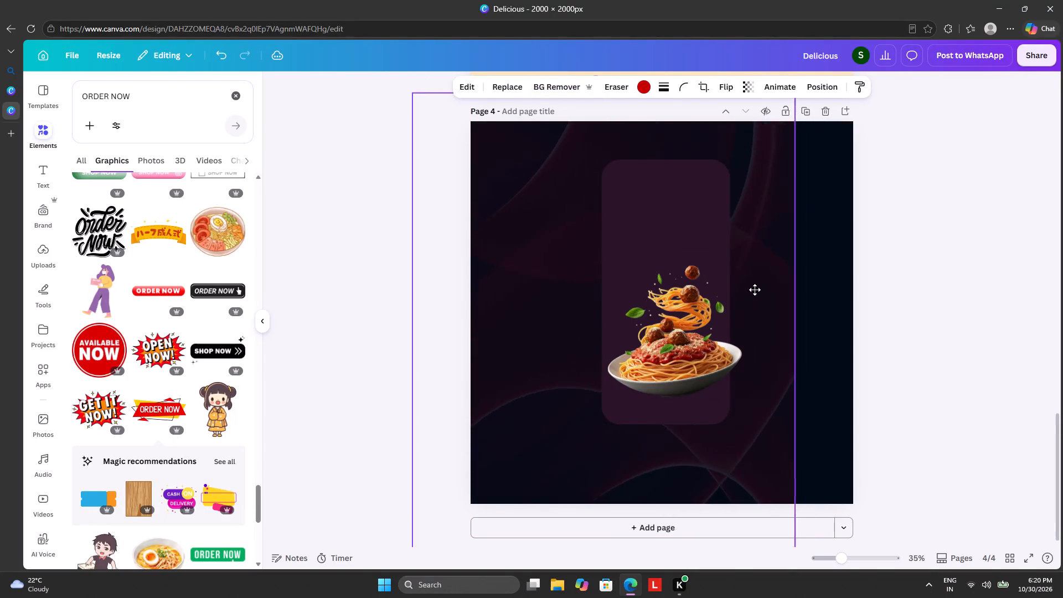
pyautogui.moveTo(755, 290); pyautogui.dragTo(491, 293)
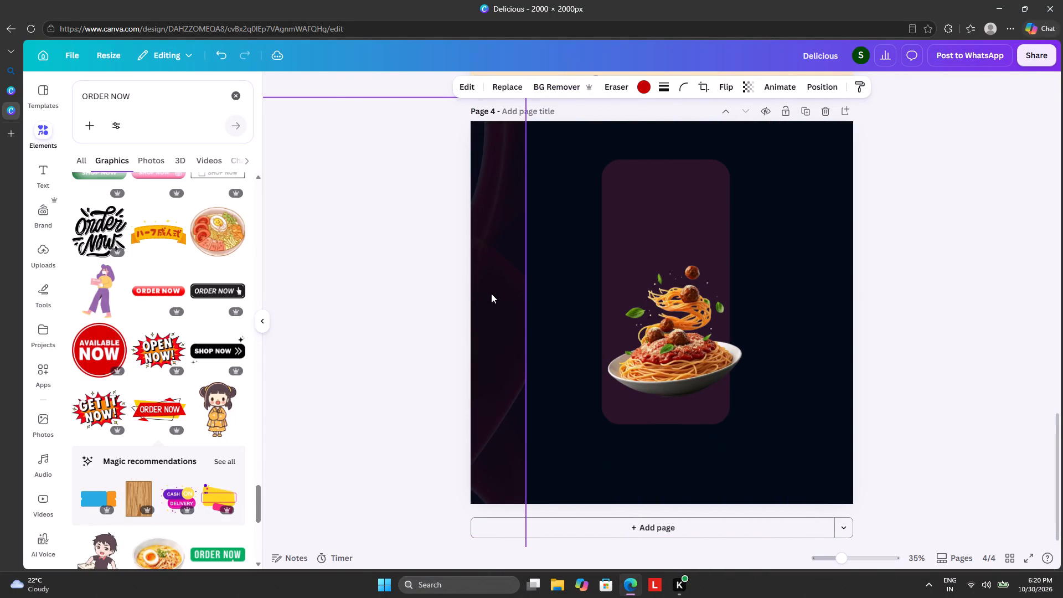
pyautogui.click(352, 124)
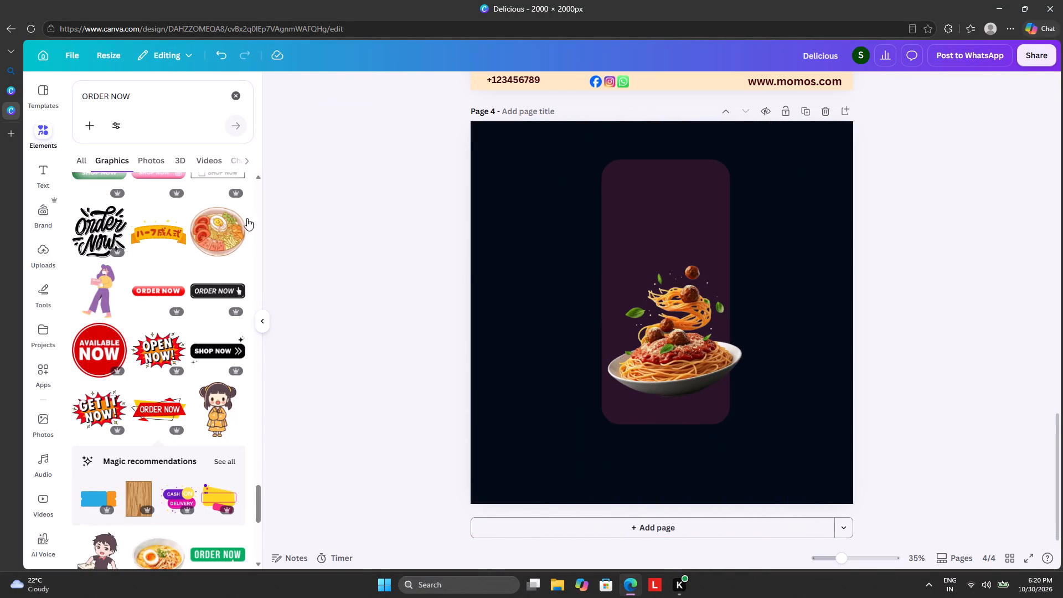
# Search the elements for "backgraund food" and browse the graphics and photos for a background for the spaghetti design.
pyautogui.click(232, 94)
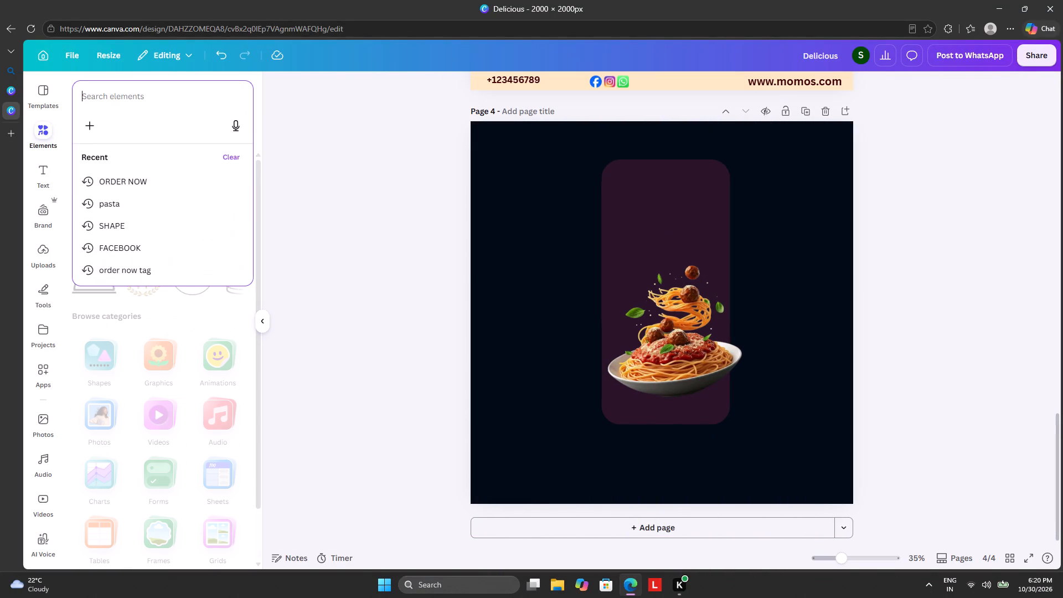
pyautogui.write('bac')
pyautogui.press('k')
pyautogui.write('graund foo')
pyautogui.press('d')
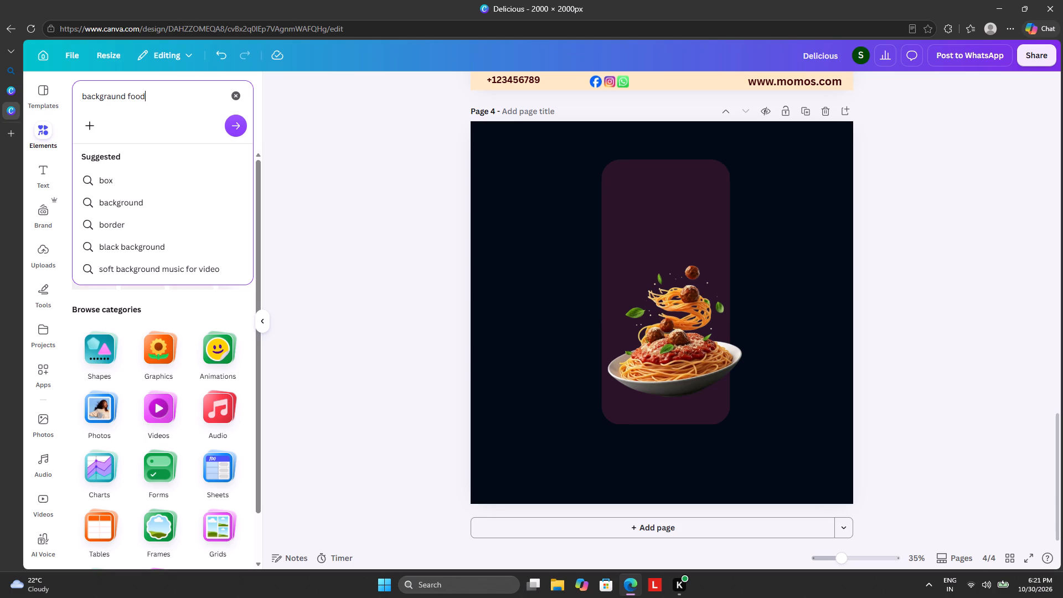
pyautogui.press('Return')
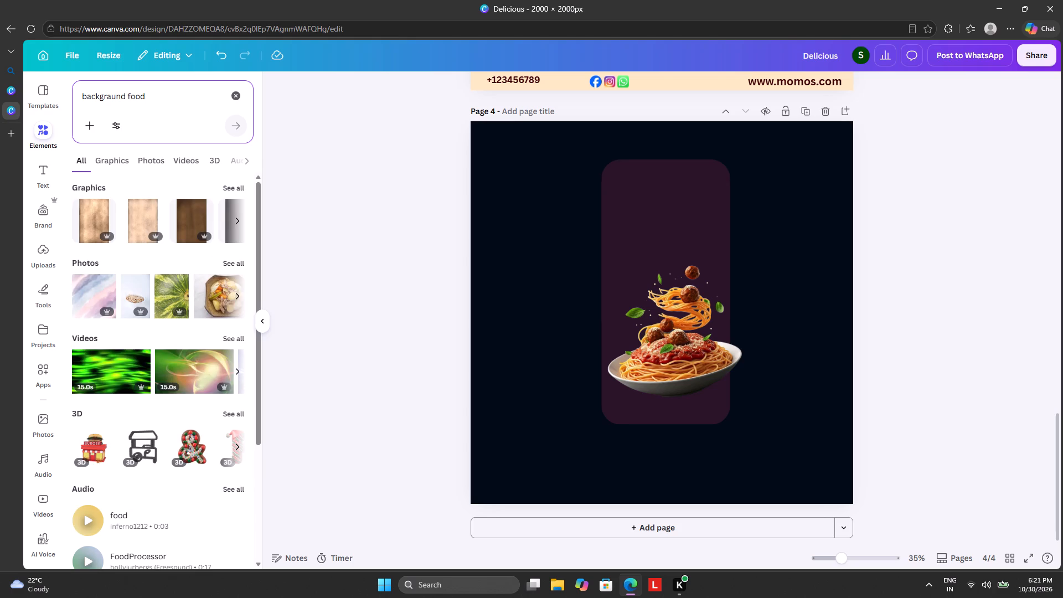
pyautogui.click(233, 190)
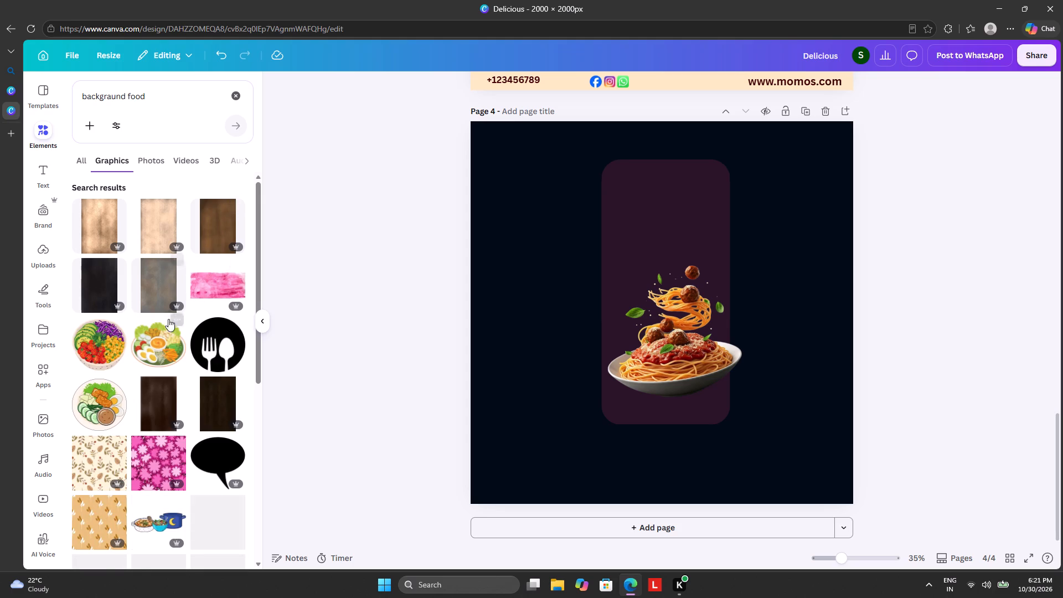
pyautogui.scroll(-1, 142, 347)
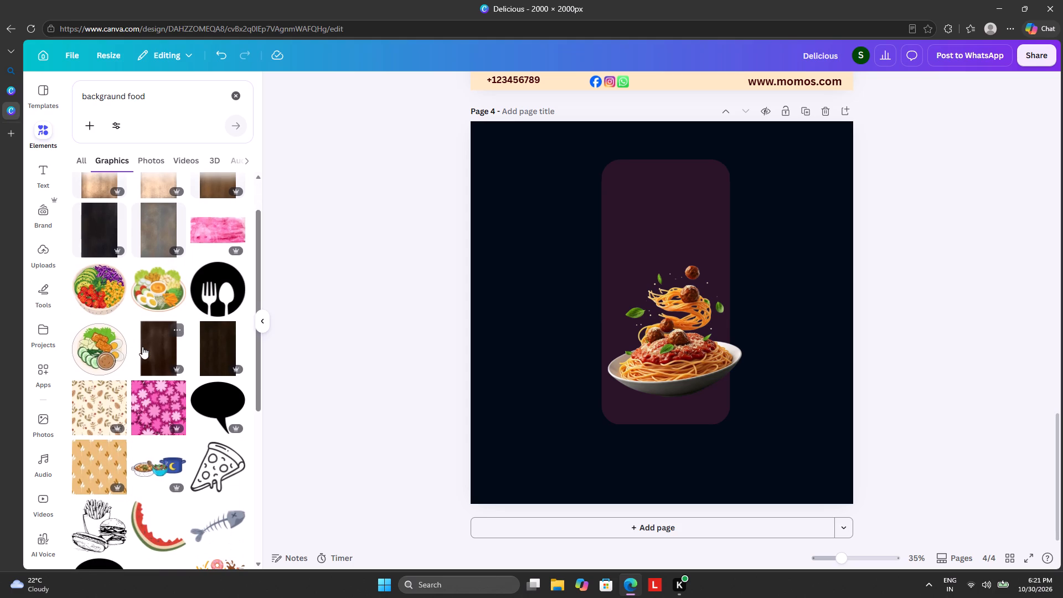
pyautogui.scroll(-3, 142, 347)
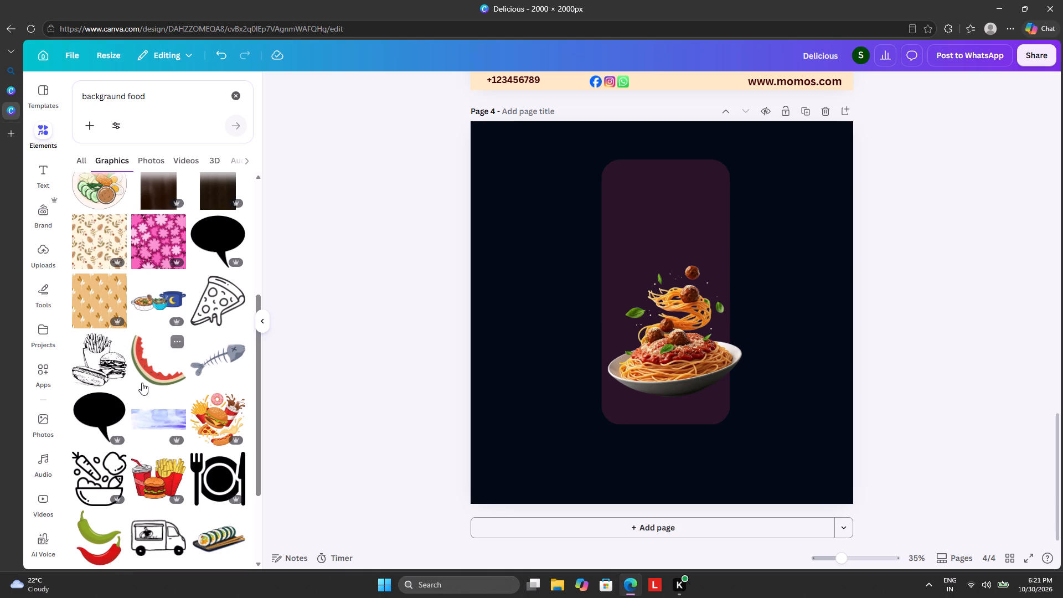
pyautogui.scroll(-2, 142, 383)
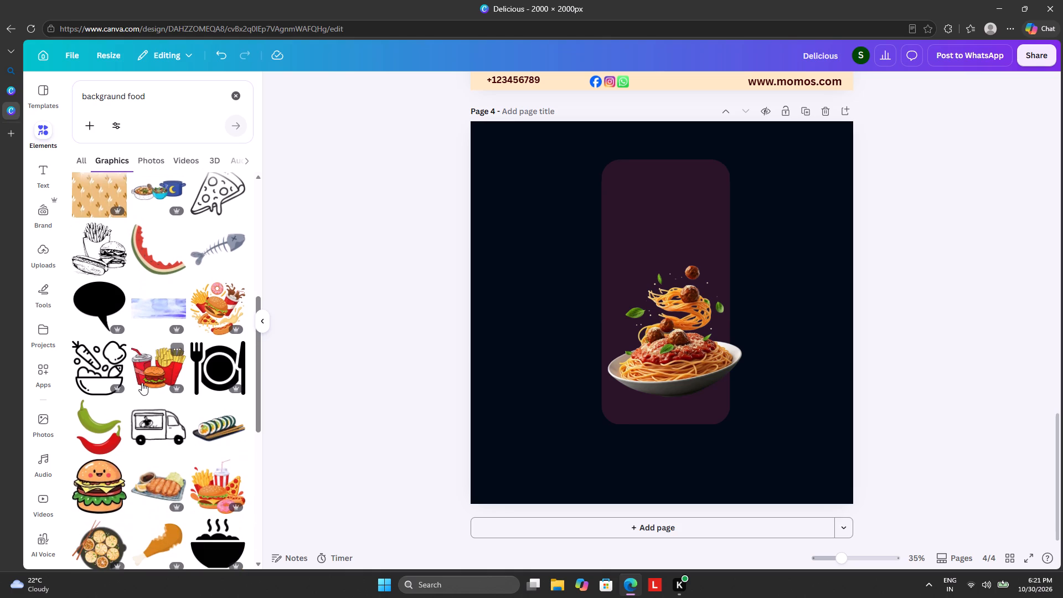
pyautogui.scroll(-4, 142, 383)
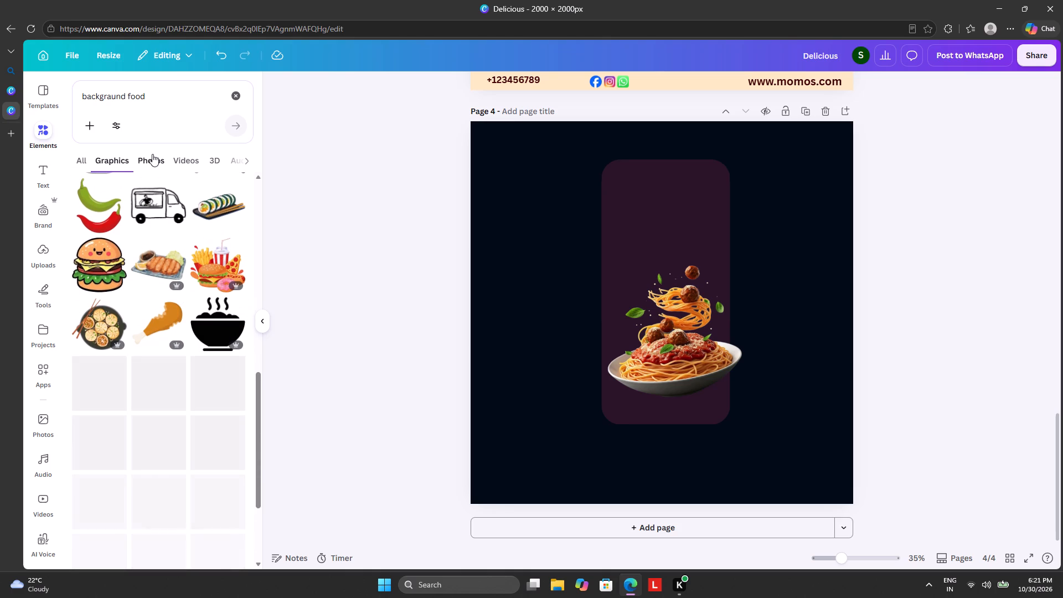
pyautogui.click(152, 154)
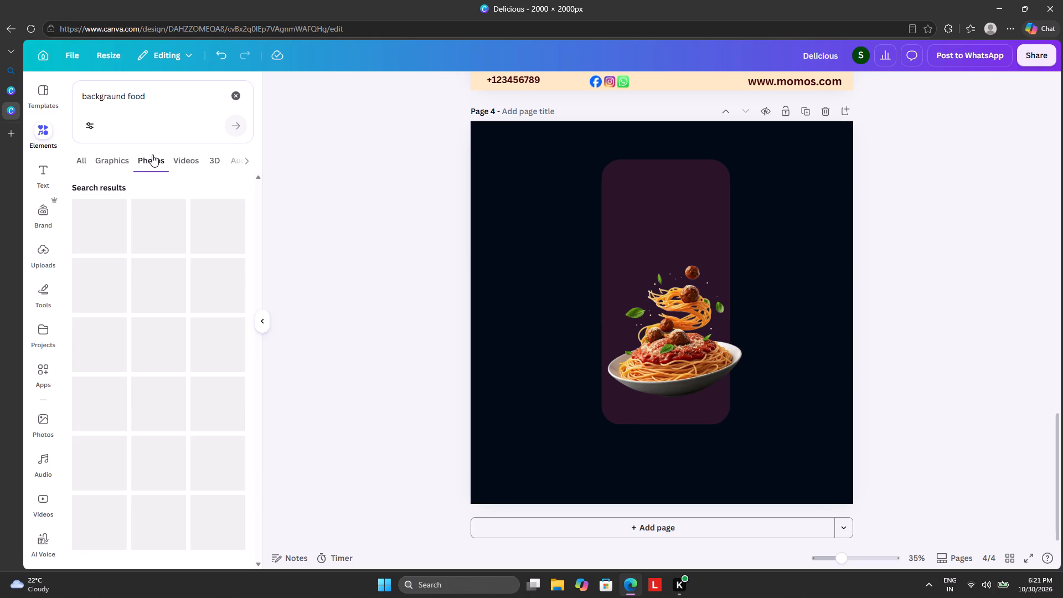
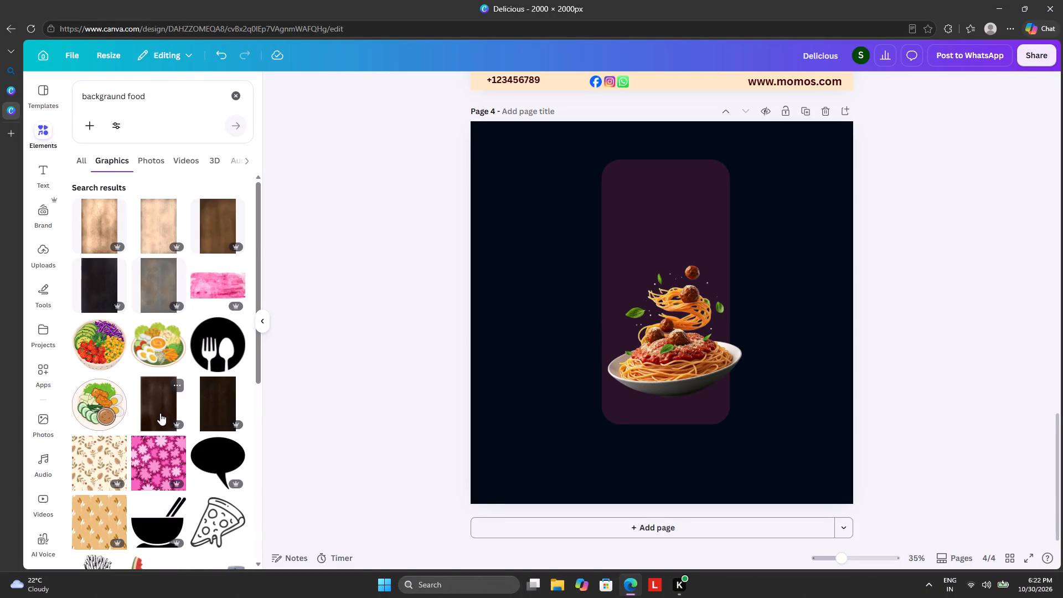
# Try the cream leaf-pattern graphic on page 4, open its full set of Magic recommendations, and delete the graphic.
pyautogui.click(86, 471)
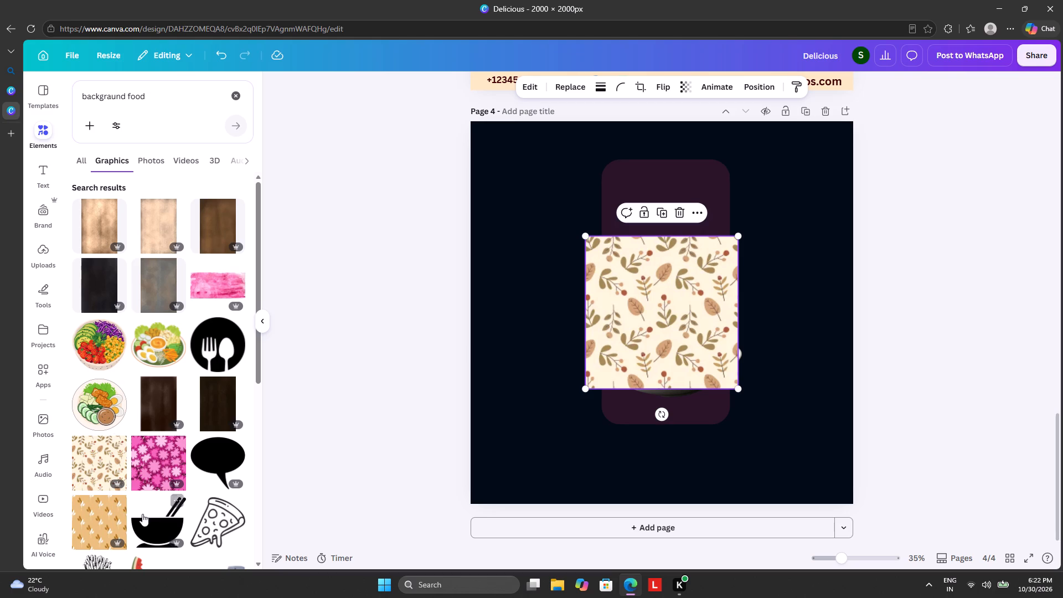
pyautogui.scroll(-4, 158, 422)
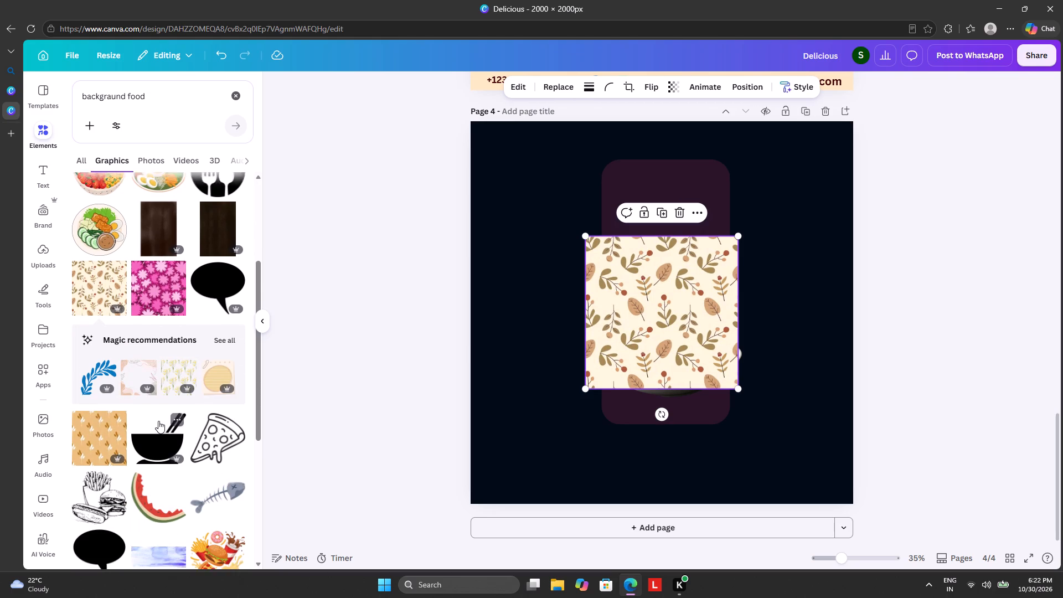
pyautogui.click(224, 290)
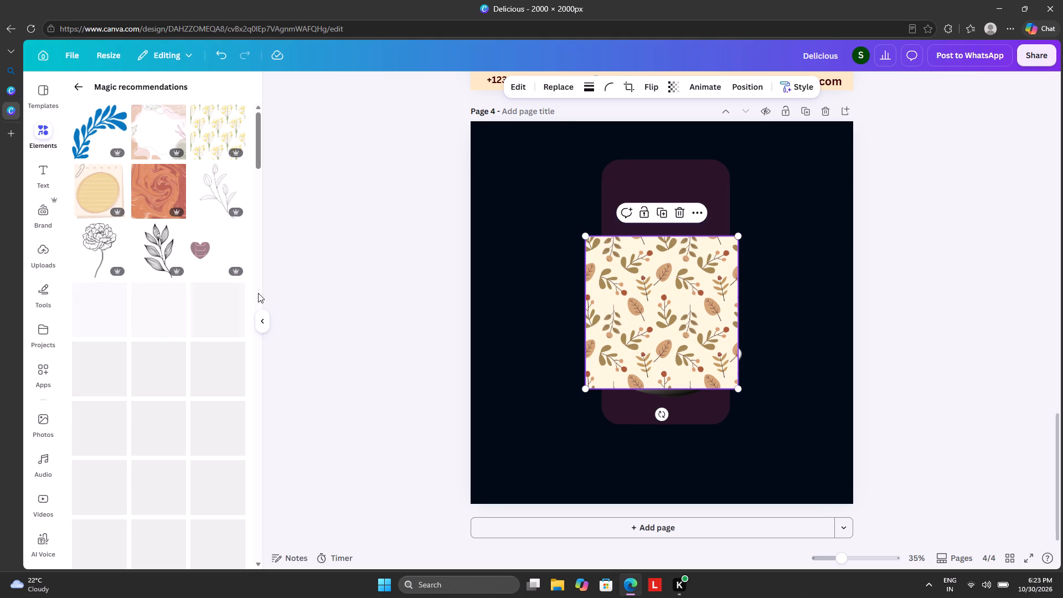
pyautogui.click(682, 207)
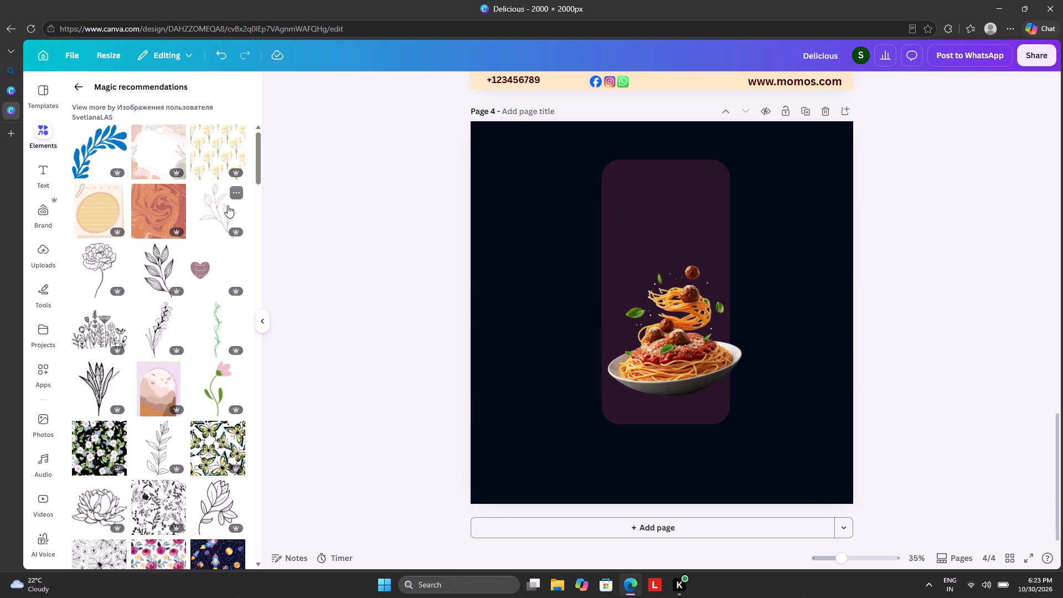
# Browse the Magic recommendations for a pattern that could serve as the spaghetti design's background.
pyautogui.scroll(-3, 160, 277)
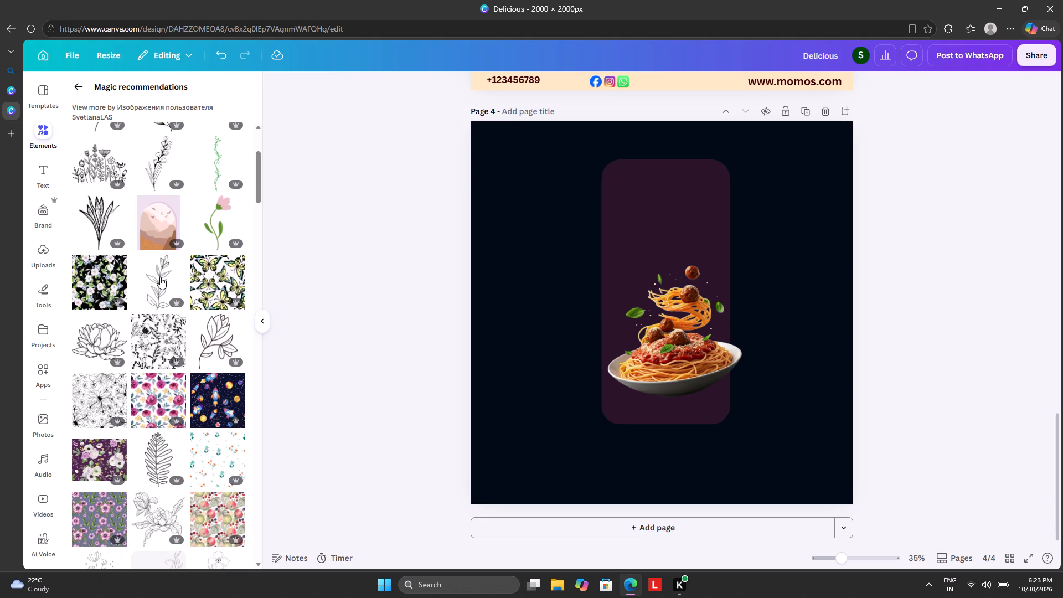
pyautogui.scroll(-6, 160, 277)
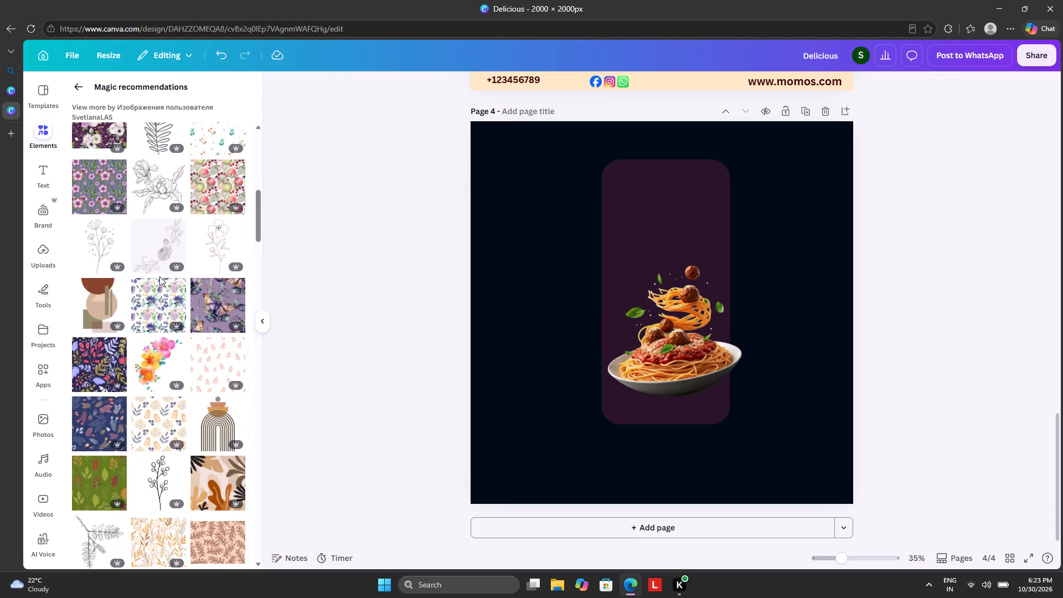
pyautogui.scroll(-2, 159, 276)
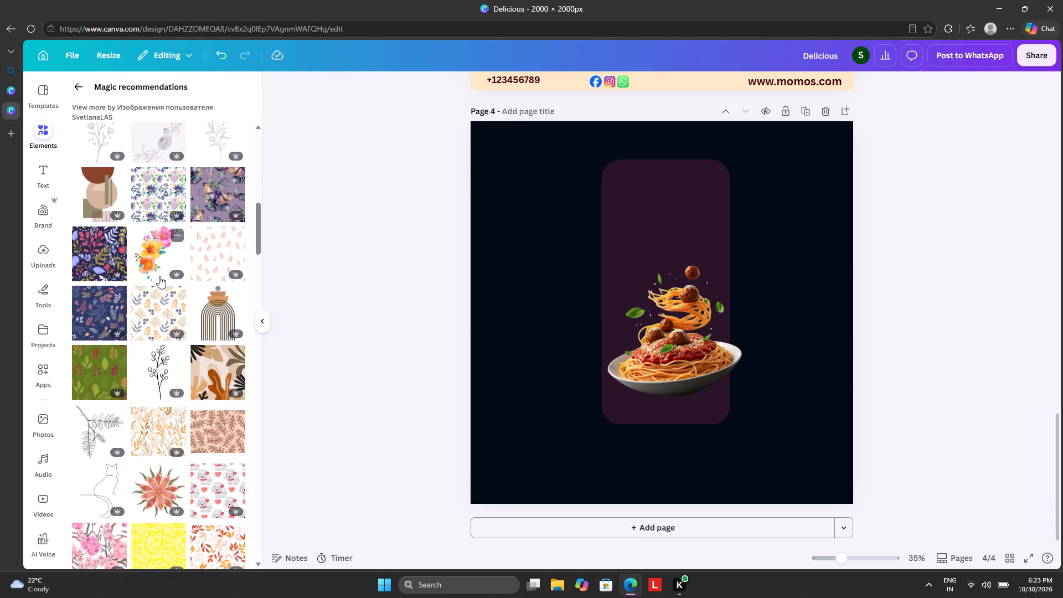
pyautogui.scroll(-3, 183, 324)
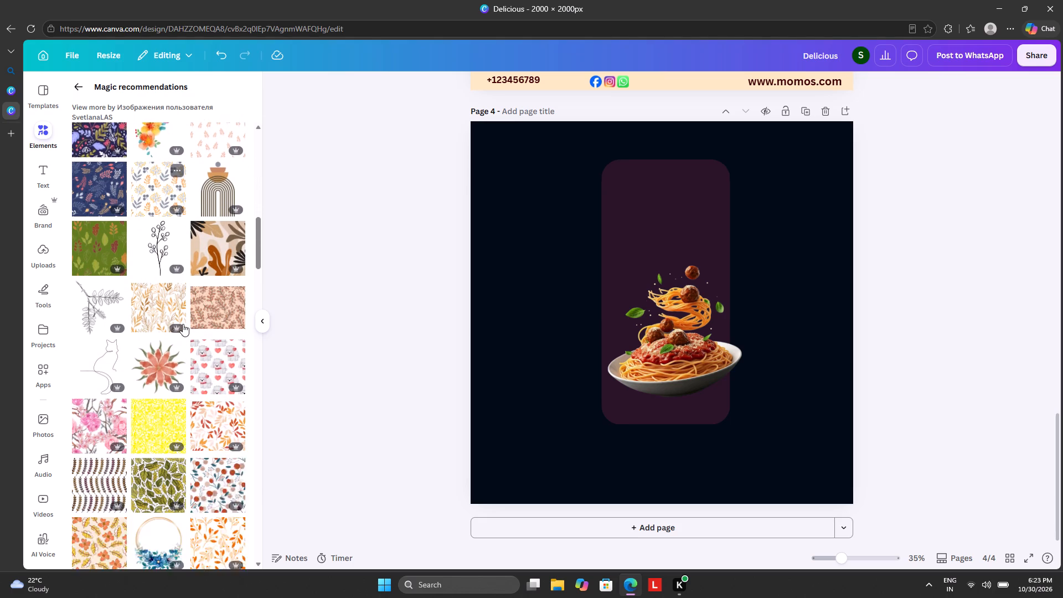
pyautogui.scroll(-4, 178, 323)
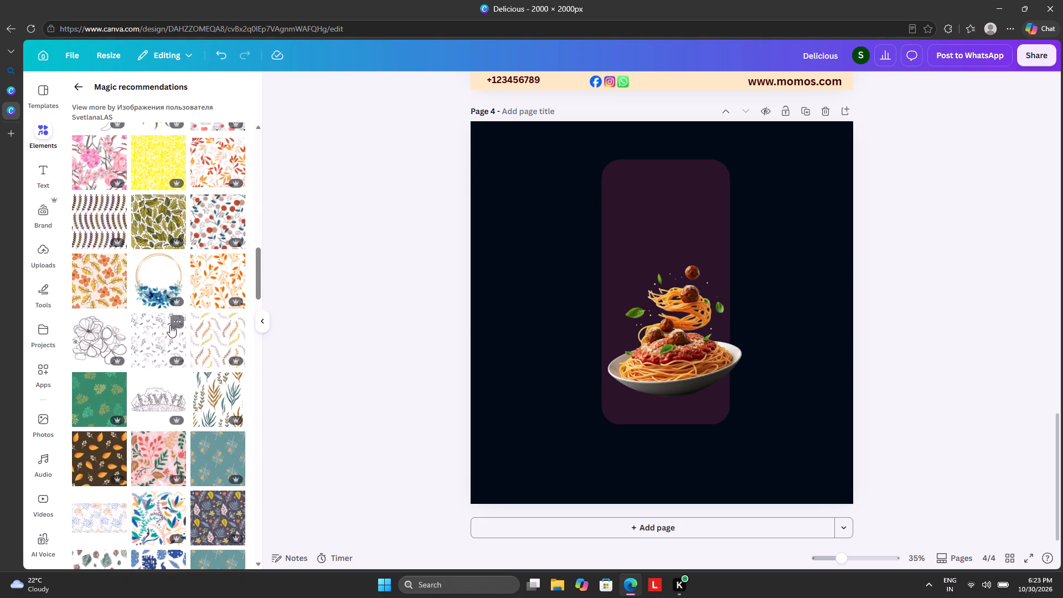
pyautogui.scroll(-2, 178, 349)
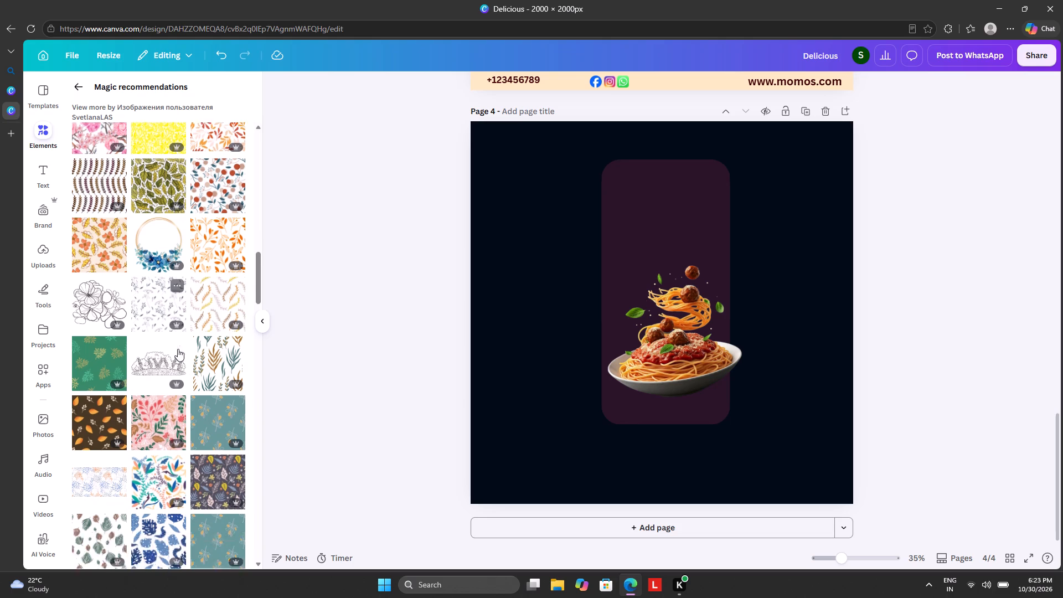
pyautogui.scroll(-5, 175, 418)
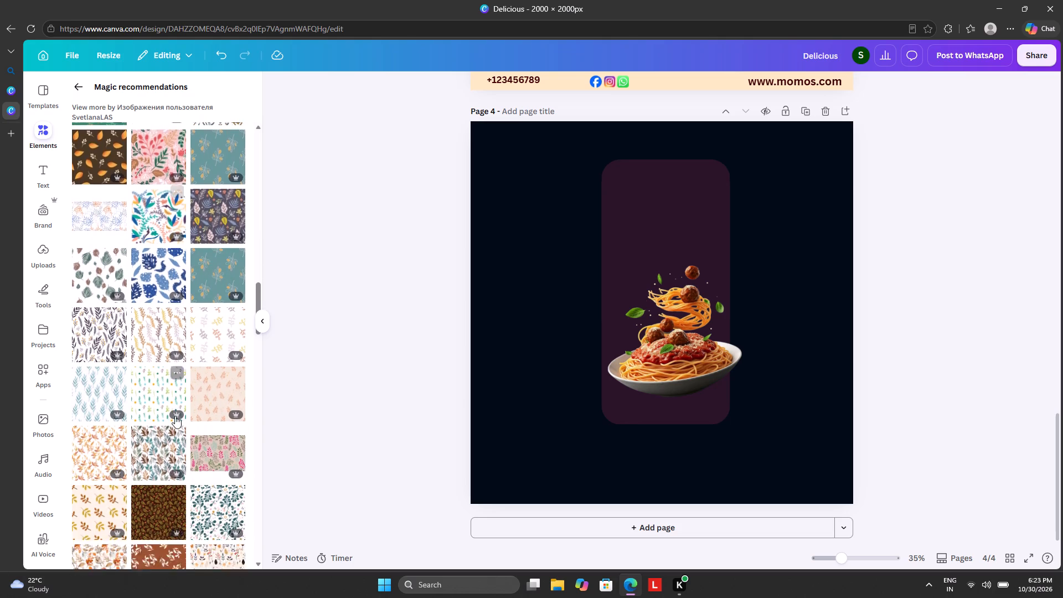
pyautogui.scroll(-5, 175, 416)
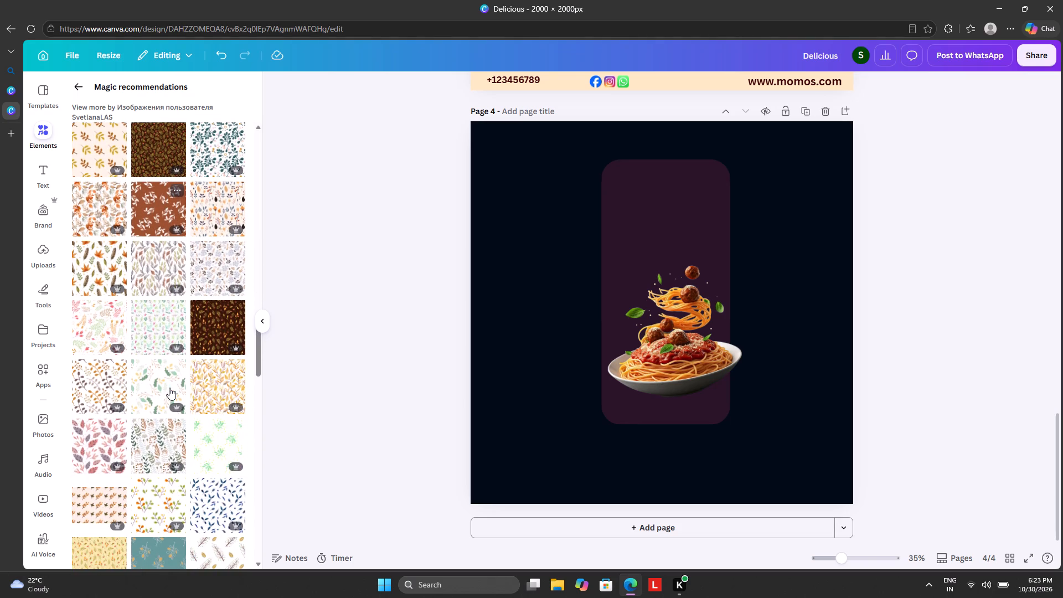
pyautogui.scroll(9, 169, 388)
pyautogui.scroll(-1, 167, 381)
pyautogui.scroll(10, 166, 378)
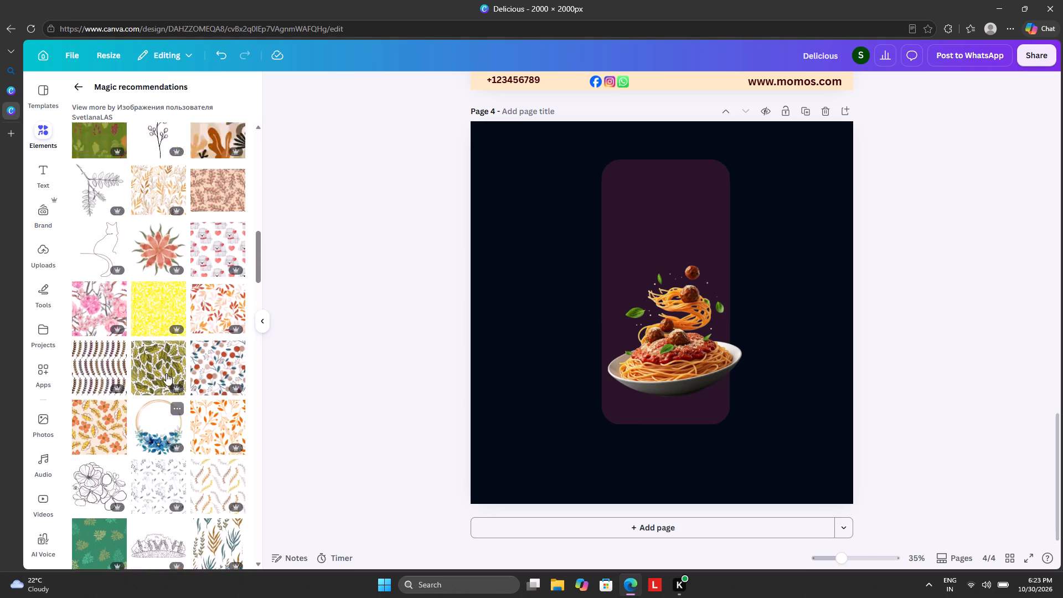
pyautogui.scroll(11, 166, 373)
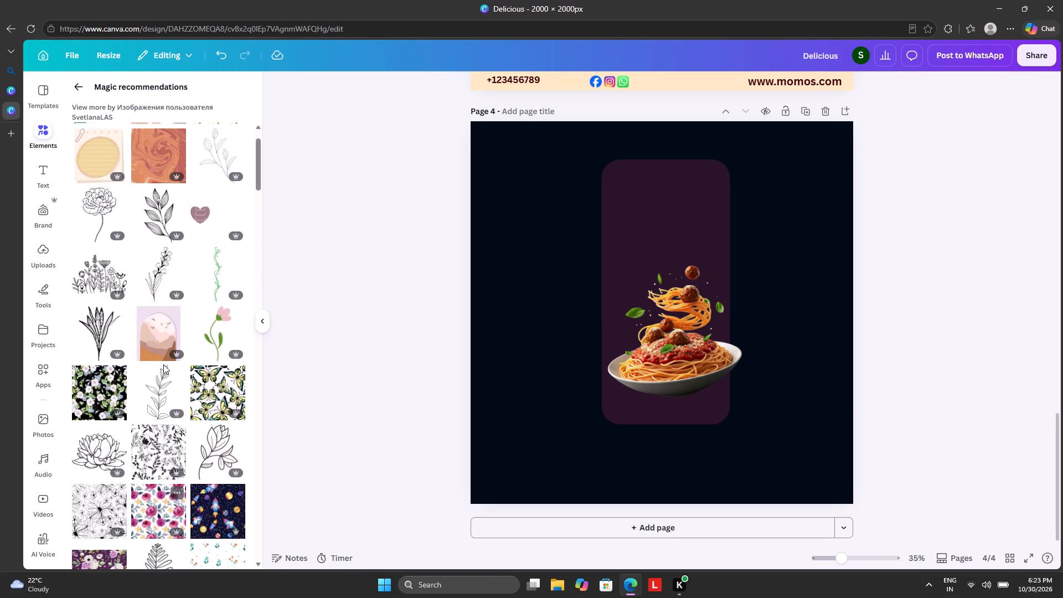
pyautogui.scroll(5, 162, 349)
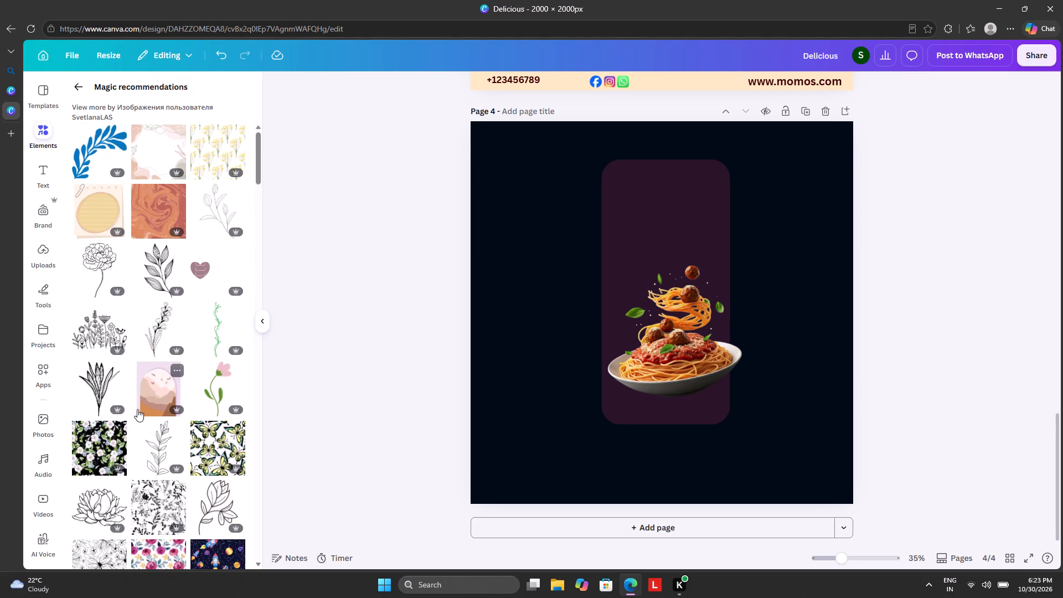
pyautogui.scroll(-1, 137, 409)
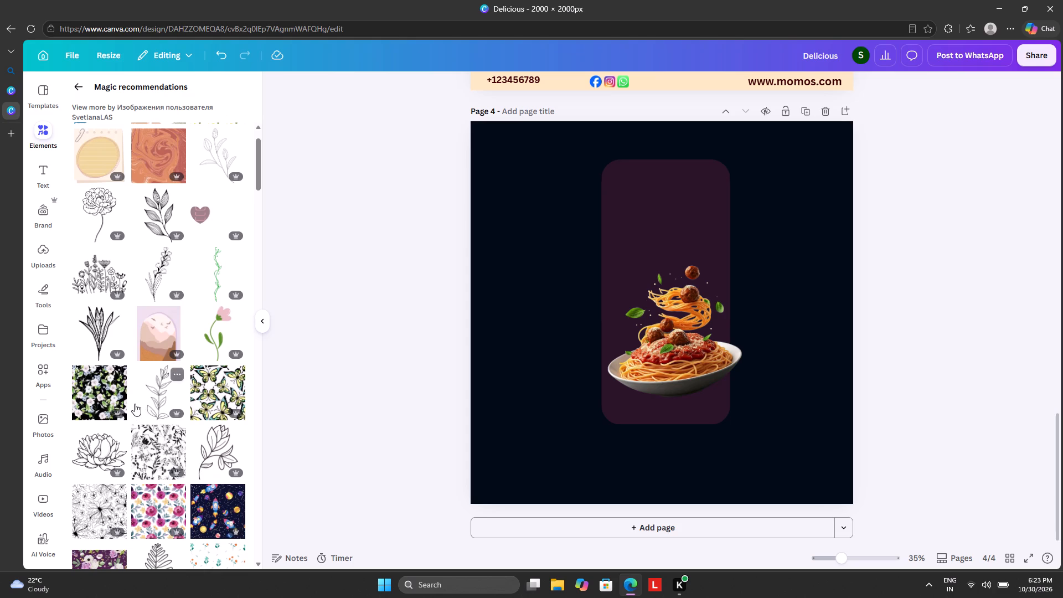
pyautogui.scroll(-4, 136, 400)
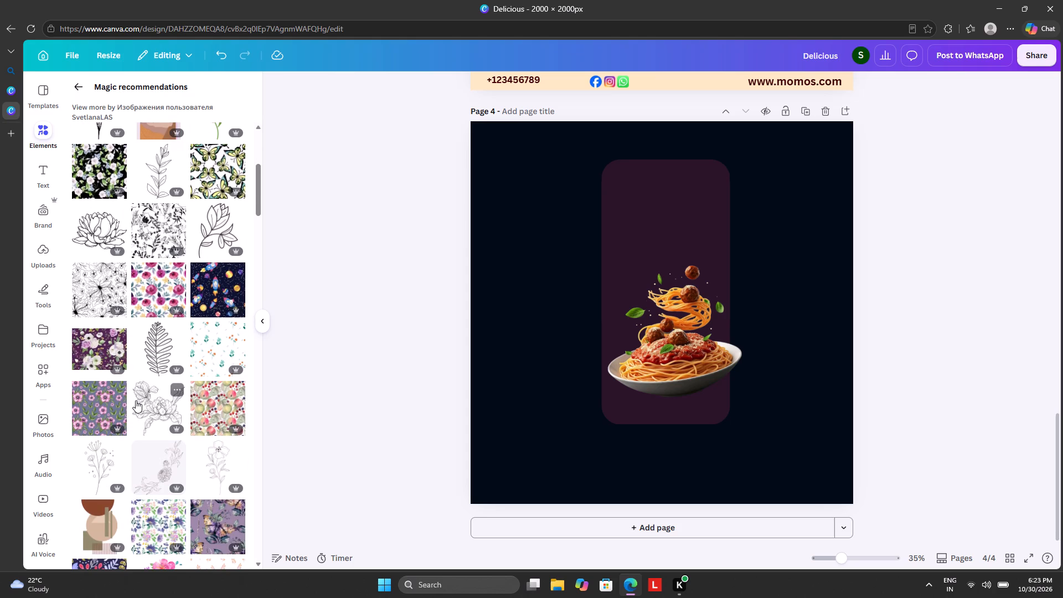
pyautogui.scroll(5, 133, 394)
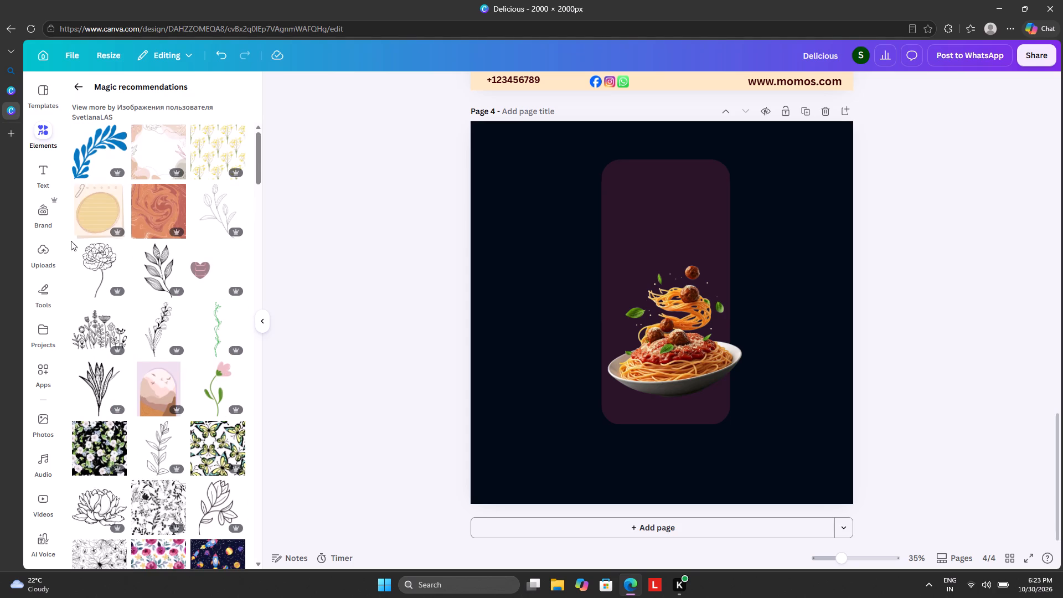
# Search the photo library for "backgrund" and add the crumpled beige paper photo to page 4.
pyautogui.click(48, 429)
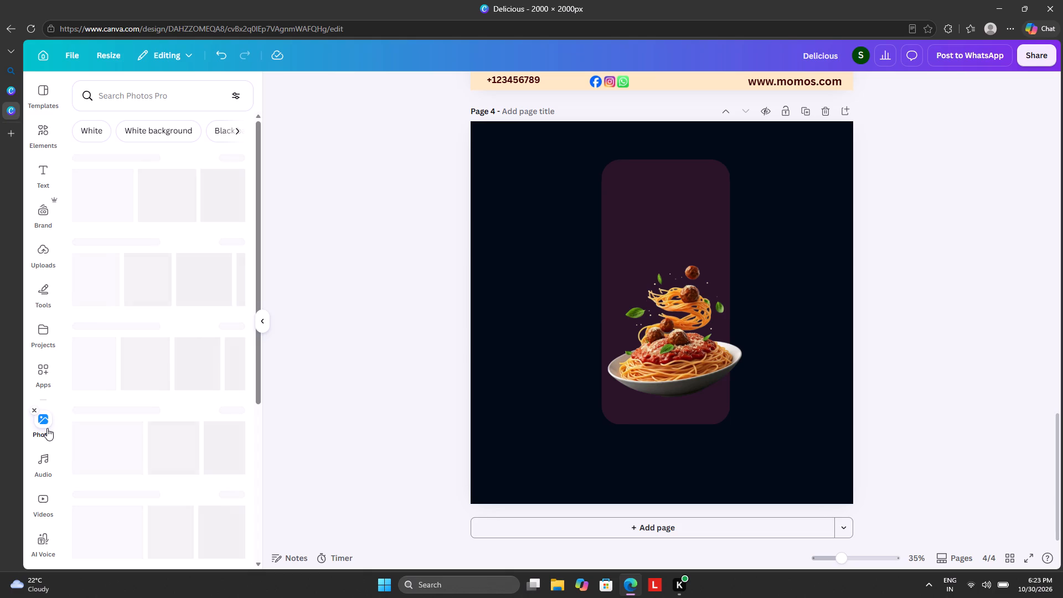
pyautogui.click(138, 92)
pyautogui.click(171, 158)
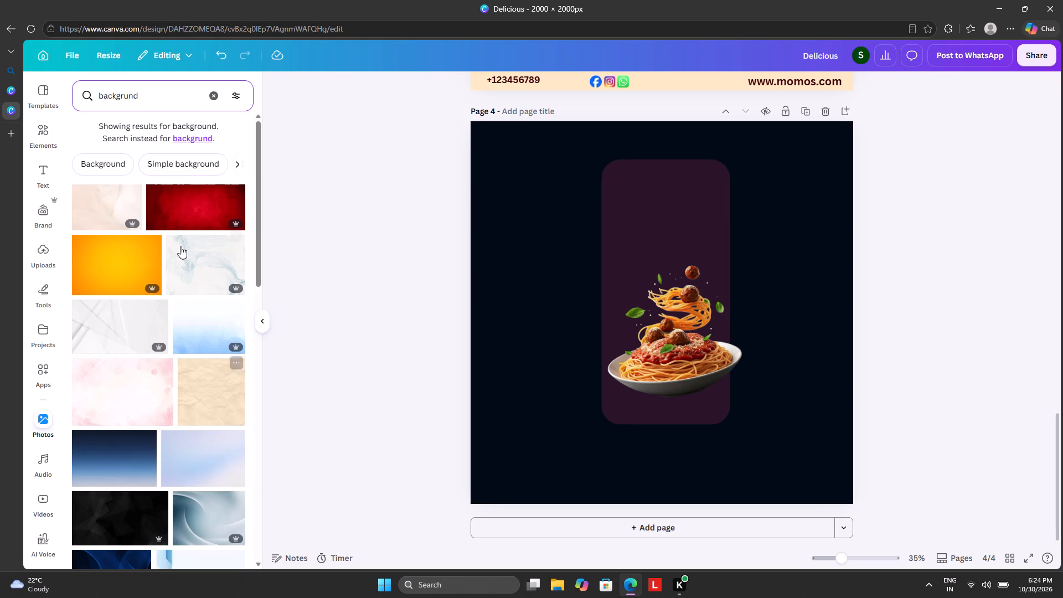
pyautogui.scroll(-5, 155, 379)
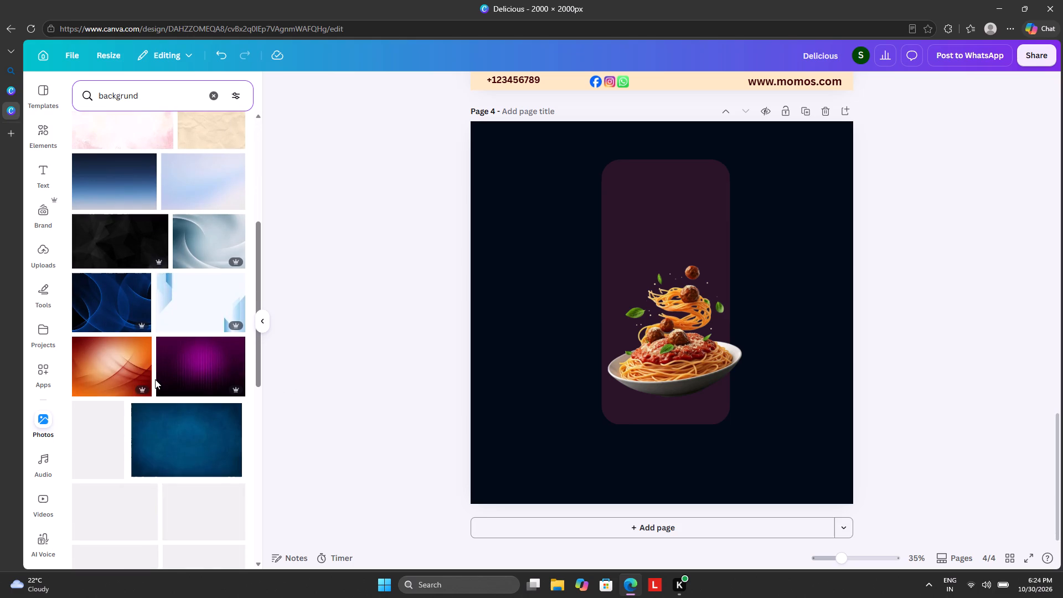
pyautogui.scroll(-5, 154, 381)
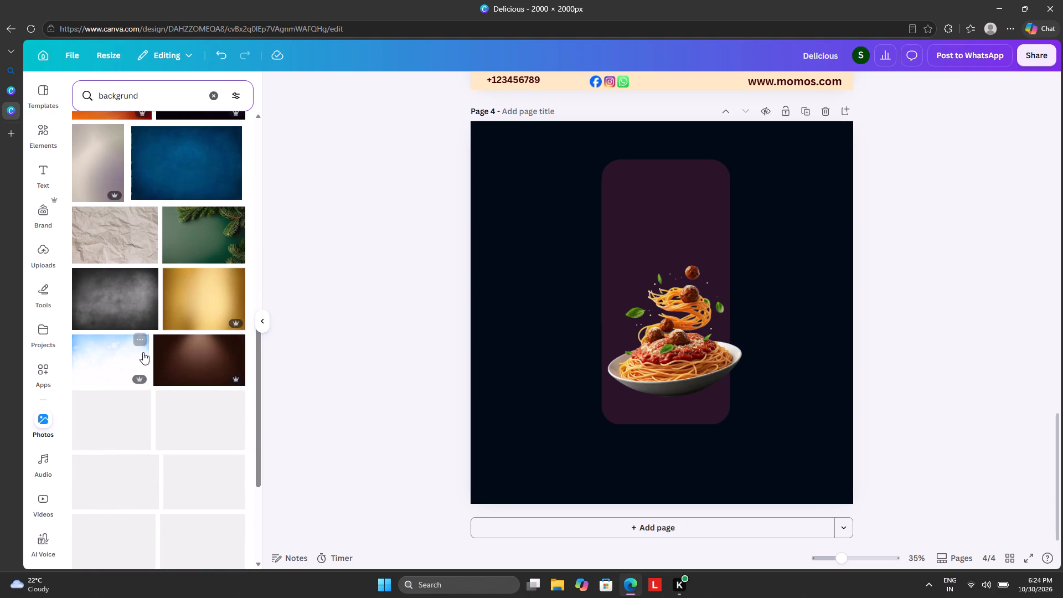
pyautogui.click(120, 239)
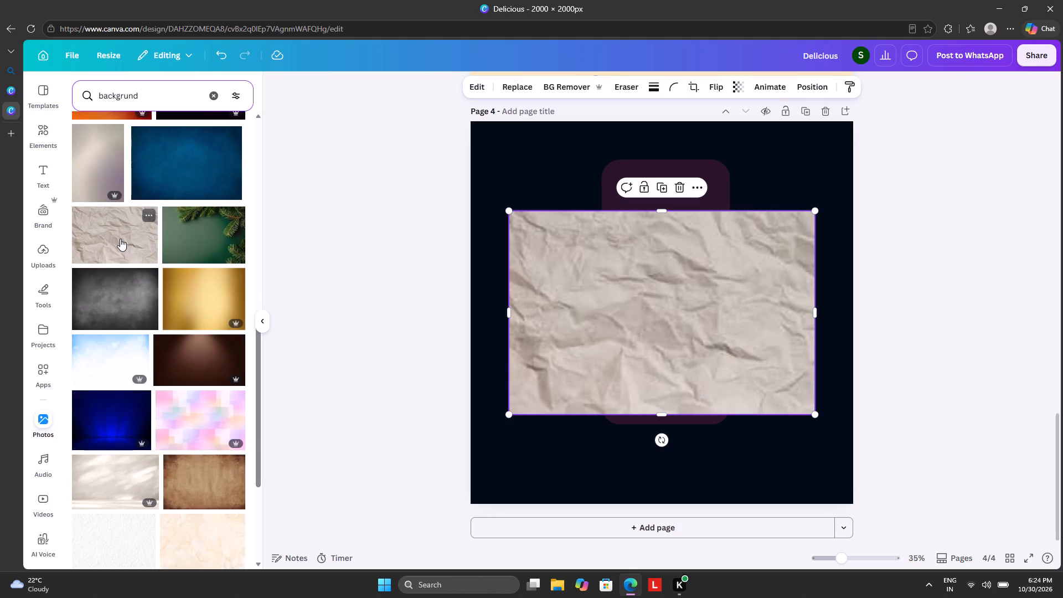
# Set the crumpled paper photo's transparency to 28.
pyautogui.click(741, 90)
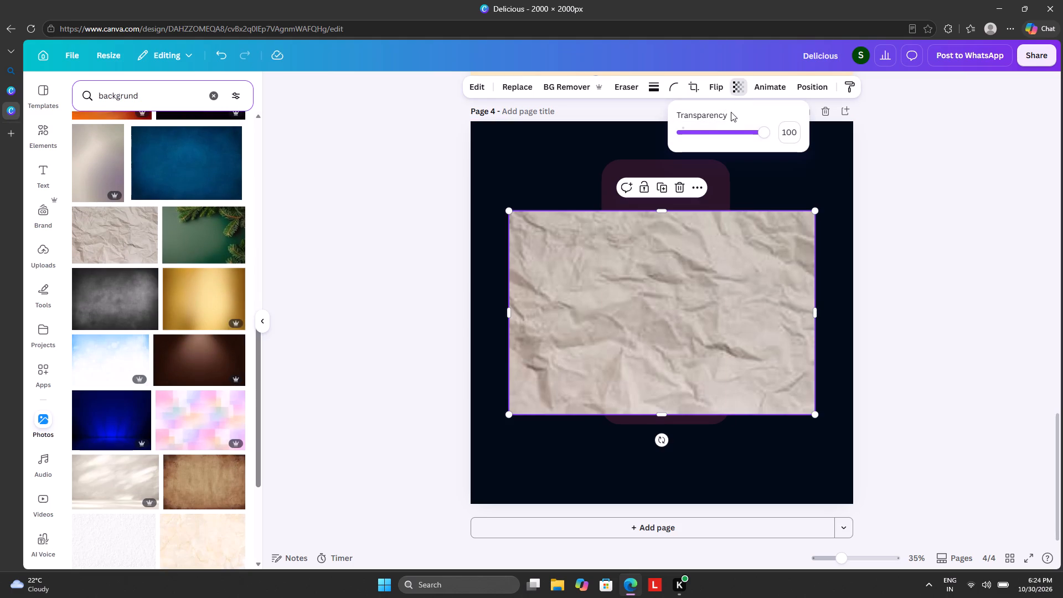
pyautogui.click(723, 132)
pyautogui.moveTo(723, 132); pyautogui.dragTo(704, 146)
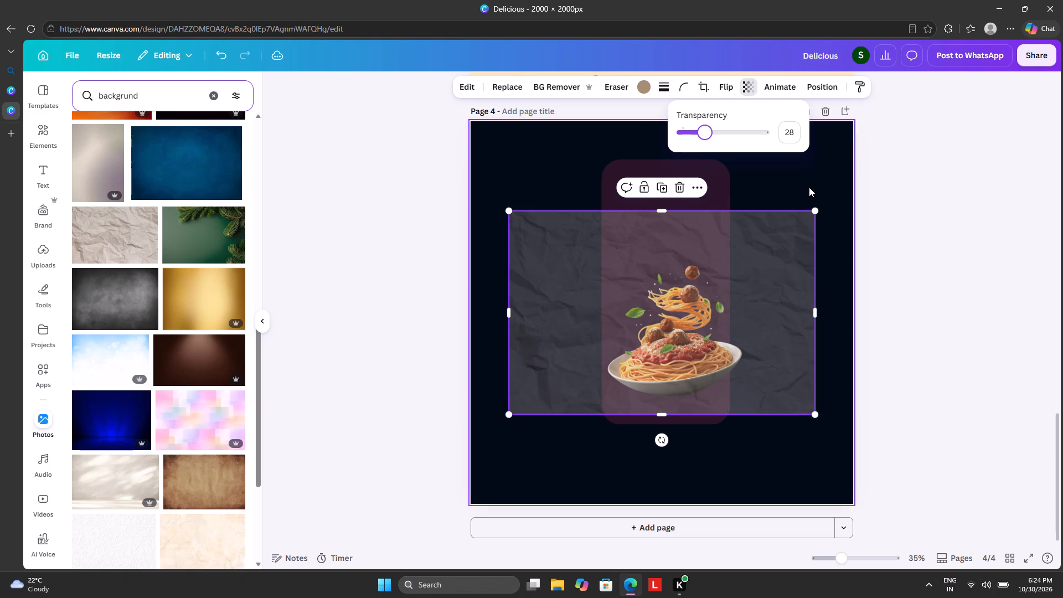
# Rotate the crumpled paper photo a quarter turn to portrait, then enlarge, reposition and widen it to cover the whole page.
pyautogui.moveTo(658, 437); pyautogui.dragTo(647, 458)
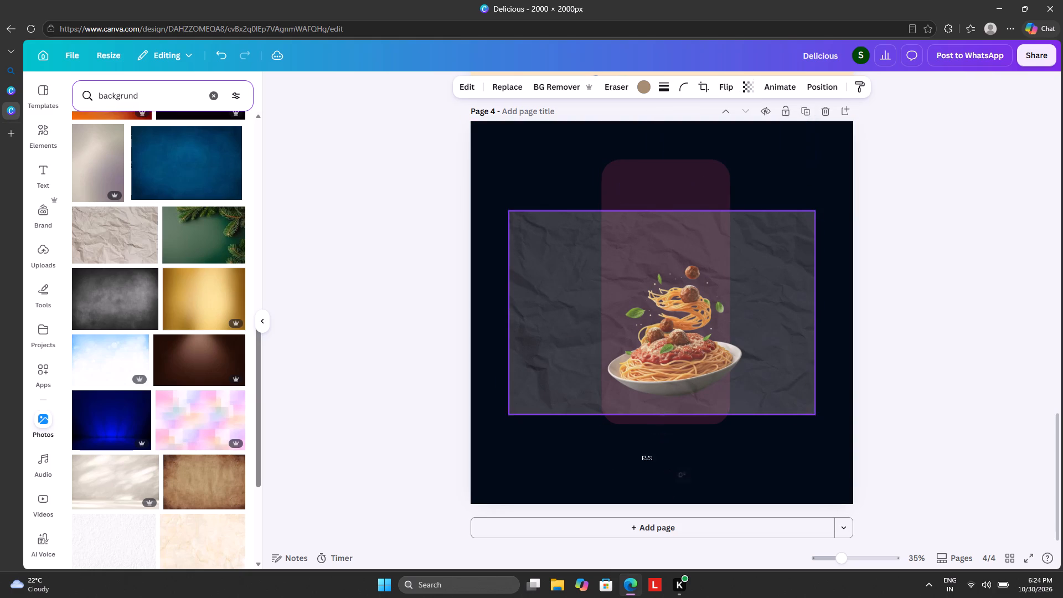
pyautogui.moveTo(647, 458); pyautogui.dragTo(463, 308)
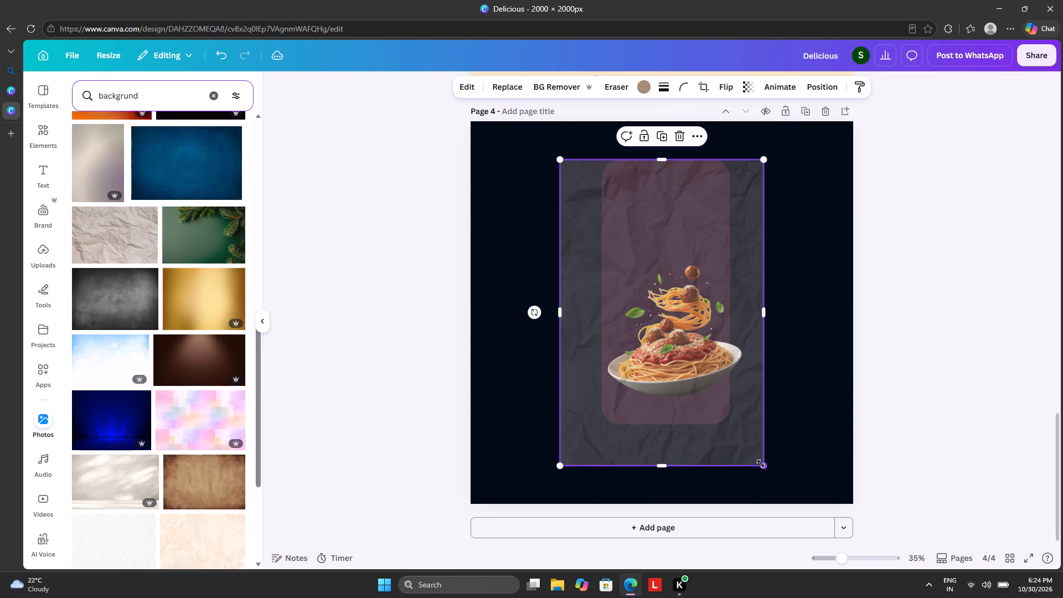
pyautogui.moveTo(761, 463); pyautogui.dragTo(935, 515)
pyautogui.moveTo(801, 451); pyautogui.dragTo(723, 369)
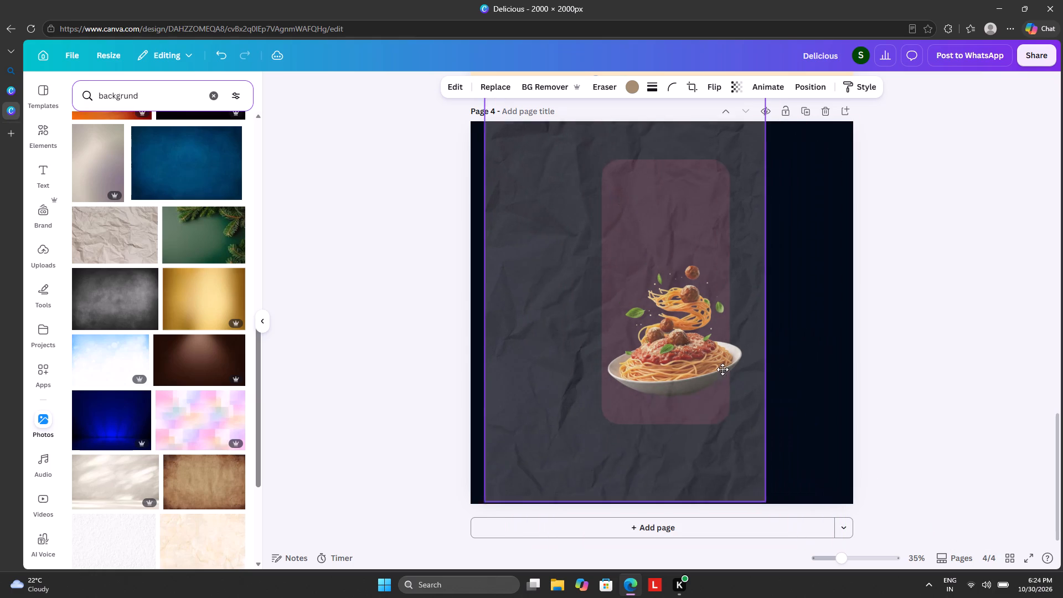
pyautogui.moveTo(723, 369); pyautogui.dragTo(700, 375)
pyautogui.moveTo(743, 295); pyautogui.dragTo(855, 295)
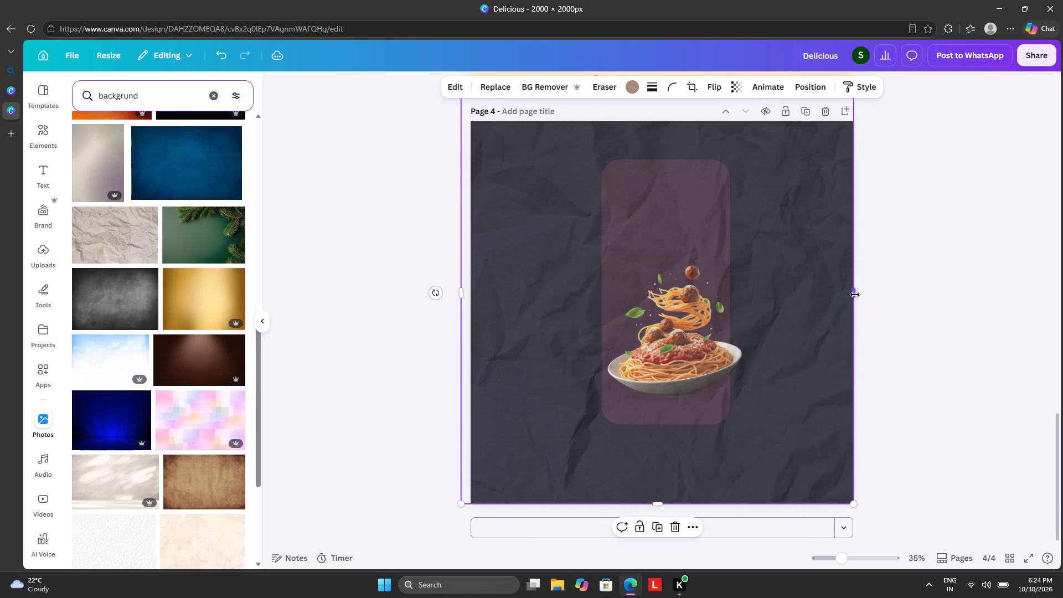
pyautogui.click(855, 295)
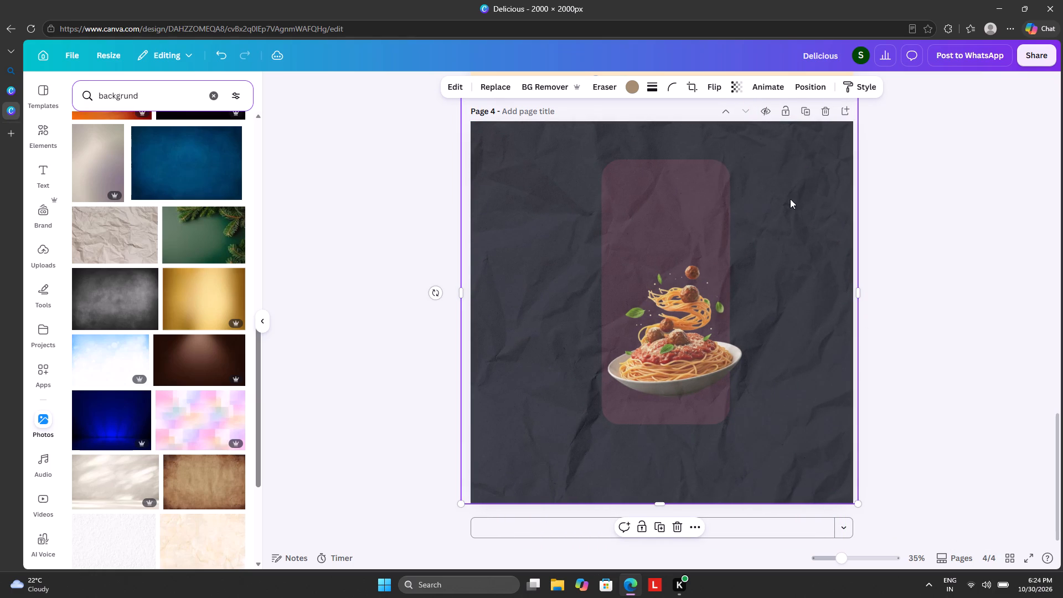
# Move the crumpled paper photo's layer below the spaghetti and the rounded panel, directly above page 4's background.
pyautogui.click(814, 87)
pyautogui.moveTo(220, 192); pyautogui.dragTo(215, 286)
pyautogui.moveTo(198, 160); pyautogui.dragTo(197, 178)
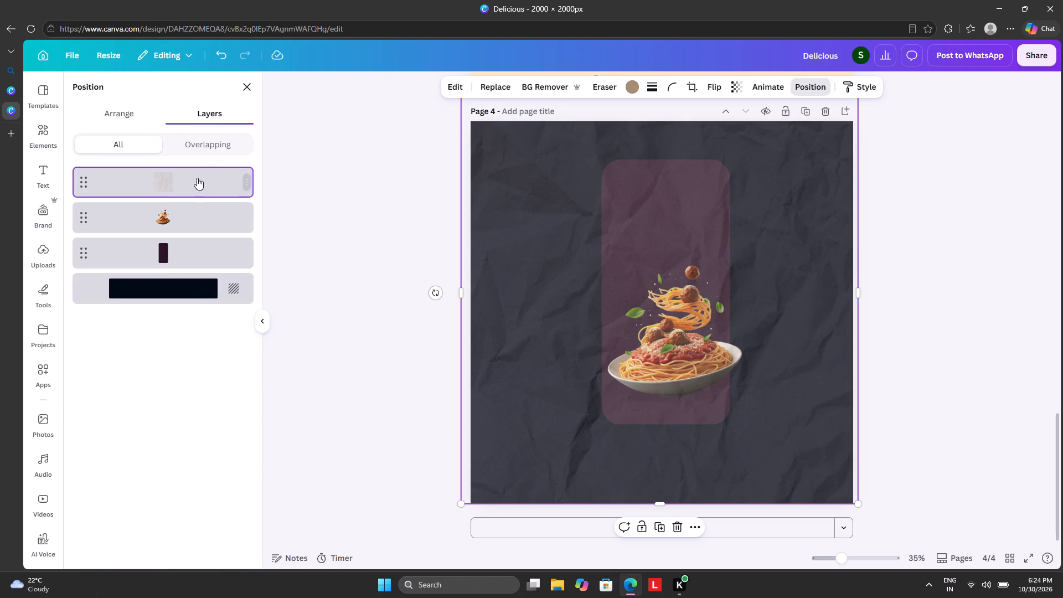
pyautogui.moveTo(197, 178); pyautogui.dragTo(197, 185)
pyautogui.moveTo(197, 185); pyautogui.dragTo(191, 251)
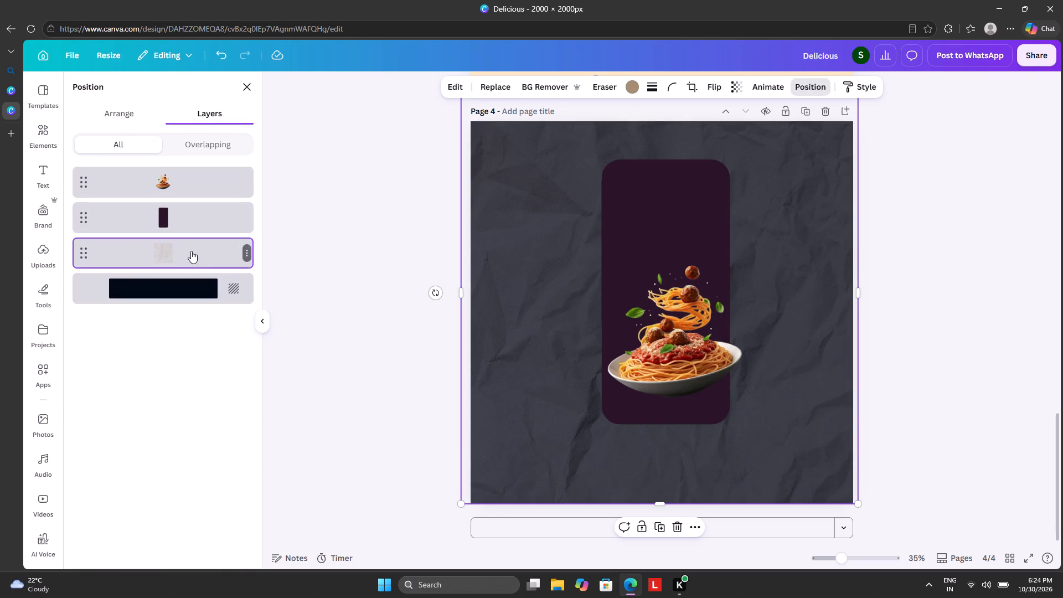
pyautogui.moveTo(191, 251); pyautogui.dragTo(193, 203)
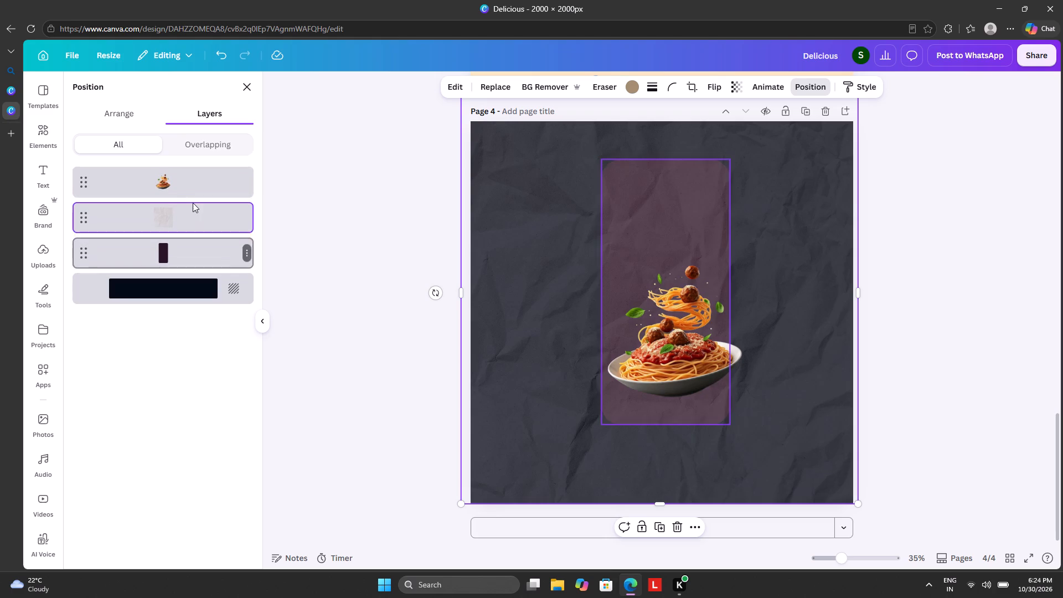
pyautogui.moveTo(192, 208); pyautogui.dragTo(182, 254)
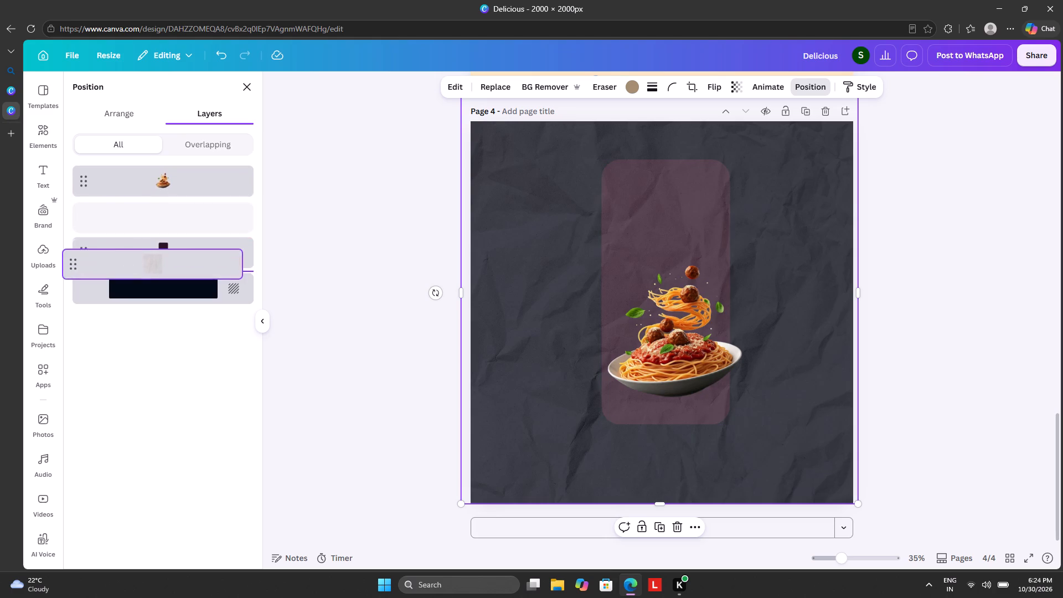
pyautogui.moveTo(182, 254); pyautogui.dragTo(189, 257)
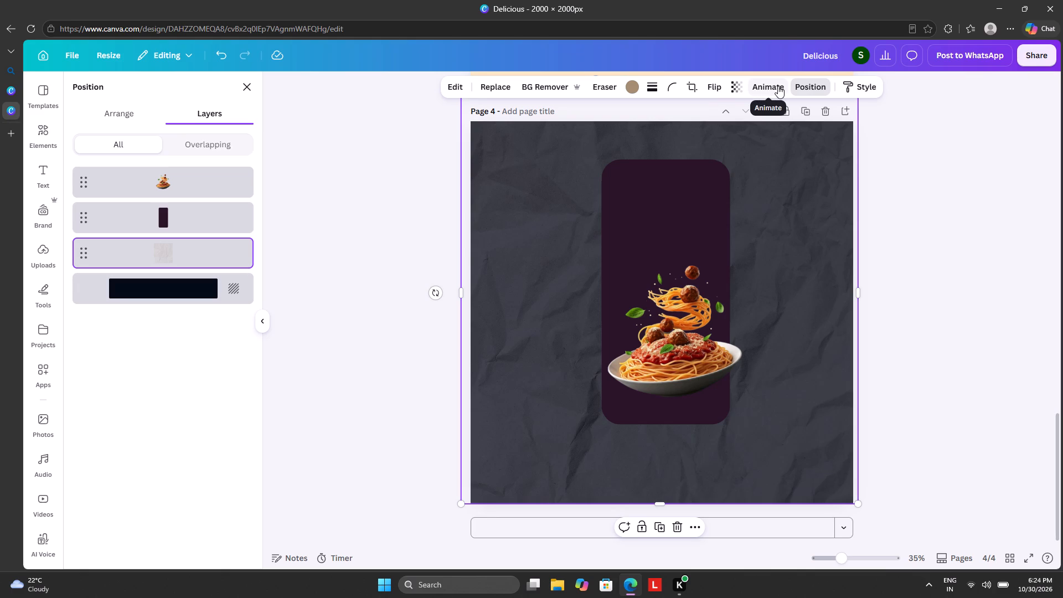
# Lower the crumpled paper photo's transparency value further so its creases show only faintly.
pyautogui.click(733, 84)
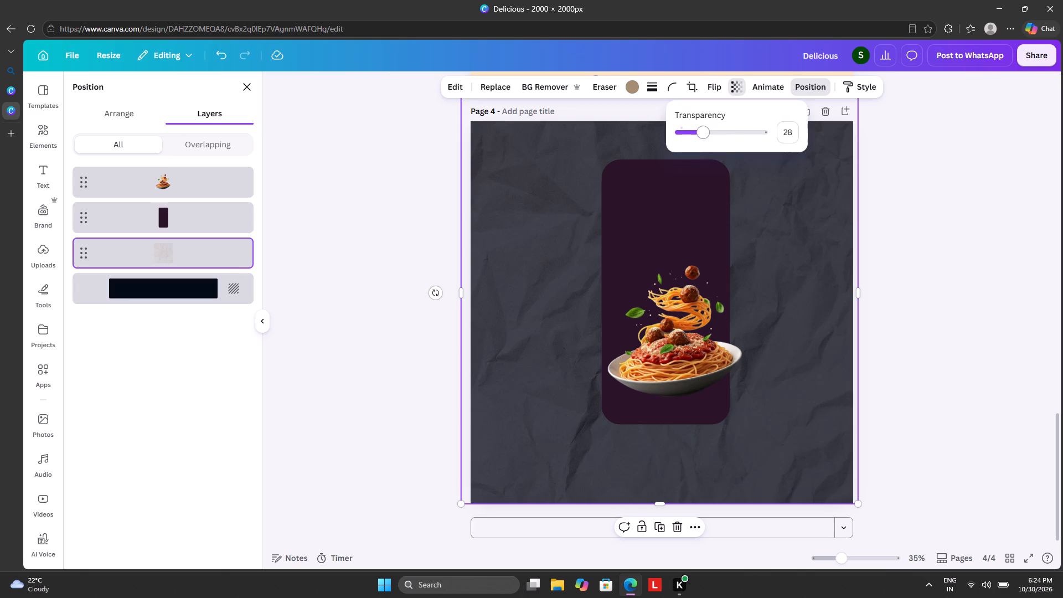
pyautogui.moveTo(713, 136); pyautogui.dragTo(694, 142)
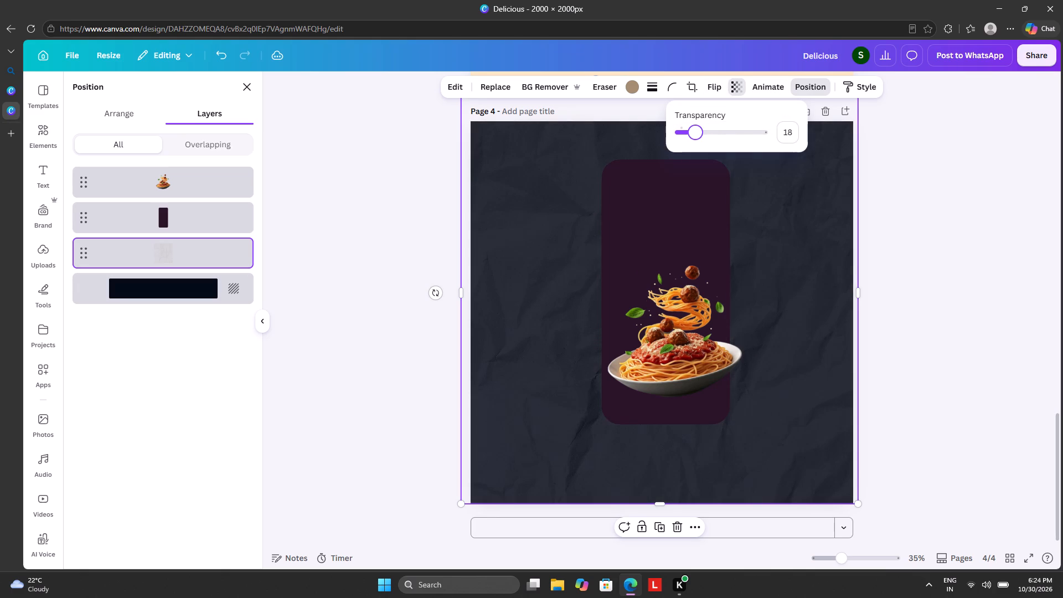
pyautogui.moveTo(694, 142); pyautogui.dragTo(690, 145)
pyautogui.moveTo(690, 145); pyautogui.dragTo(690, 145)
pyautogui.doubleClick(910, 228)
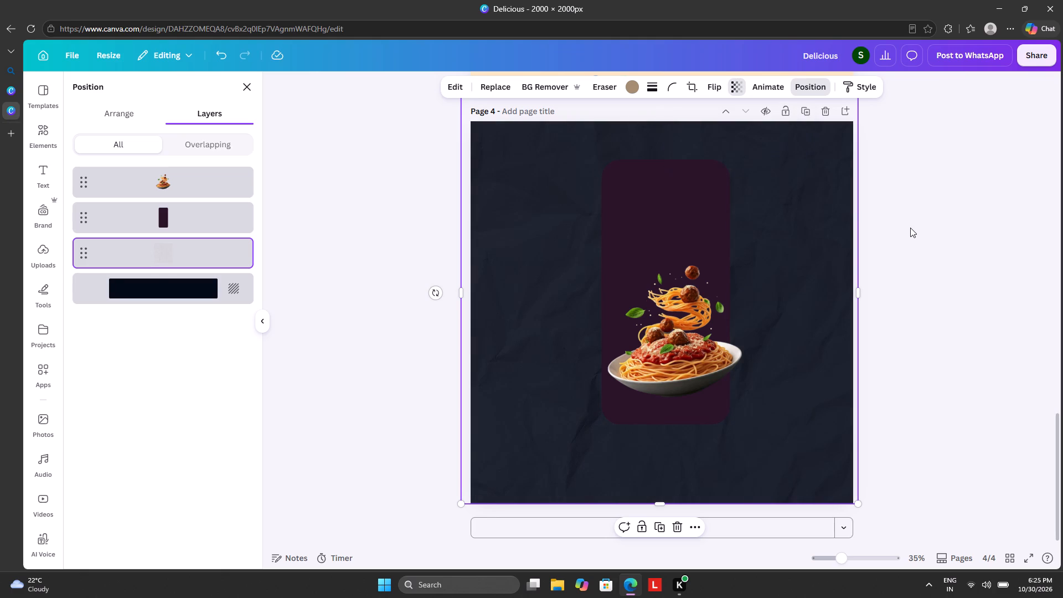
pyautogui.click(910, 228)
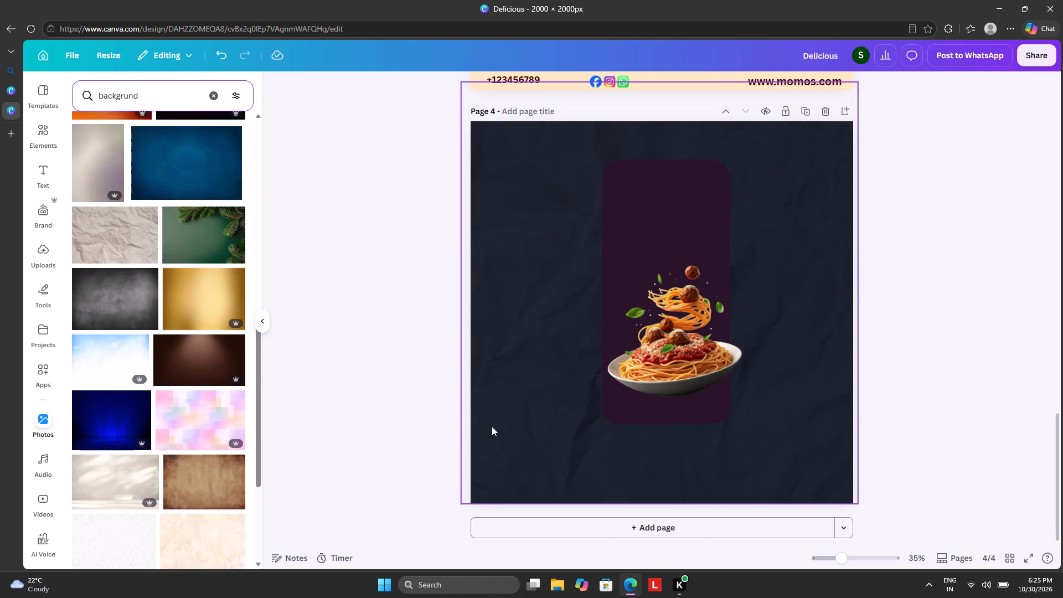
# Recolour the crumpled paper photo with the dark plum sampled from the rounded panel.
pyautogui.click(500, 419)
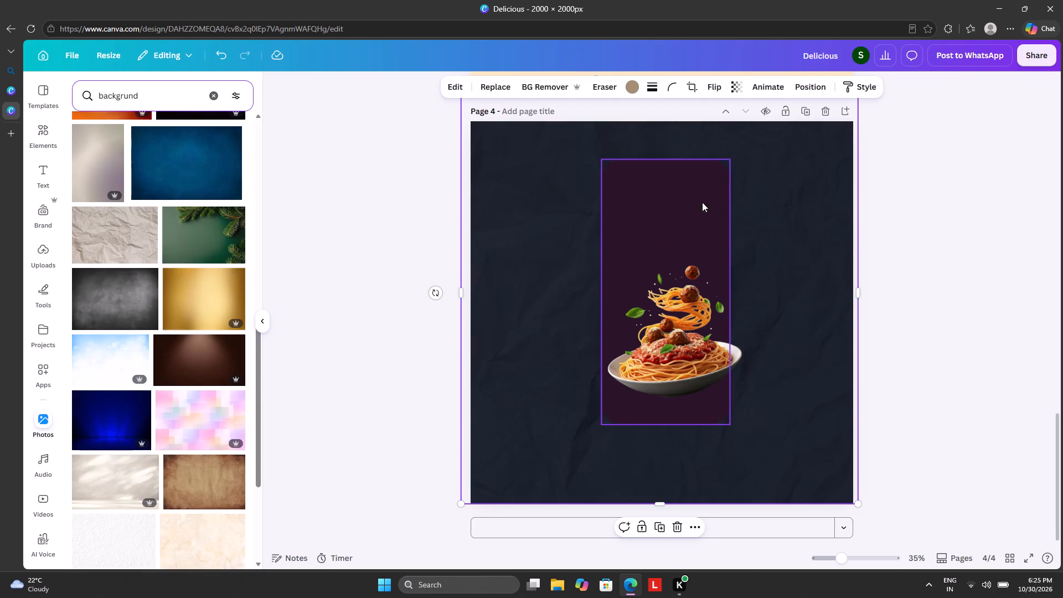
pyautogui.click(631, 90)
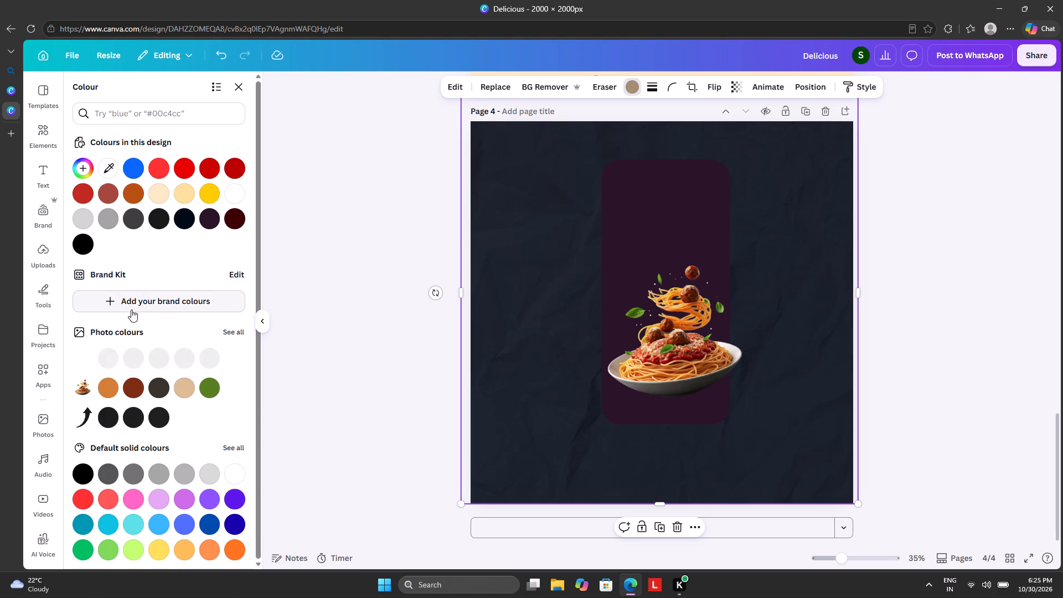
pyautogui.click(109, 174)
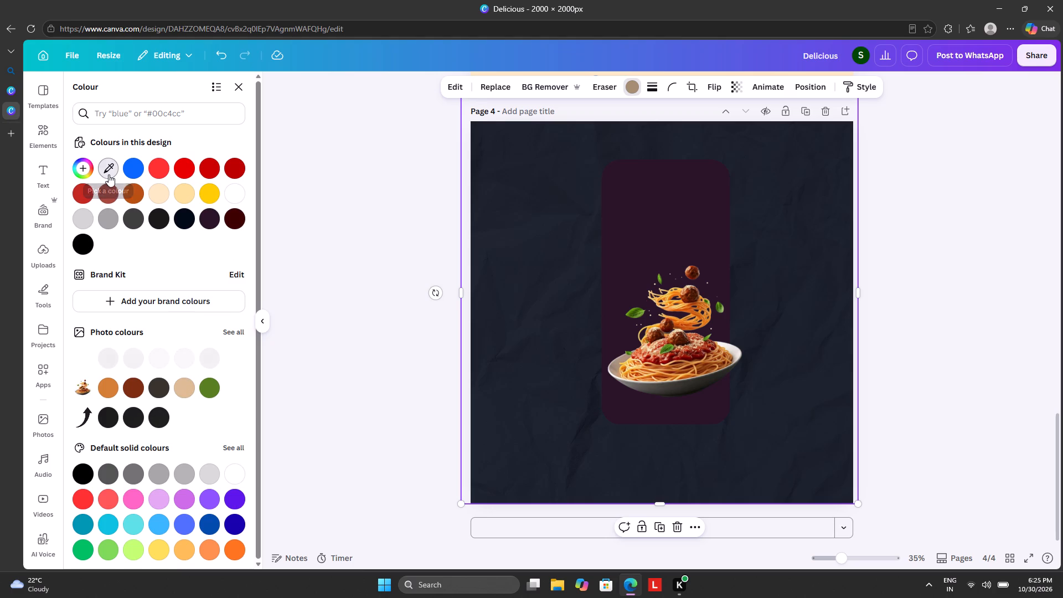
pyautogui.click(637, 247)
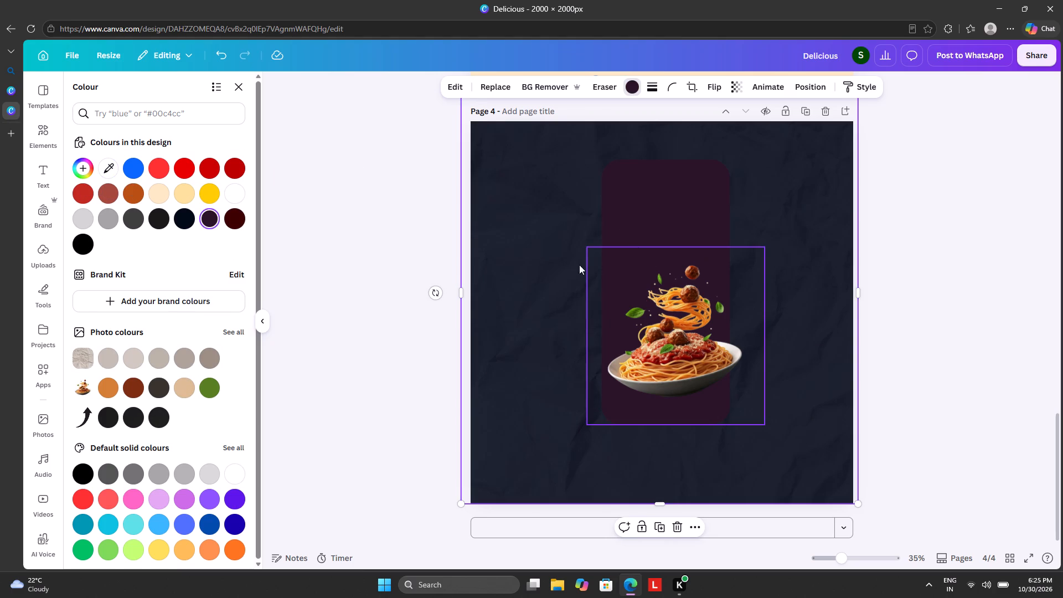
# Shift the paper photo aside, set page 4's background to the panel's sampled dark plum, and move the photo back over the page.
pyautogui.moveTo(539, 268); pyautogui.dragTo(621, 265)
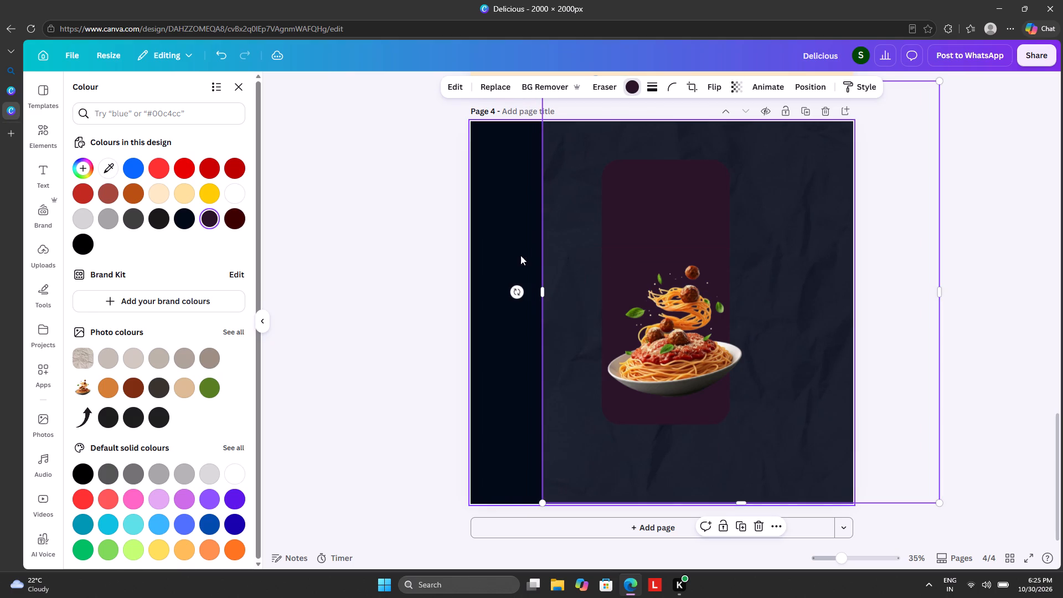
pyautogui.click(511, 251)
pyautogui.click(654, 90)
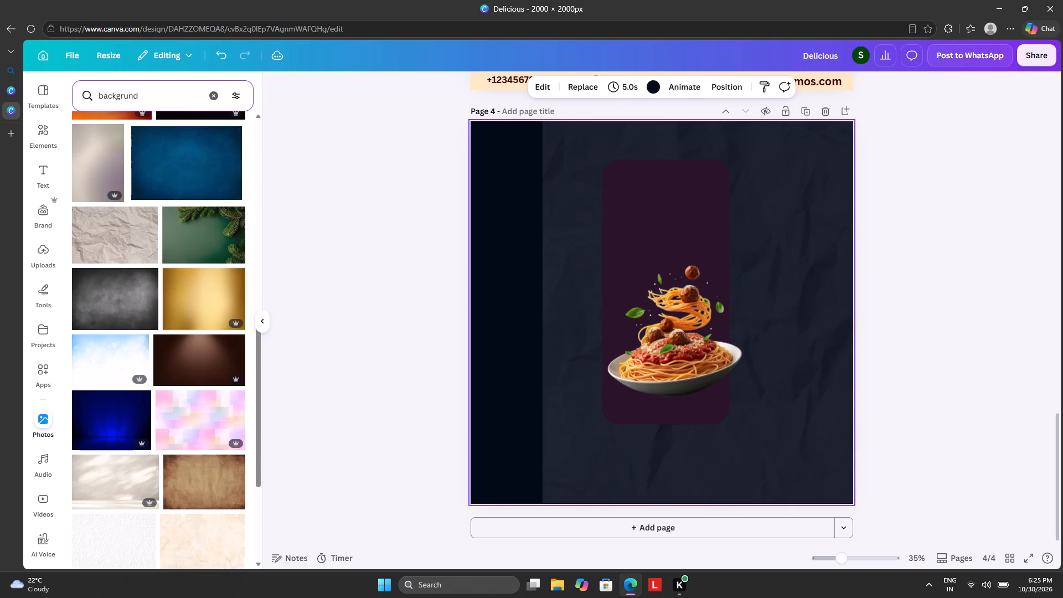
pyautogui.click(652, 86)
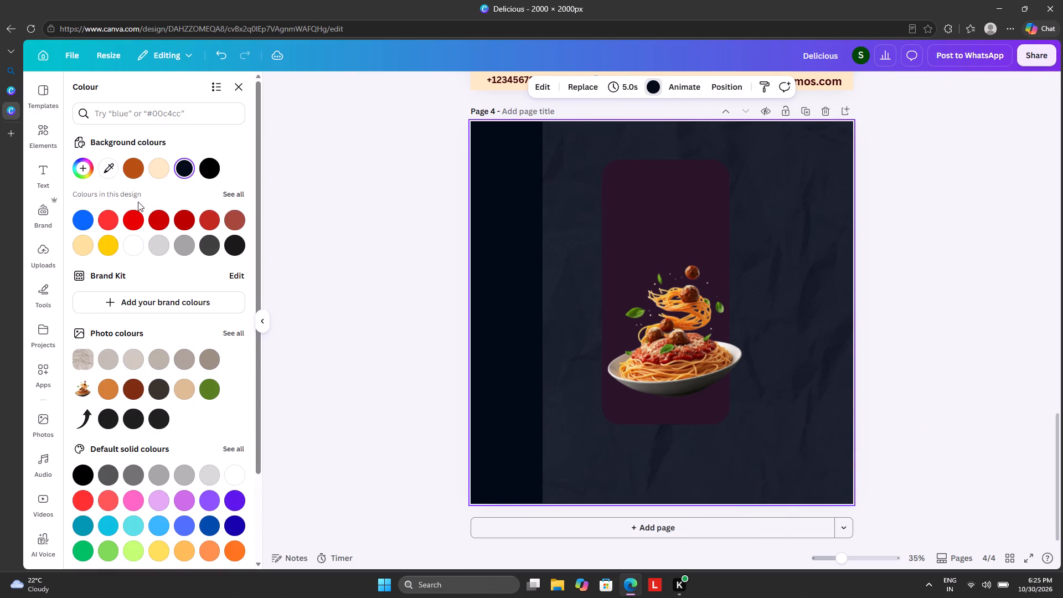
pyautogui.click(108, 162)
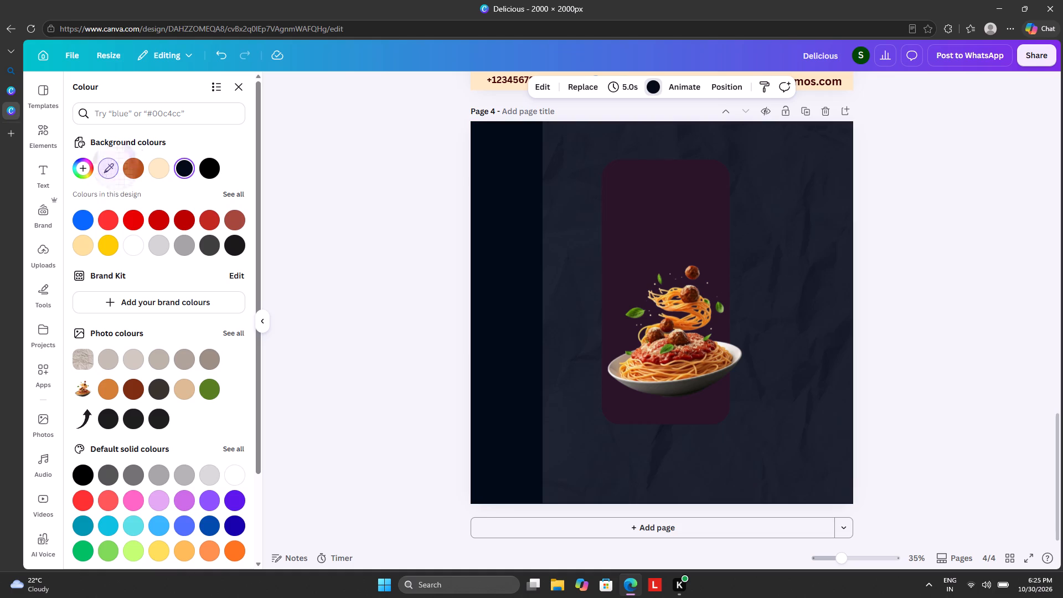
pyautogui.click(632, 218)
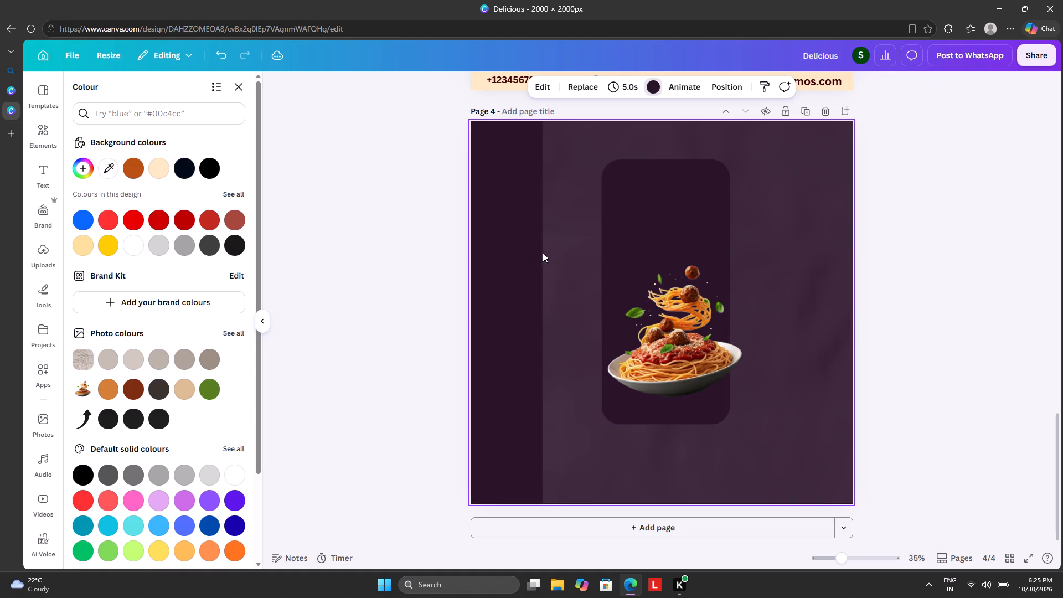
pyautogui.moveTo(570, 250); pyautogui.dragTo(494, 257)
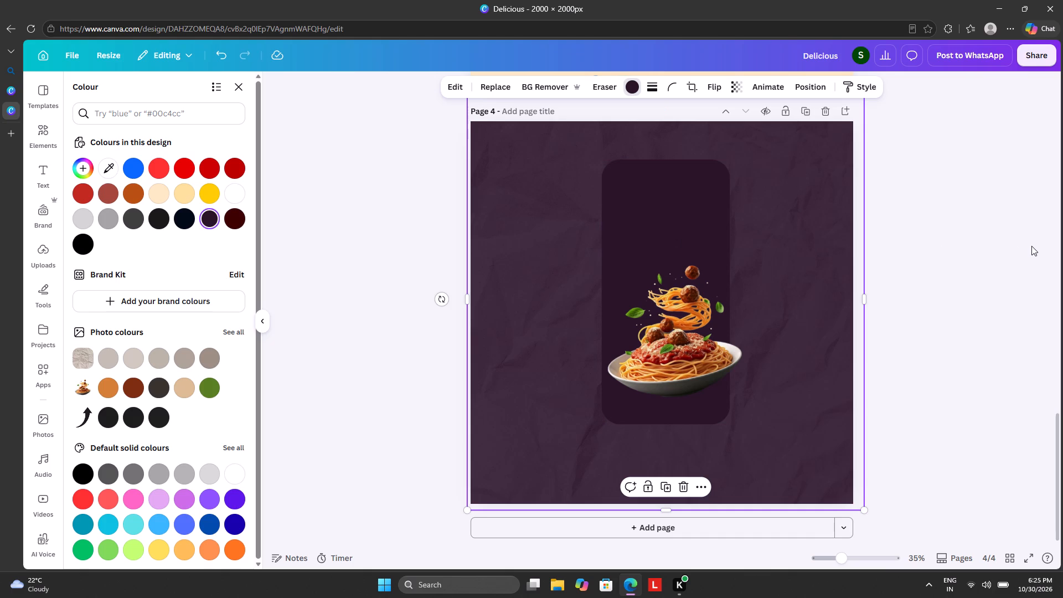
pyautogui.click(1031, 246)
pyautogui.click(1031, 246)
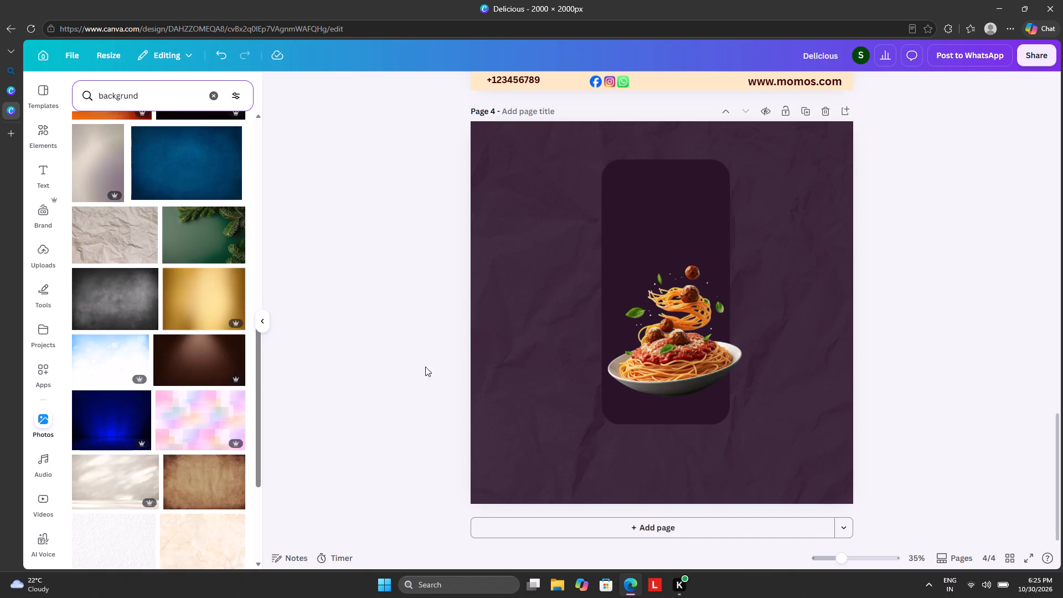
# Browse further through the "backgrund" photo results and add the red stage-spotlight photo to page 4.
pyautogui.scroll(-5, 205, 406)
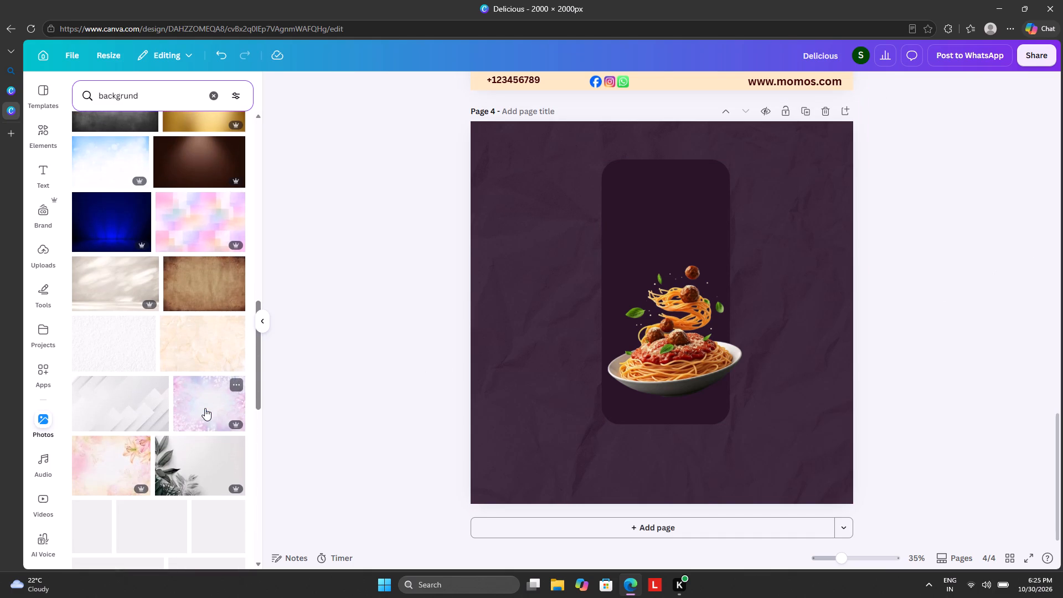
pyautogui.scroll(-3, 205, 408)
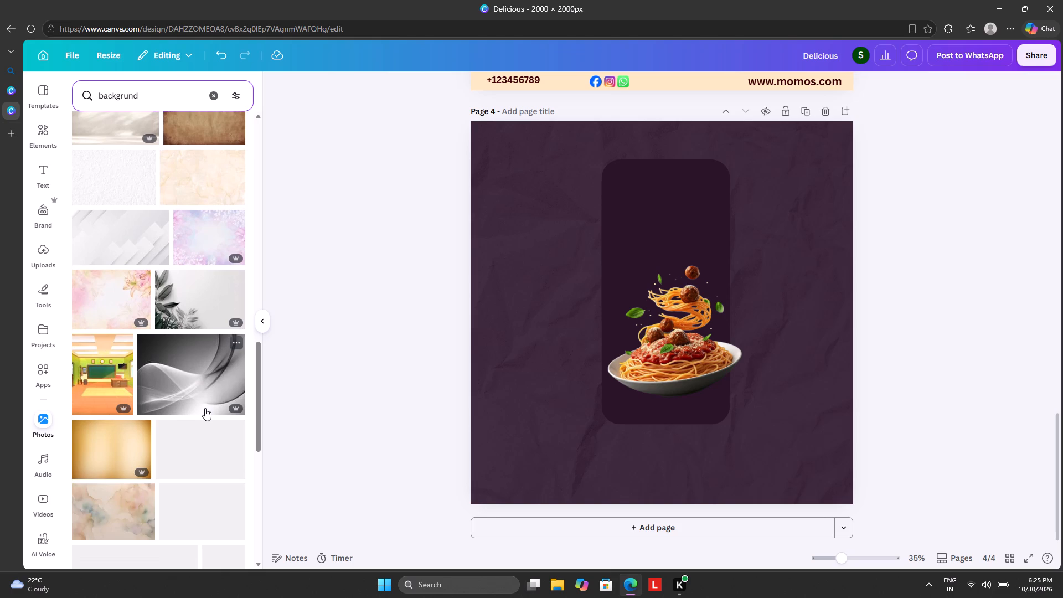
pyautogui.scroll(-2, 205, 408)
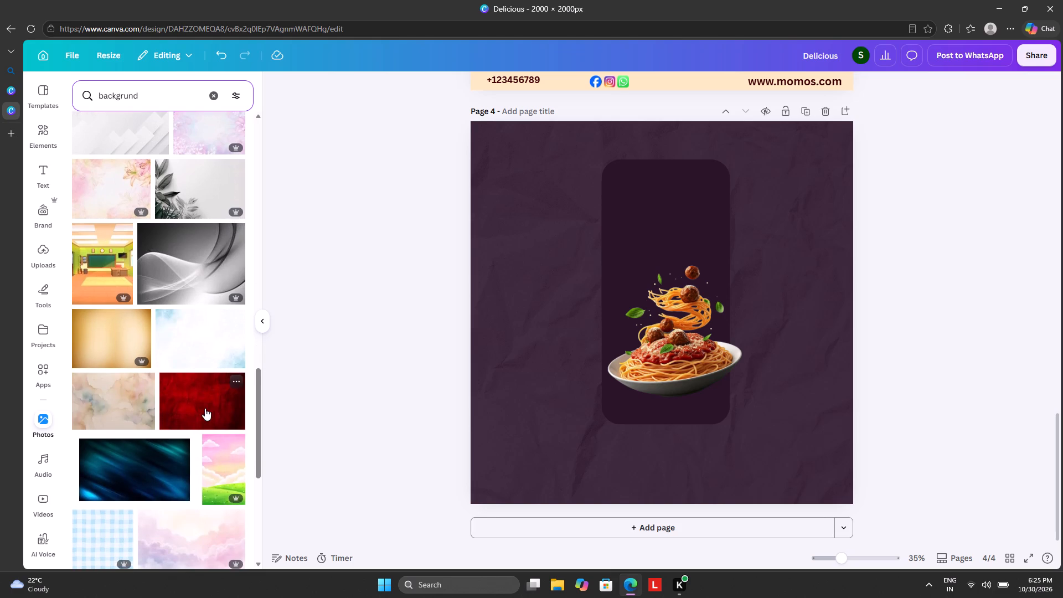
pyautogui.scroll(-2, 205, 408)
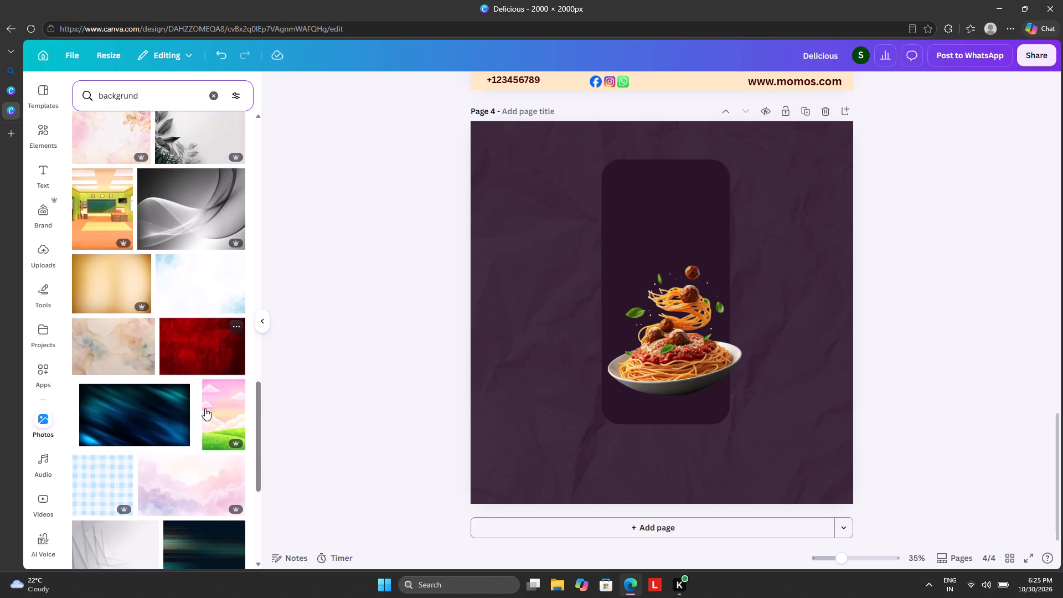
pyautogui.scroll(-1, 205, 408)
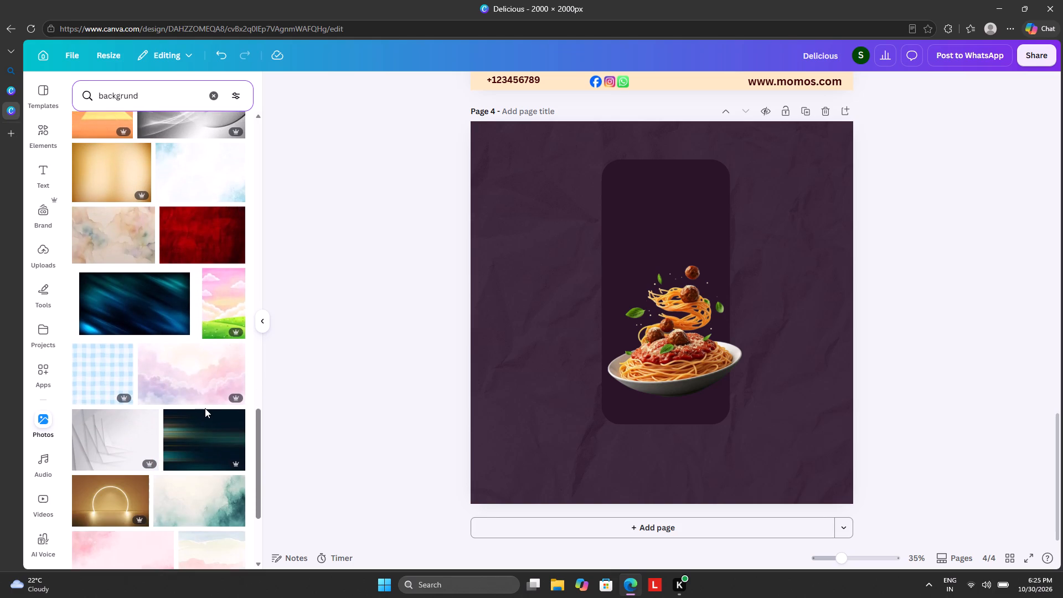
pyautogui.scroll(-3, 205, 408)
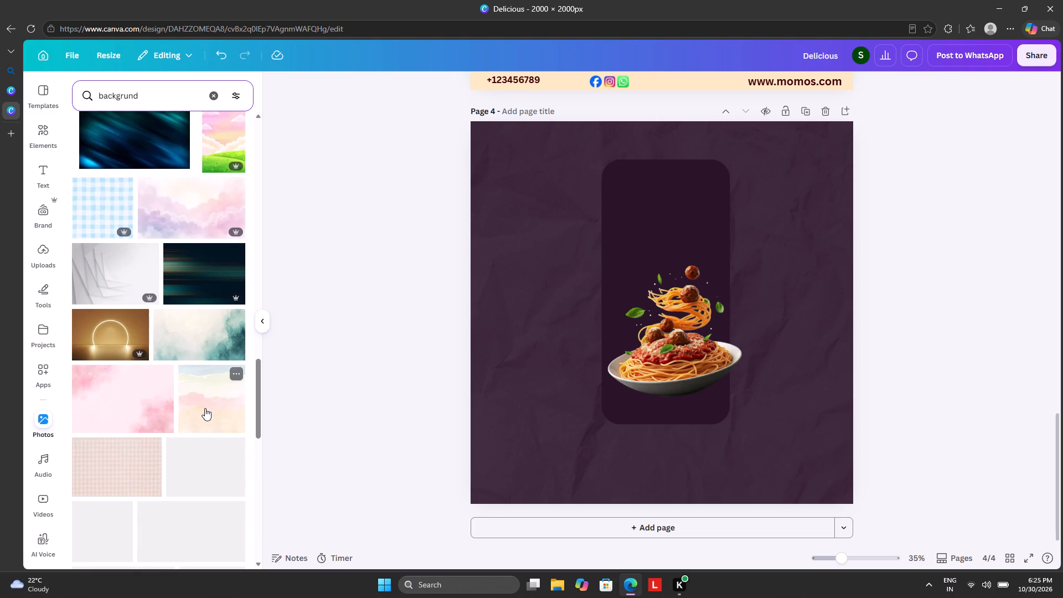
pyautogui.scroll(-2, 205, 408)
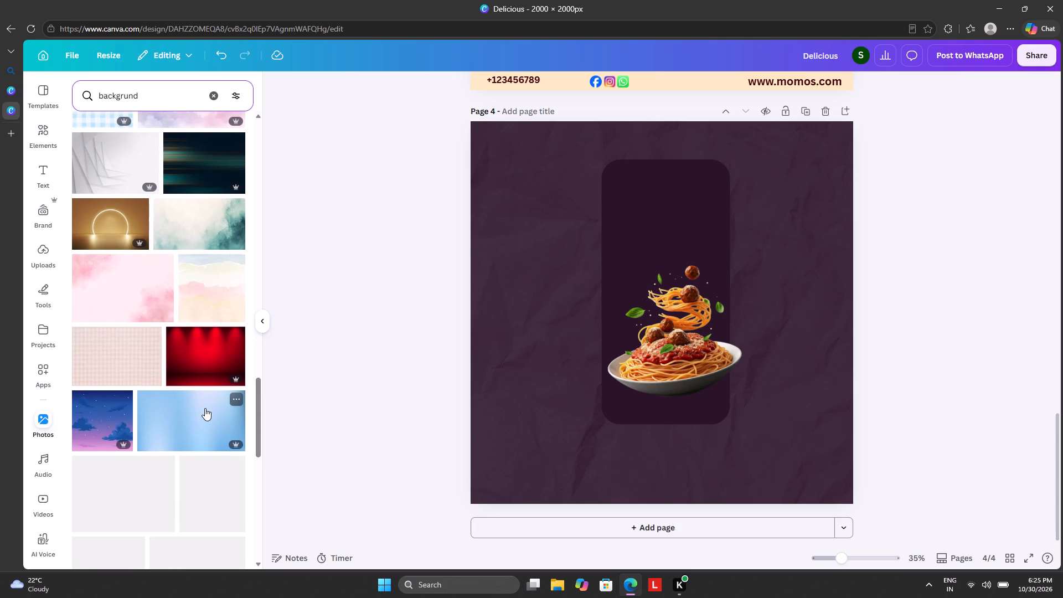
pyautogui.click(211, 369)
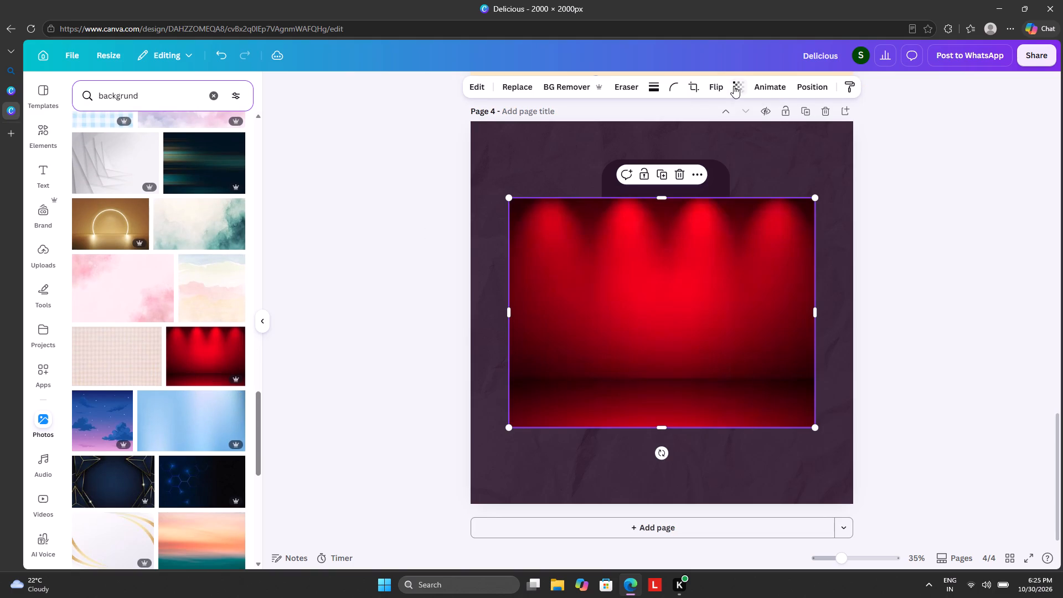
# Set the red spotlight photo's transparency to 41.
pyautogui.click(736, 84)
pyautogui.click(700, 132)
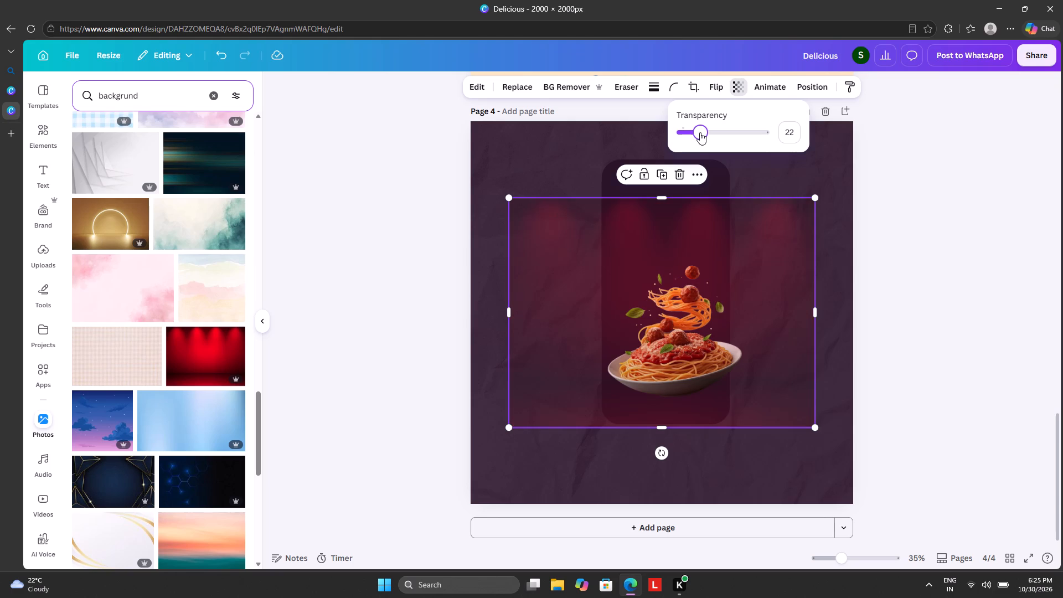
pyautogui.moveTo(700, 132); pyautogui.dragTo(716, 132)
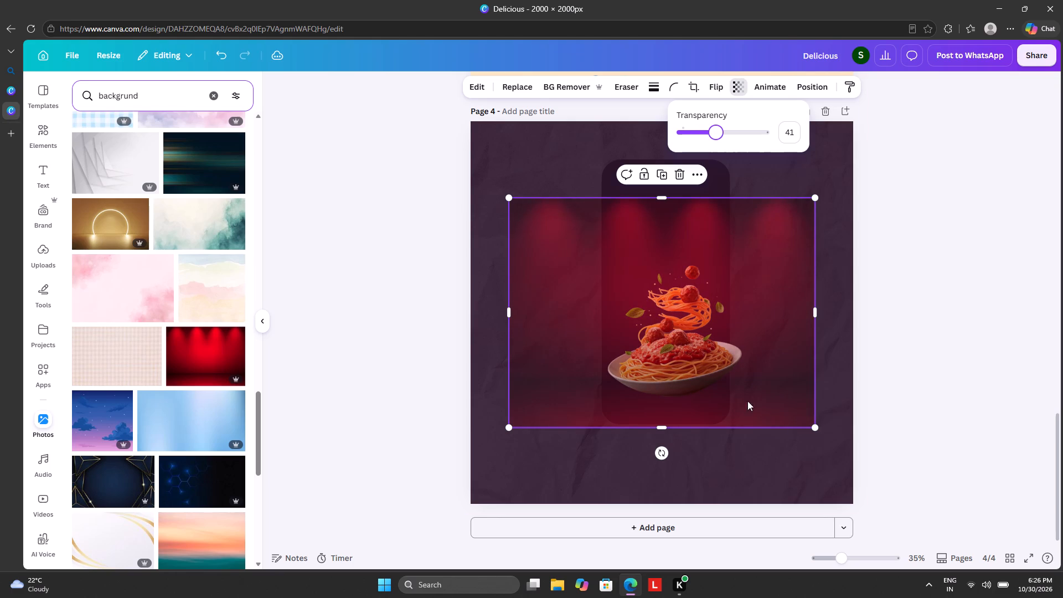
# Enlarge and reposition the red spotlight photo, then extend its lower edge so it covers the whole page.
pyautogui.moveTo(814, 424); pyautogui.dragTo(981, 537)
pyautogui.moveTo(920, 461); pyautogui.dragTo(920, 461)
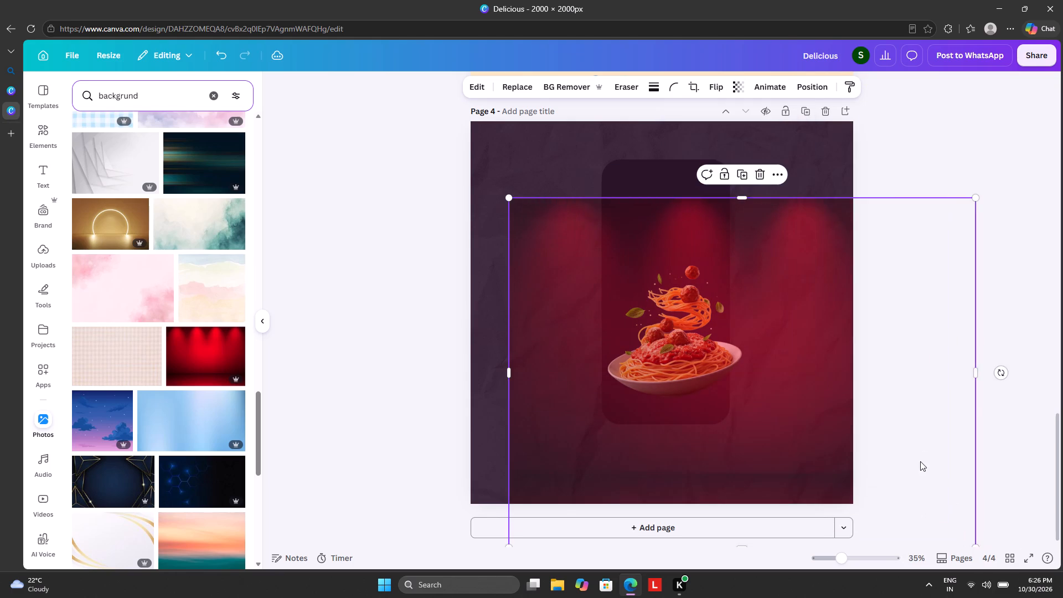
pyautogui.moveTo(920, 461); pyautogui.dragTo(844, 357)
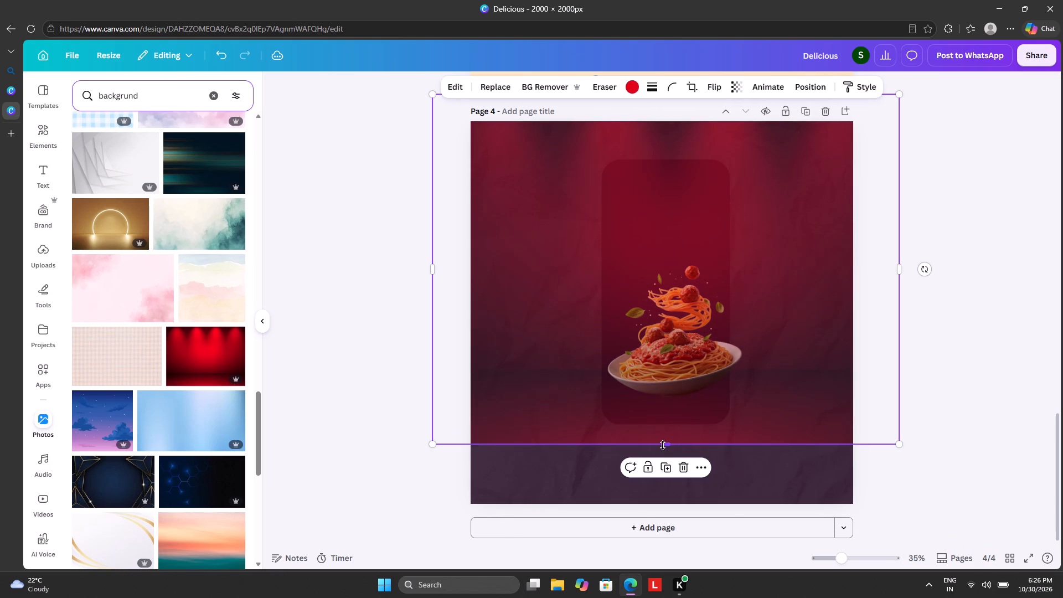
pyautogui.moveTo(663, 445); pyautogui.dragTo(650, 534)
# Reorder page 4's layers so the red spotlight photo sits behind the rounded panel and spaghetti, just above the paper photo.
pyautogui.click(803, 80)
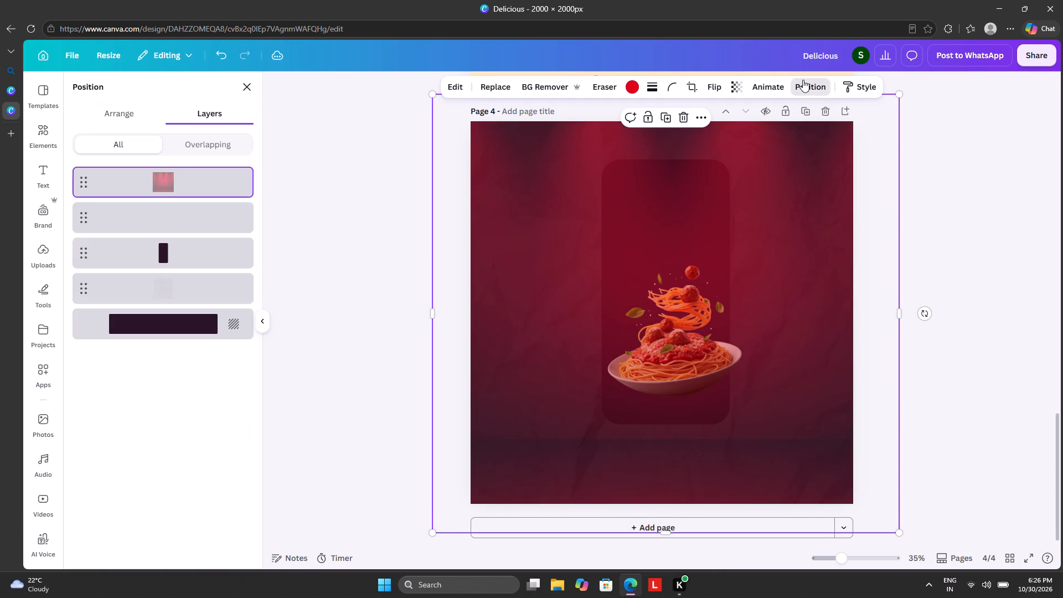
pyautogui.moveTo(133, 173); pyautogui.dragTo(133, 233)
pyautogui.moveTo(145, 218); pyautogui.dragTo(145, 275)
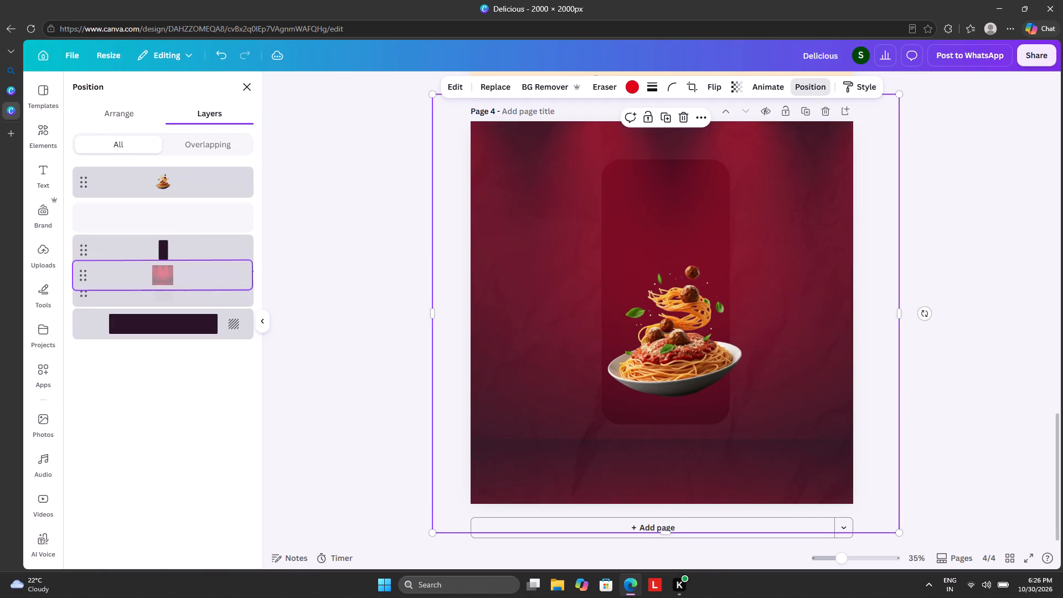
pyautogui.moveTo(145, 275); pyautogui.dragTo(145, 275)
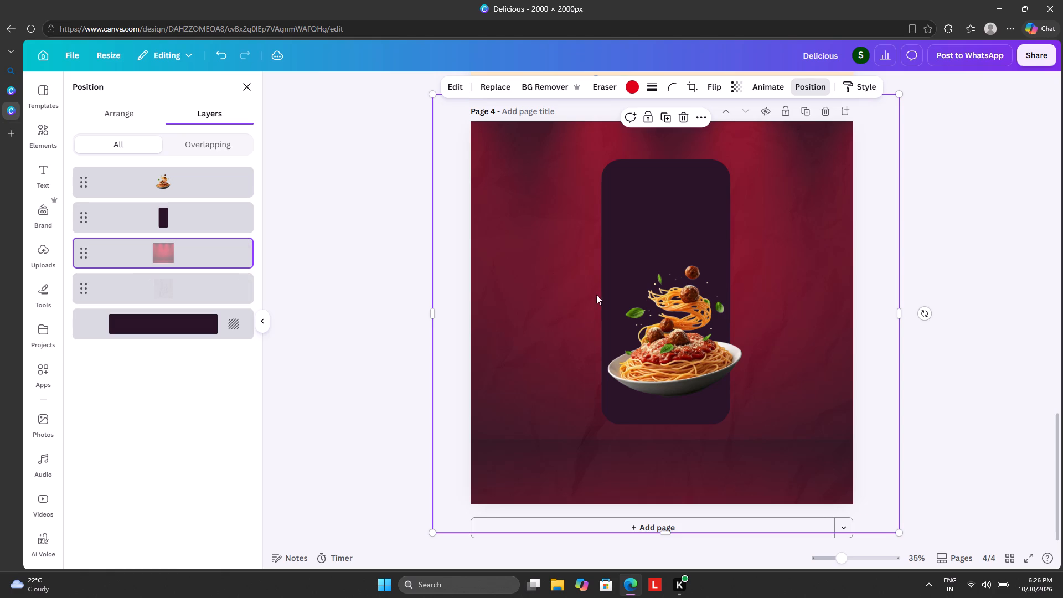
pyautogui.click(1007, 268)
# Fill the rounded panel behind the spaghetti with a deep red sampled from the spotlight background beside it.
pyautogui.click(668, 201)
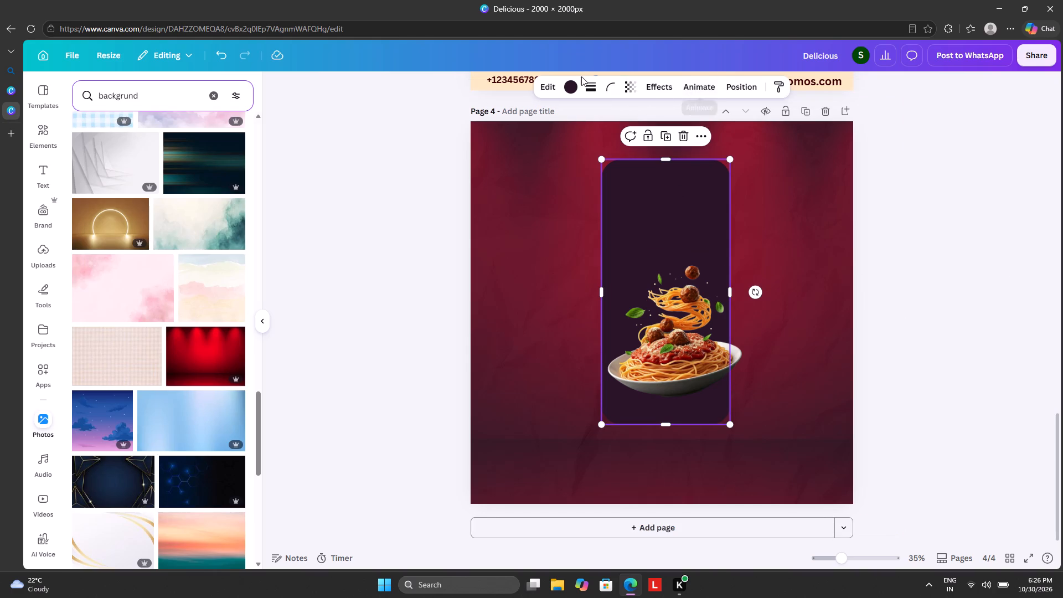
pyautogui.click(571, 82)
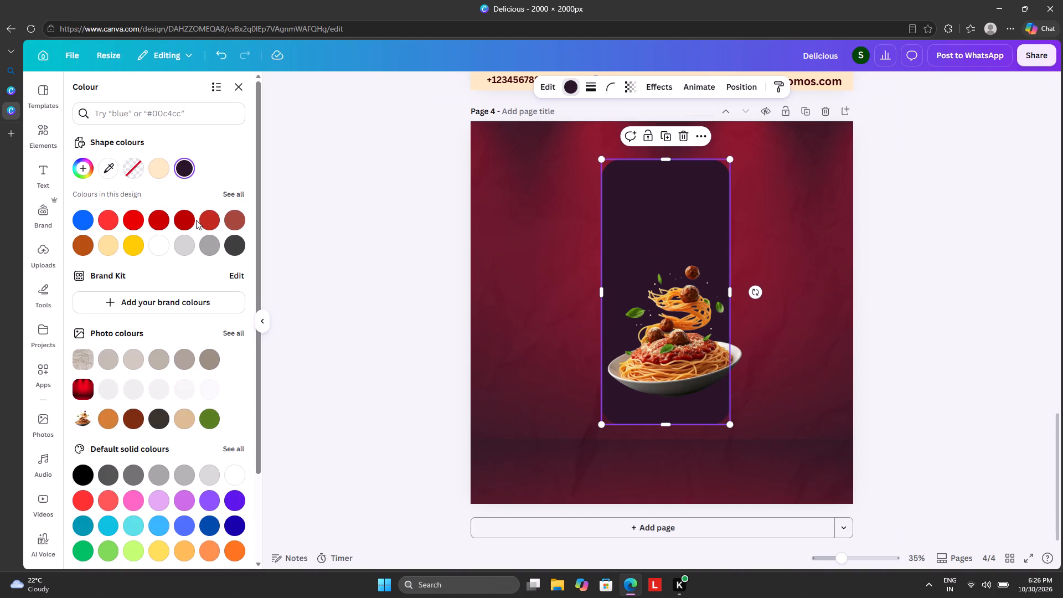
pyautogui.click(111, 167)
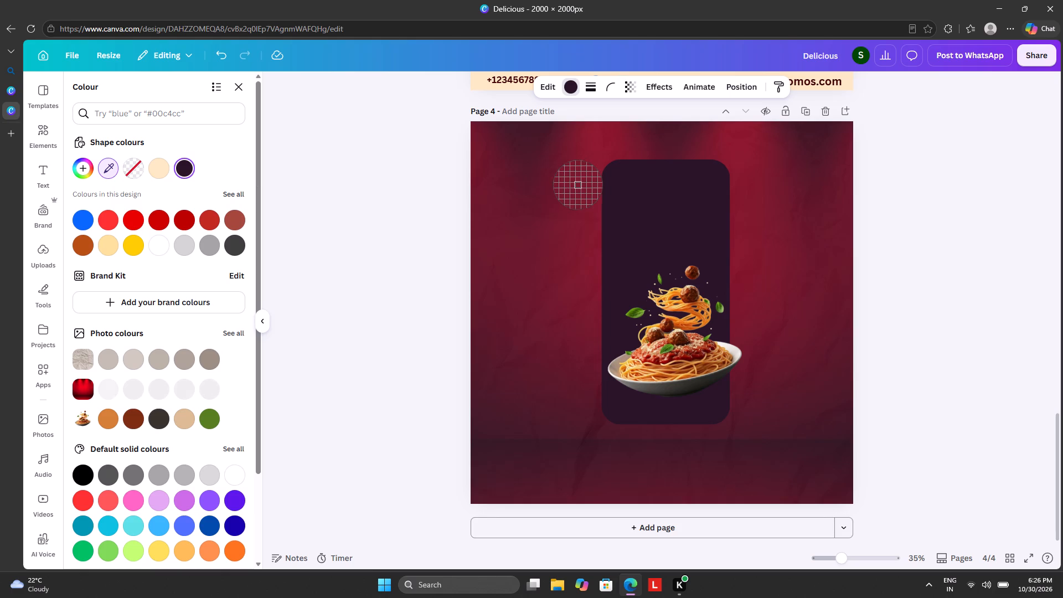
pyautogui.click(578, 188)
pyautogui.click(361, 228)
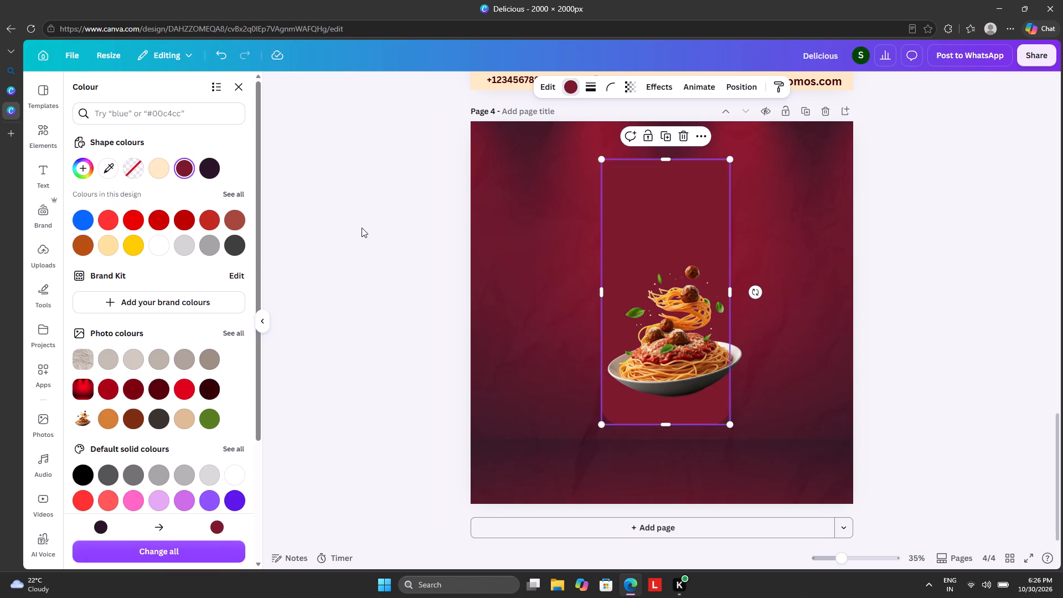
pyautogui.click(367, 226)
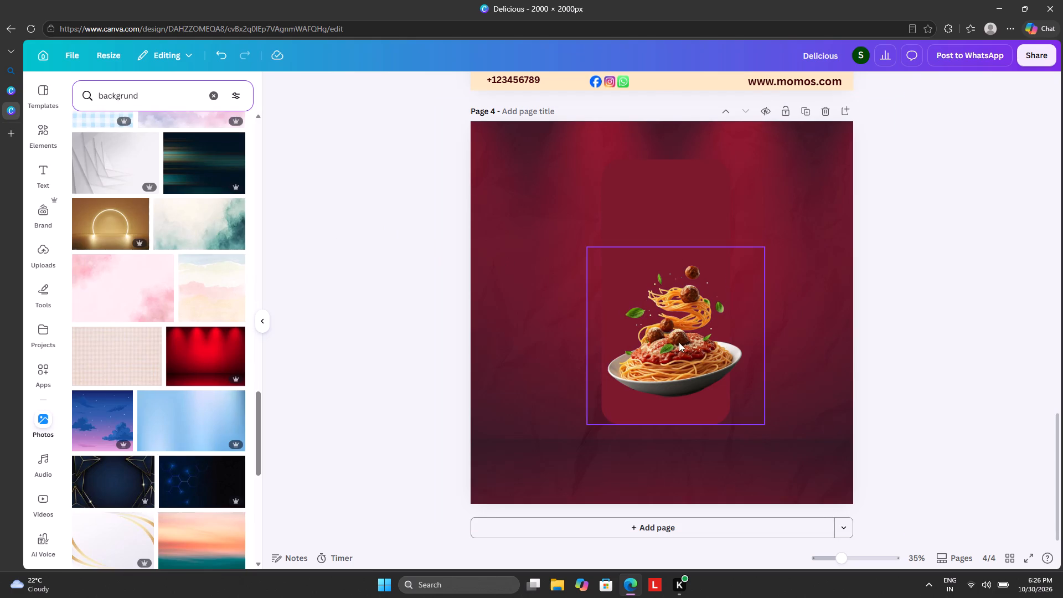
# Enlarge the spaghetti bowl image and move it up so it stays over the panel, overhanging both sides.
pyautogui.click(677, 344)
pyautogui.moveTo(587, 421); pyautogui.dragTo(548, 447)
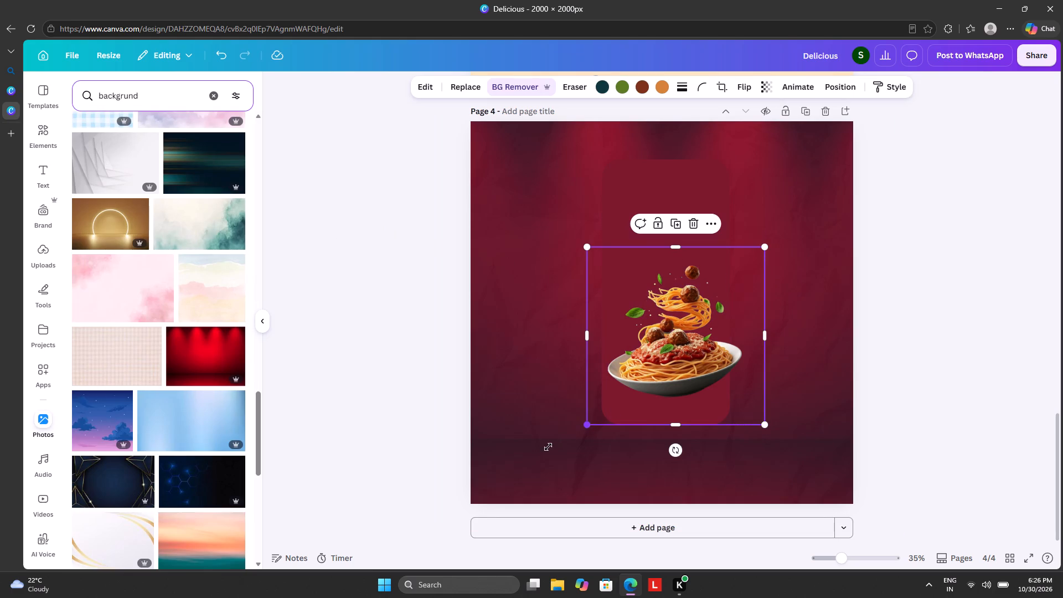
pyautogui.moveTo(548, 447); pyautogui.dragTo(535, 452)
pyautogui.moveTo(629, 379); pyautogui.dragTo(642, 333)
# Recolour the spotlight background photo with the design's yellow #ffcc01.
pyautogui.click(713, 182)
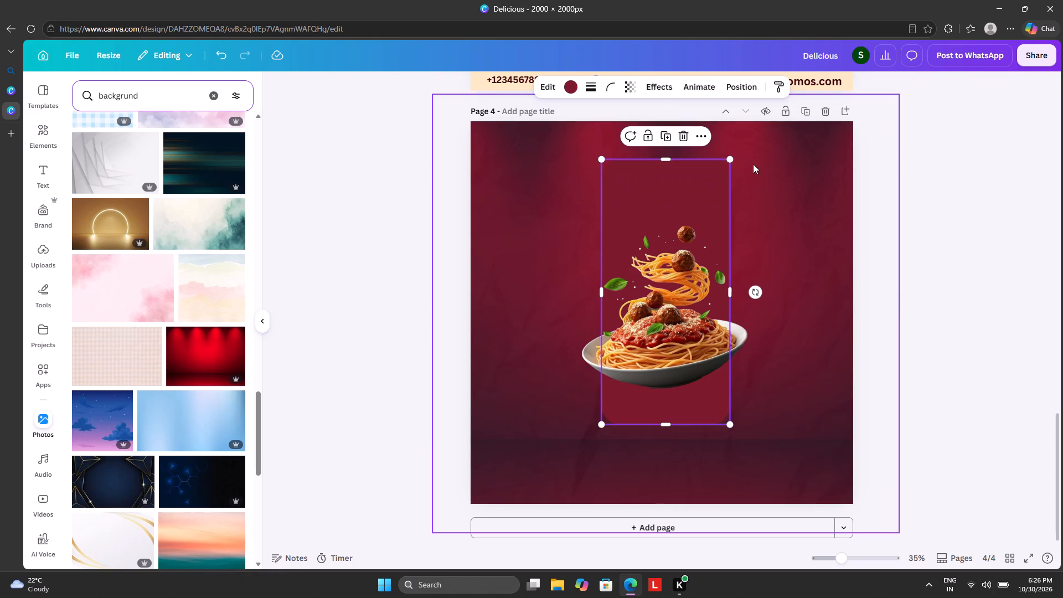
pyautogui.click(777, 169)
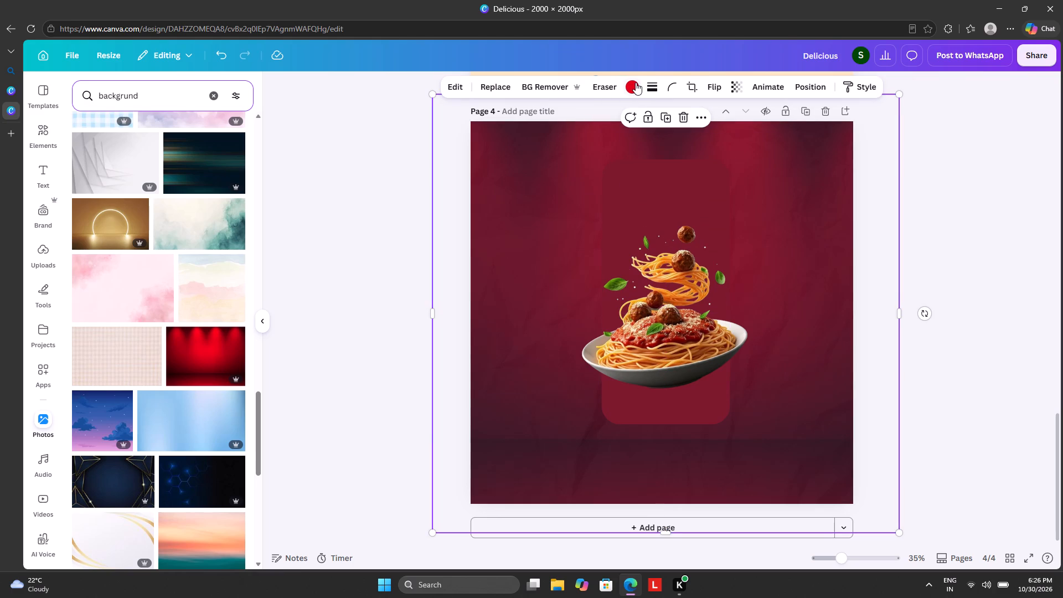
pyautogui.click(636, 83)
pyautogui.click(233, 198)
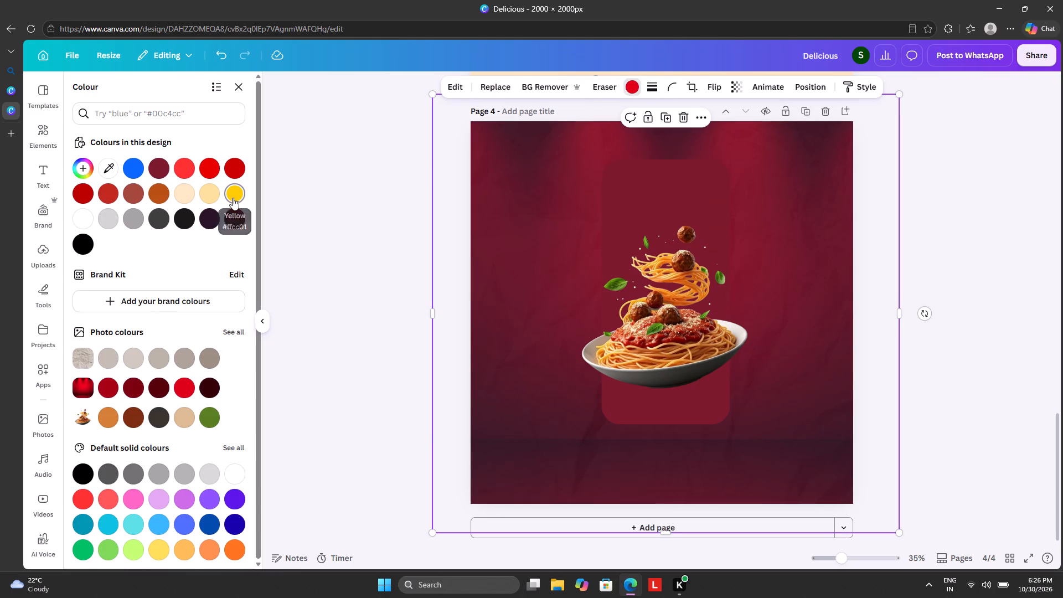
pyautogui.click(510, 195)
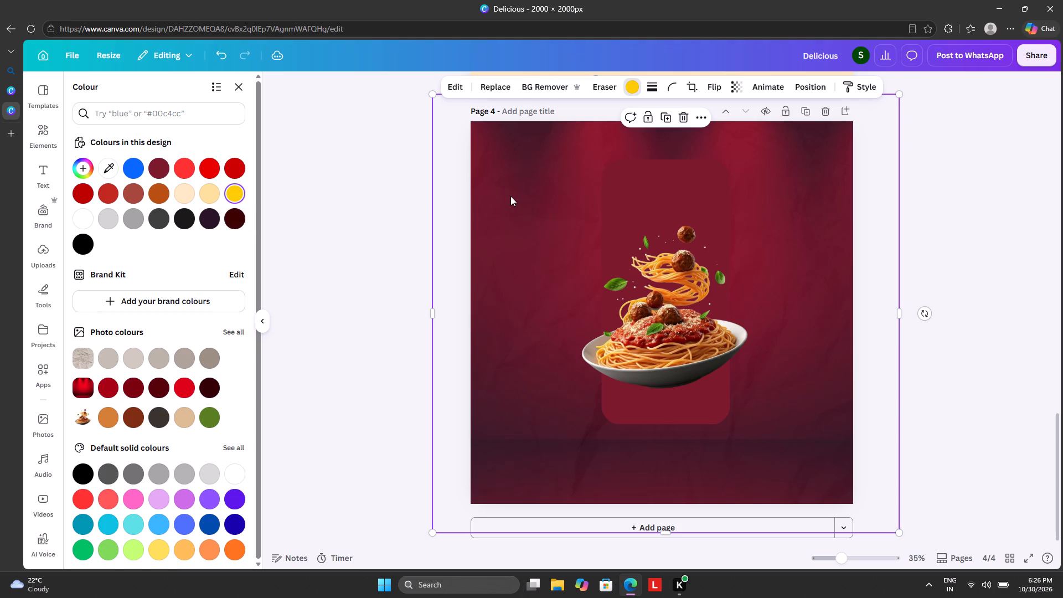
# Shift the spotlight background photo slightly left and up, keeping the whole page covered.
pyautogui.moveTo(513, 197); pyautogui.dragTo(588, 190)
pyautogui.click(553, 223)
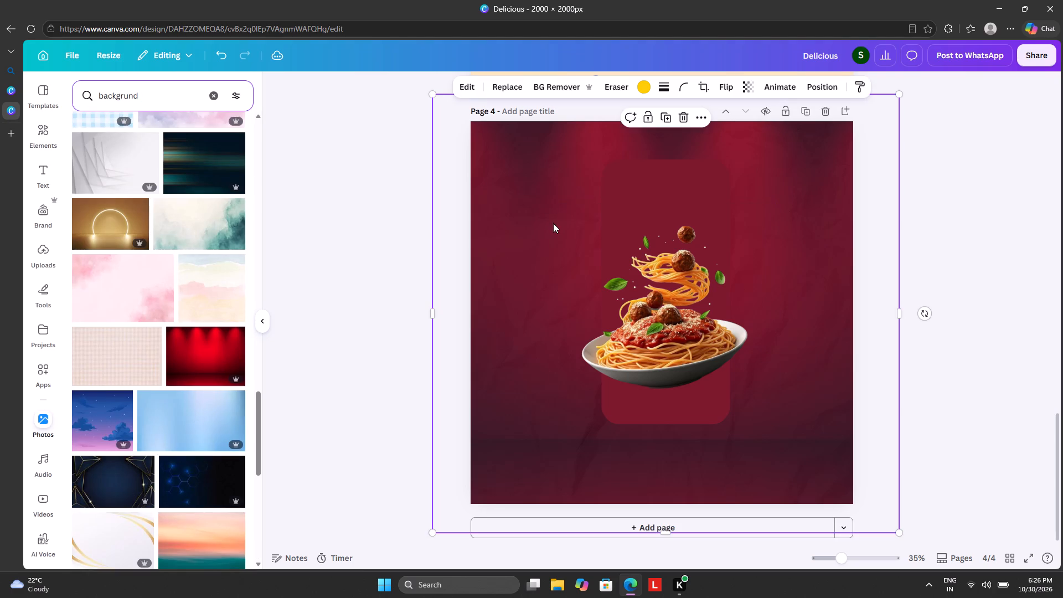
pyautogui.moveTo(513, 244); pyautogui.dragTo(500, 258)
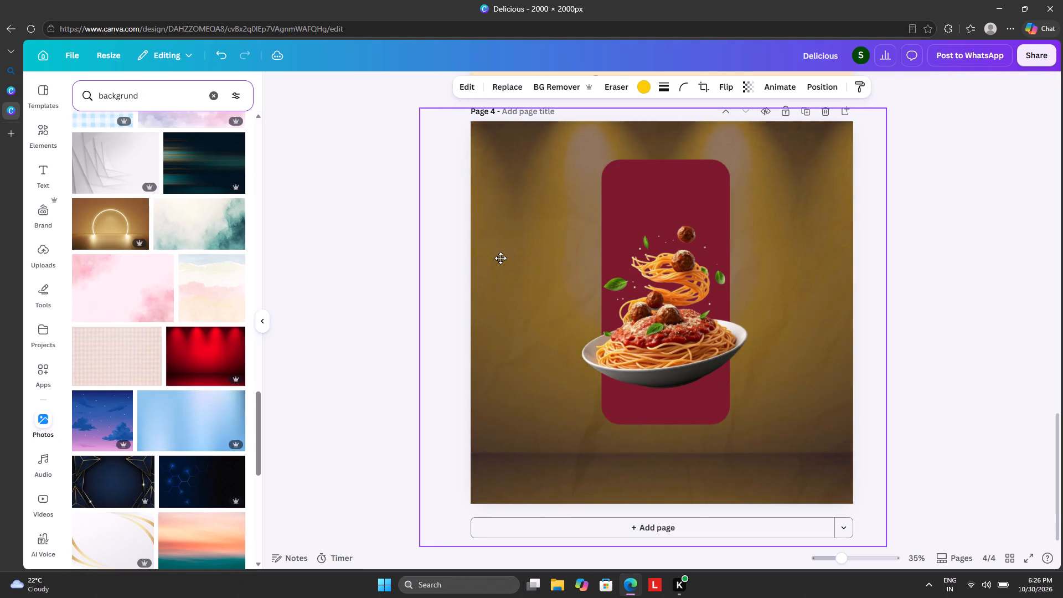
pyautogui.moveTo(500, 258); pyautogui.dragTo(498, 244)
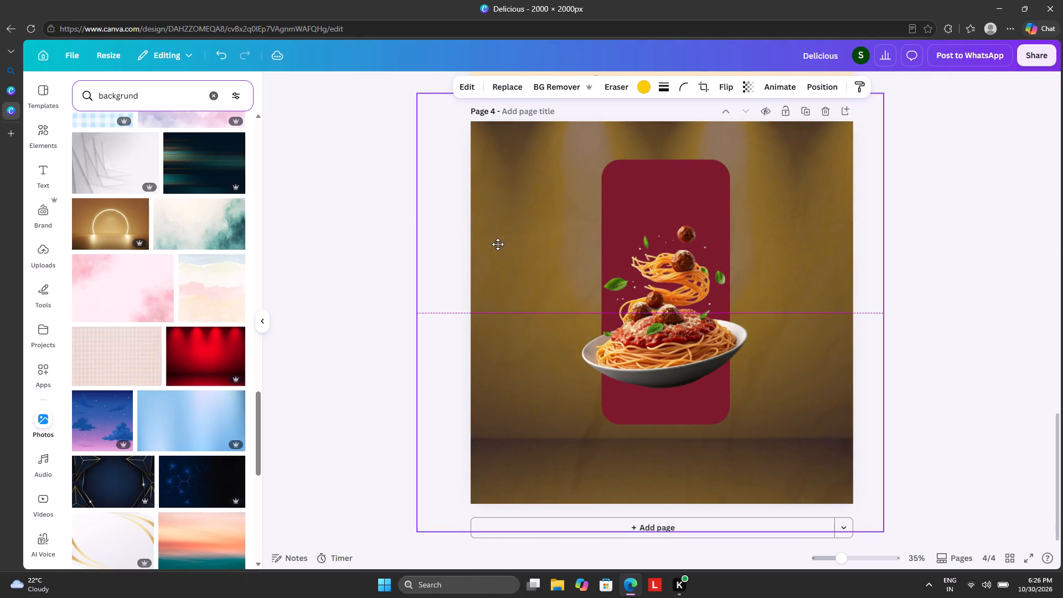
pyautogui.moveTo(498, 244); pyautogui.dragTo(498, 238)
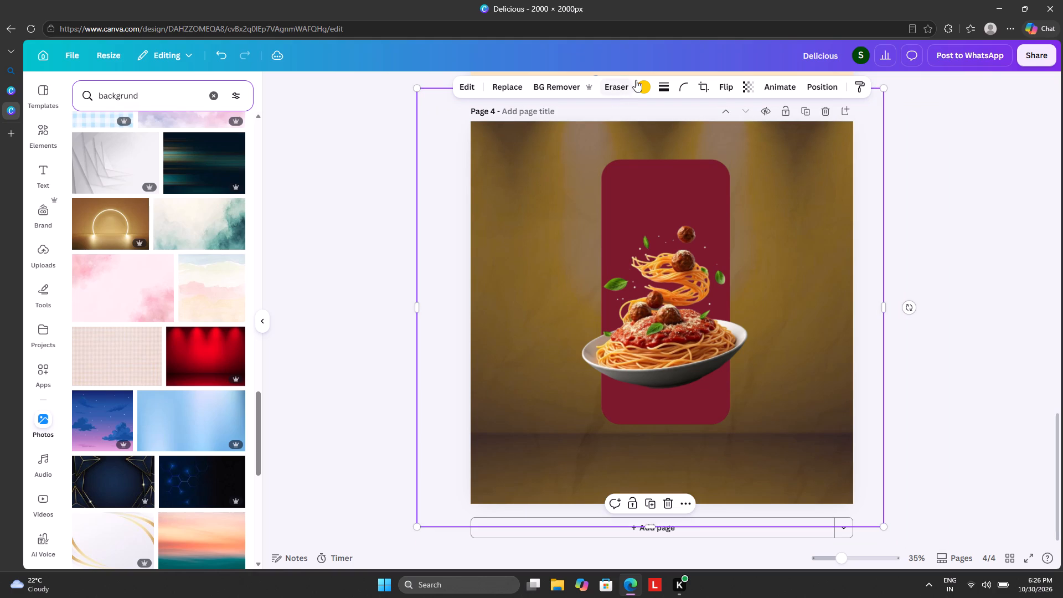
# Try the design's pale peach on the spotlight photo, finishing with the bright red from its photo colours.
pyautogui.click(641, 77)
pyautogui.click(644, 84)
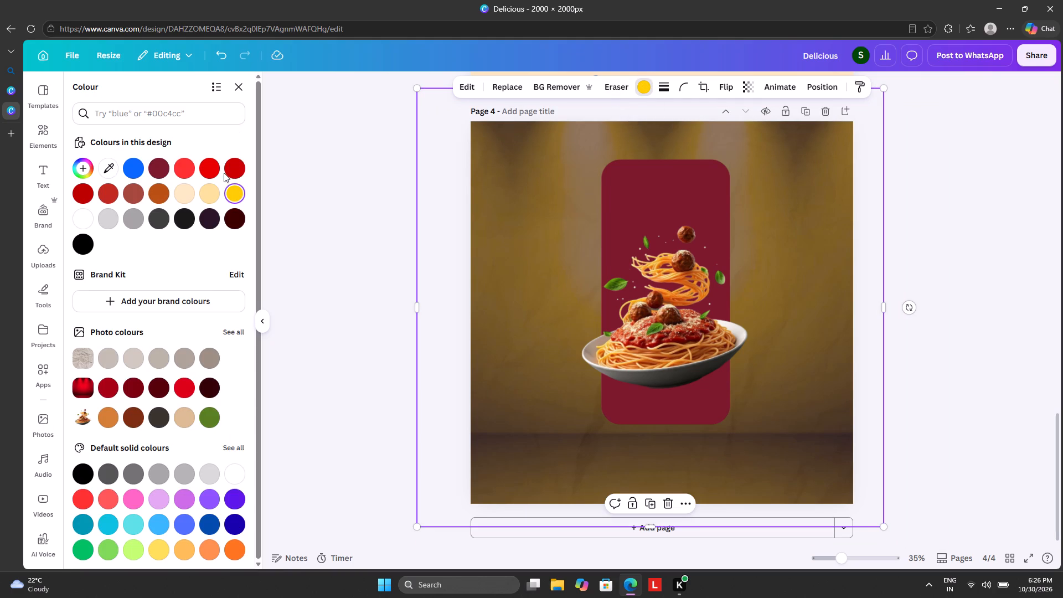
pyautogui.click(210, 194)
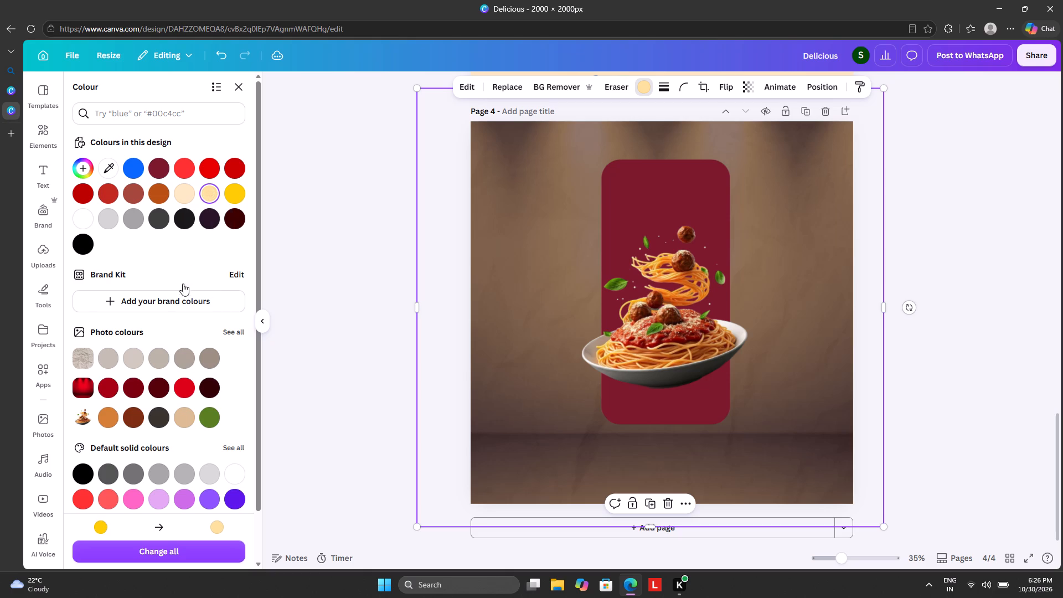
pyautogui.click(178, 384)
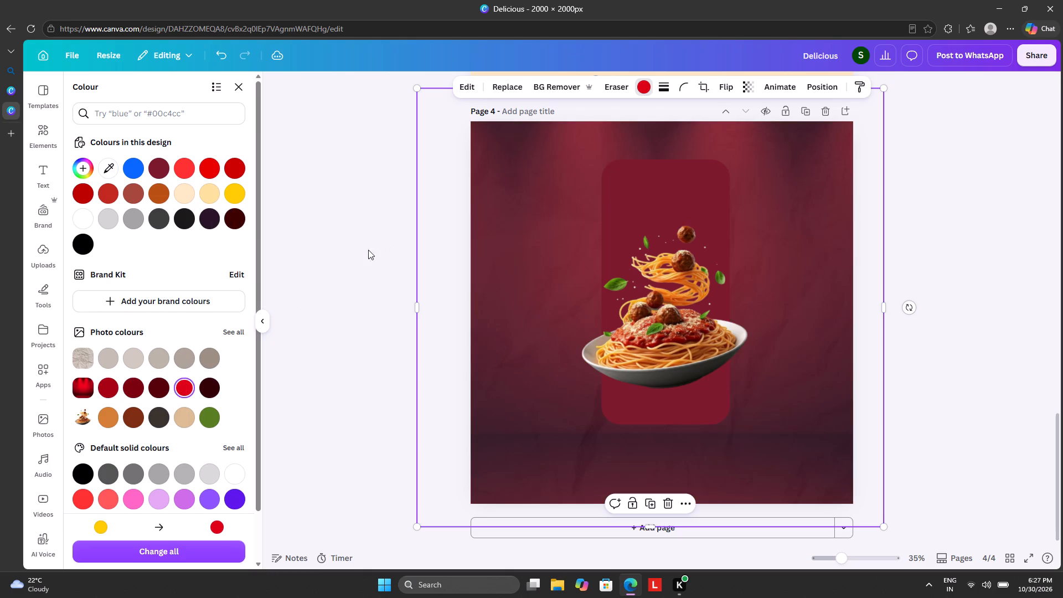
# Set the corner rounding of the deep red panel behind the spaghetti to 0.
pyautogui.click(679, 192)
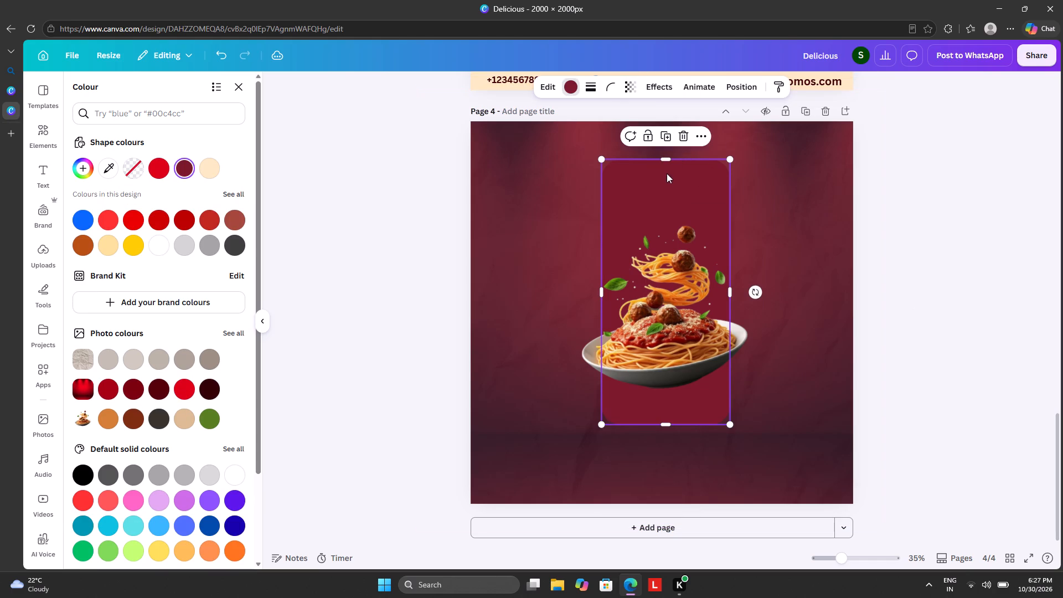
pyautogui.click(608, 90)
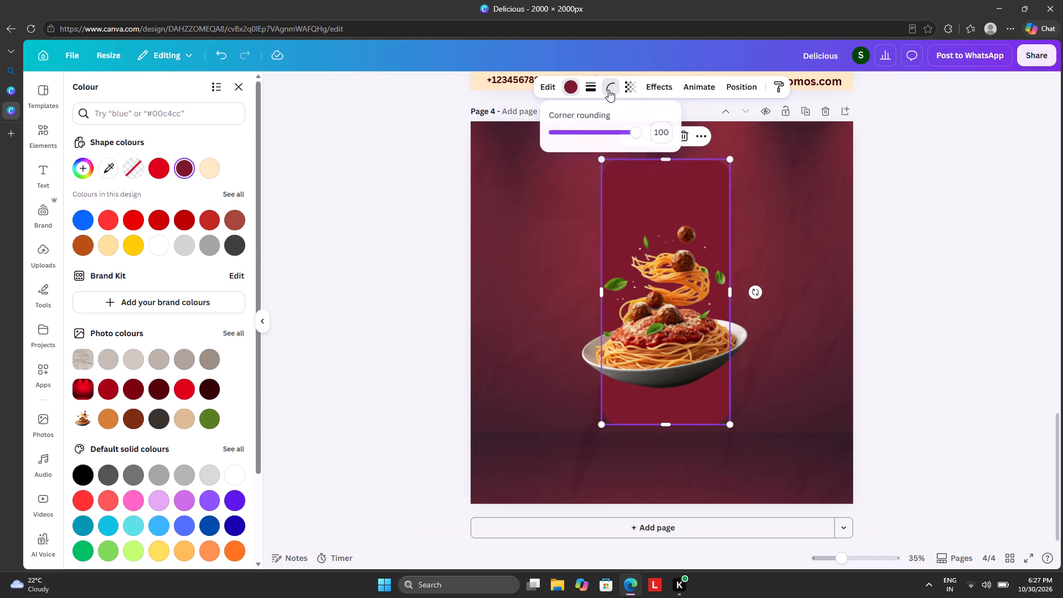
pyautogui.moveTo(603, 133); pyautogui.dragTo(567, 146)
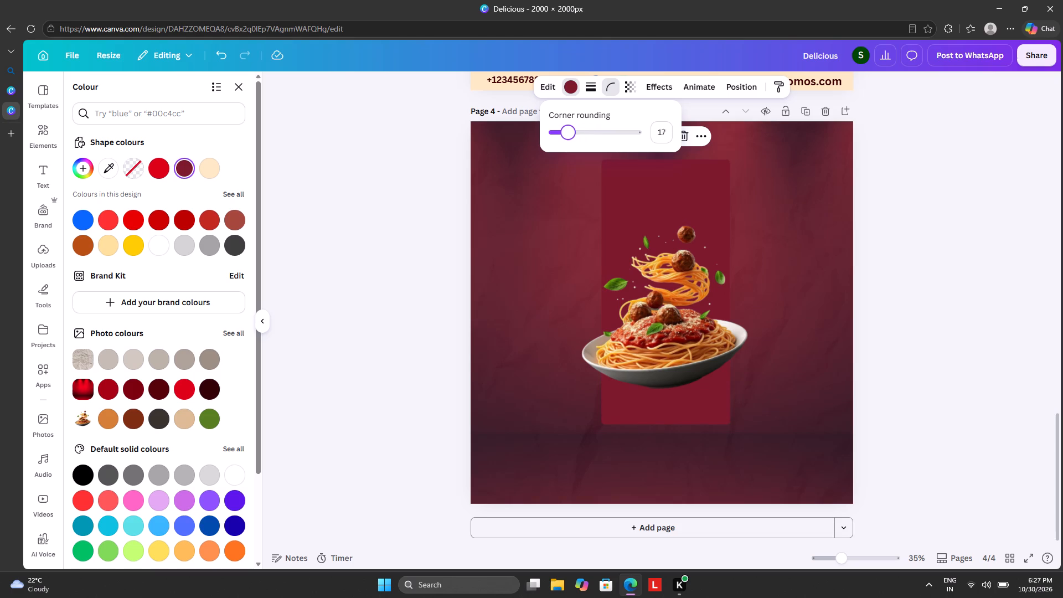
pyautogui.moveTo(567, 146); pyautogui.dragTo(550, 159)
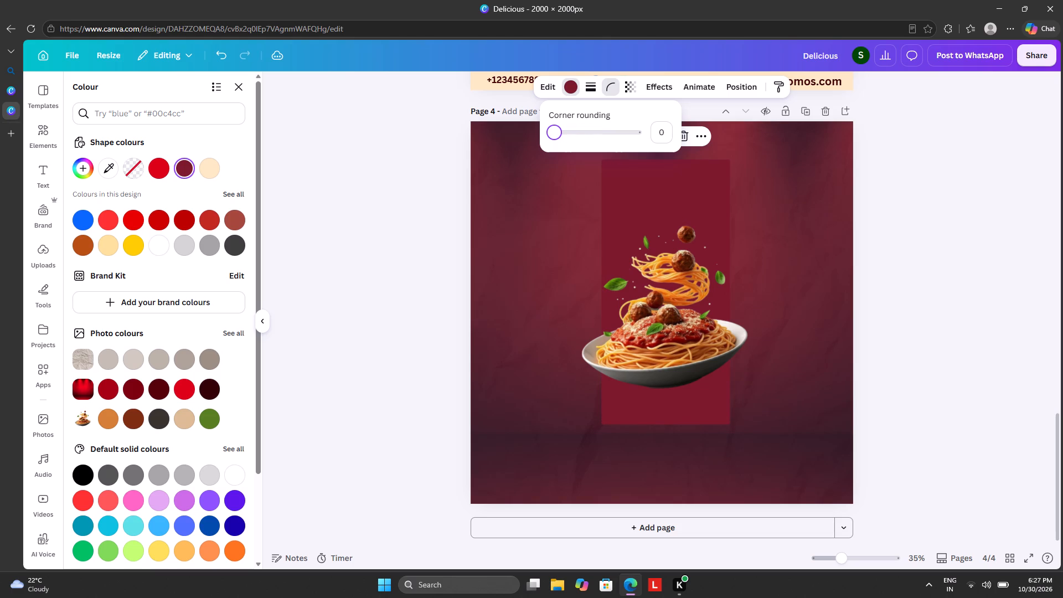
pyautogui.moveTo(550, 159); pyautogui.dragTo(549, 159)
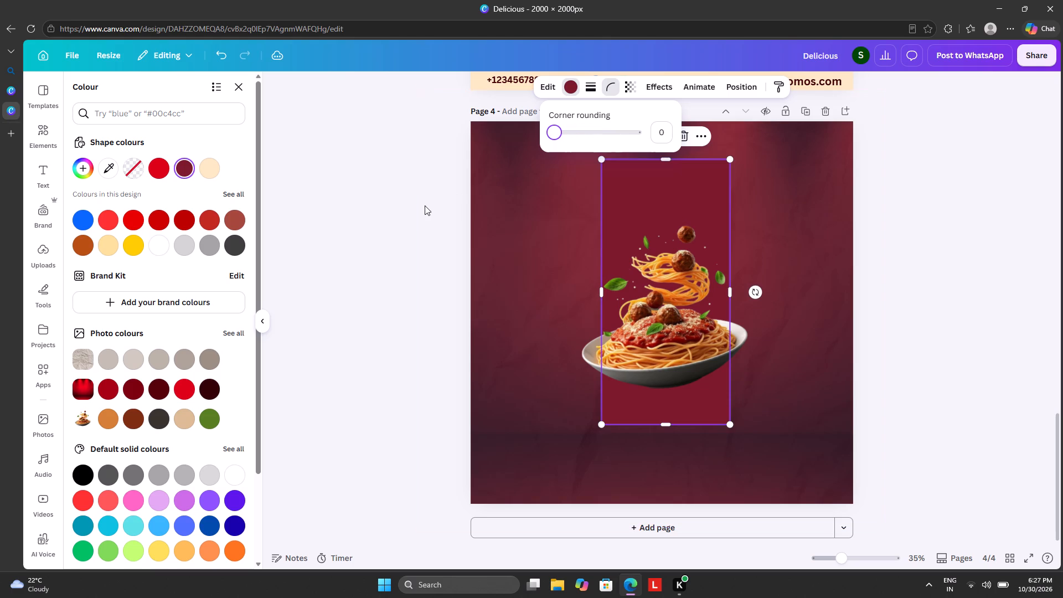
pyautogui.click(422, 210)
pyautogui.click(422, 210)
pyautogui.click(401, 259)
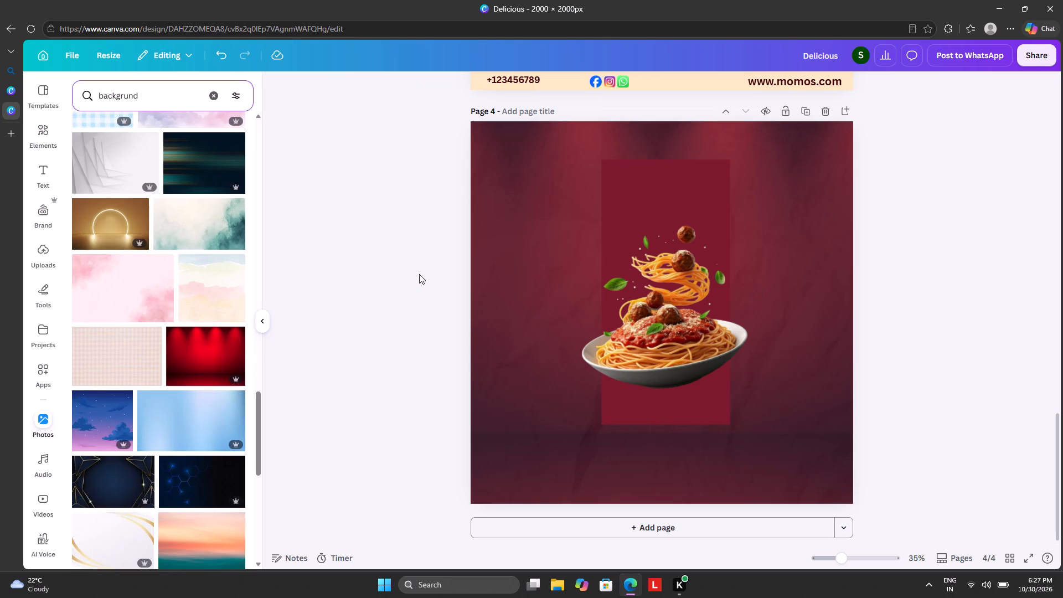
# Nudge the spaghetti bowl image slightly right and up over the red panel.
pyautogui.moveTo(651, 345); pyautogui.dragTo(657, 339)
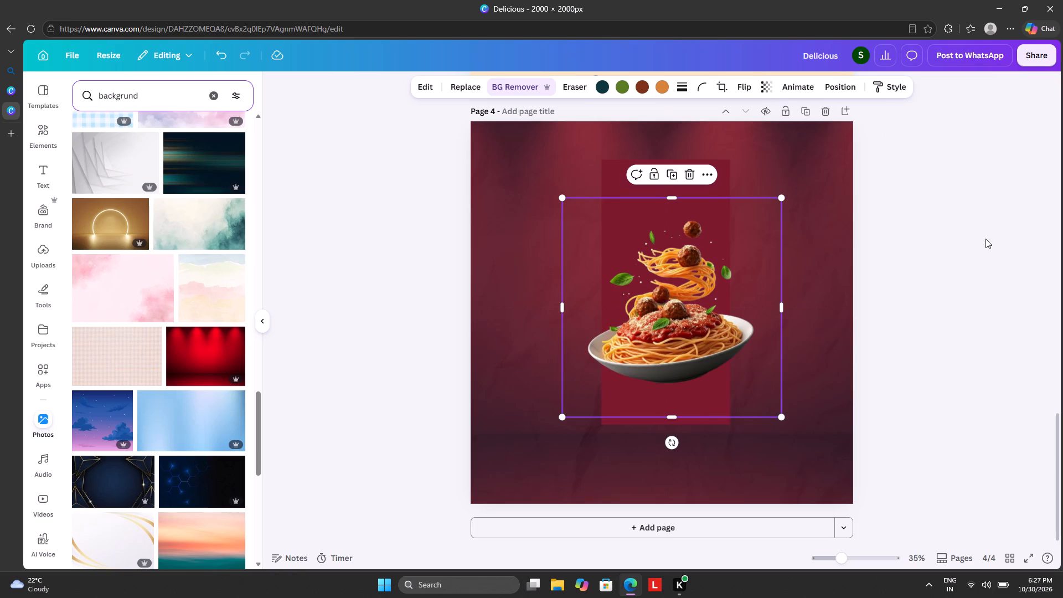
pyautogui.click(1062, 215)
pyautogui.scroll(-2, 894, 335)
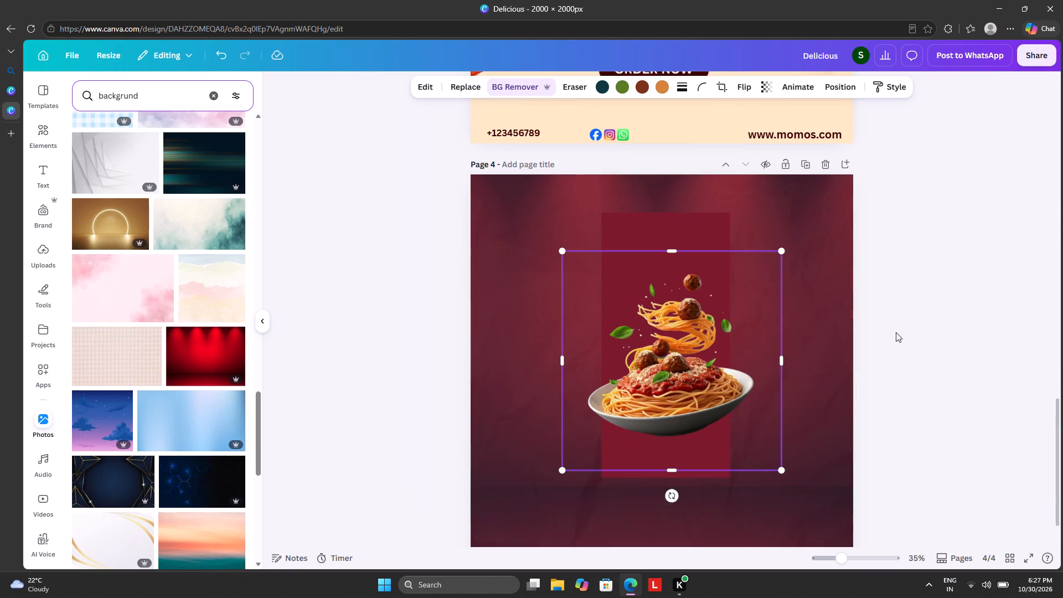
pyautogui.scroll(-2, 896, 332)
pyautogui.click(911, 330)
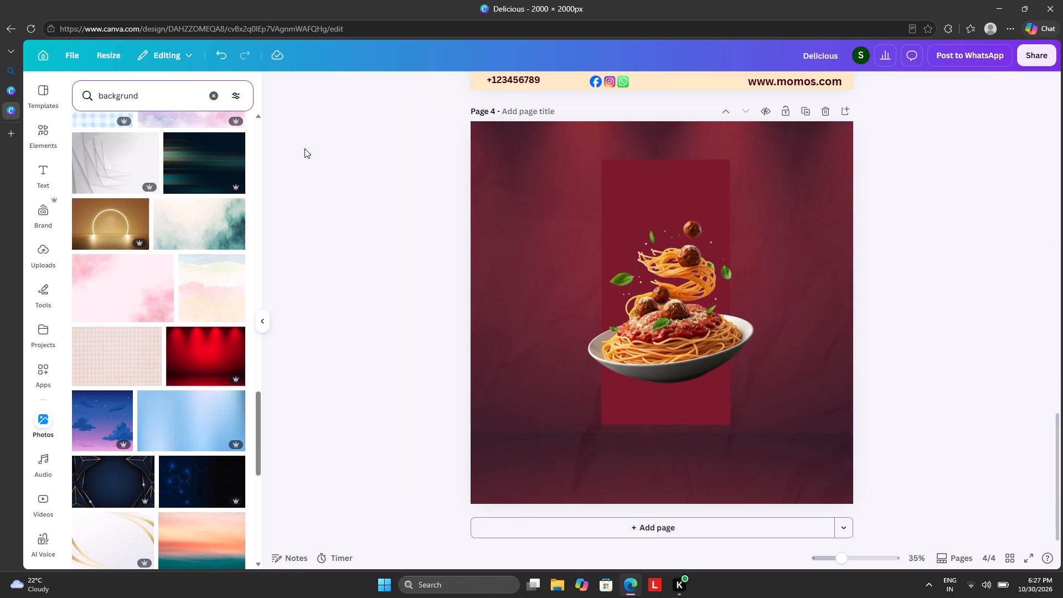
# Clear the old photo and element searches and search the elements library for "chilli pawder".
pyautogui.click(210, 91)
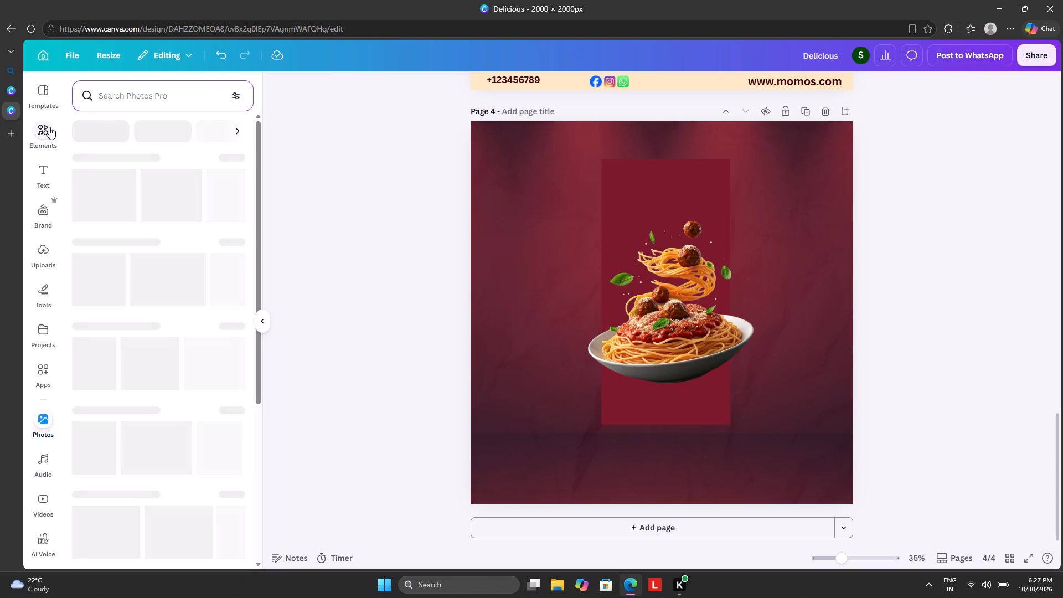
pyautogui.click(48, 132)
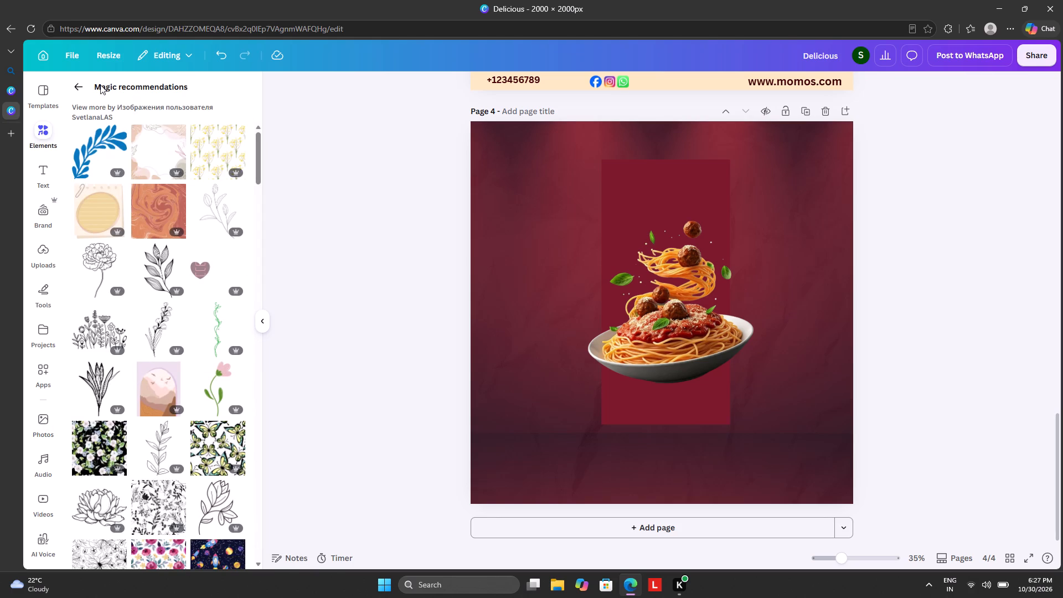
pyautogui.click(81, 90)
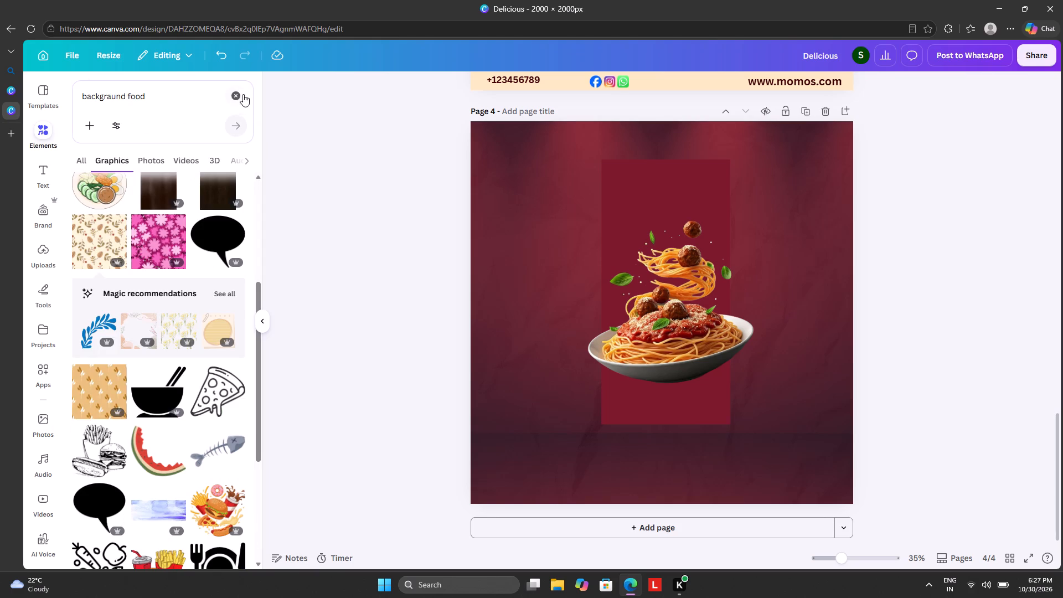
pyautogui.click(236, 97)
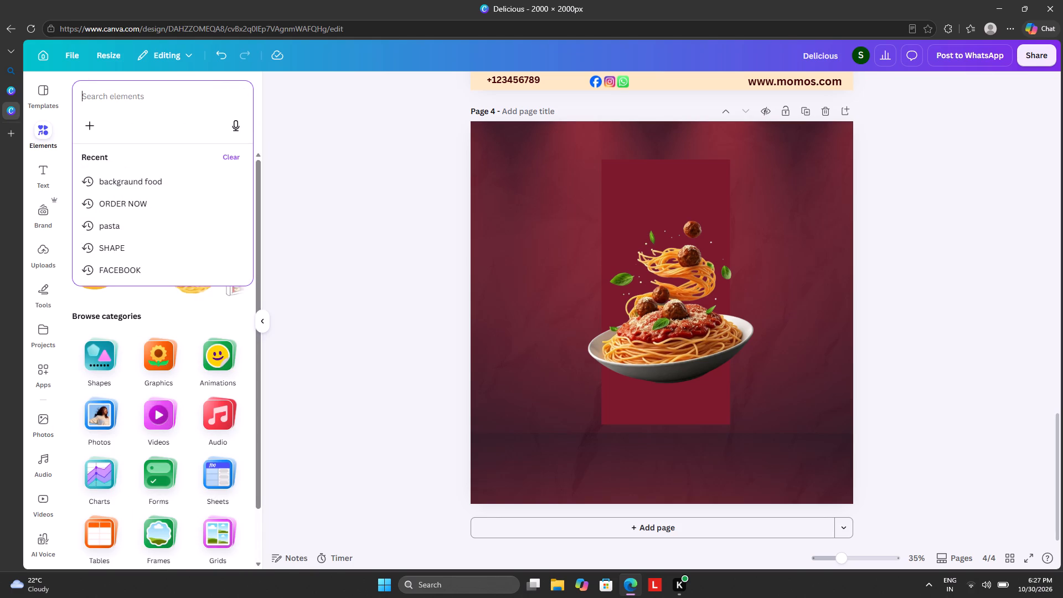
pyautogui.press('space')
pyautogui.write('chilli')
pyautogui.press('space')
pyautogui.write('p')
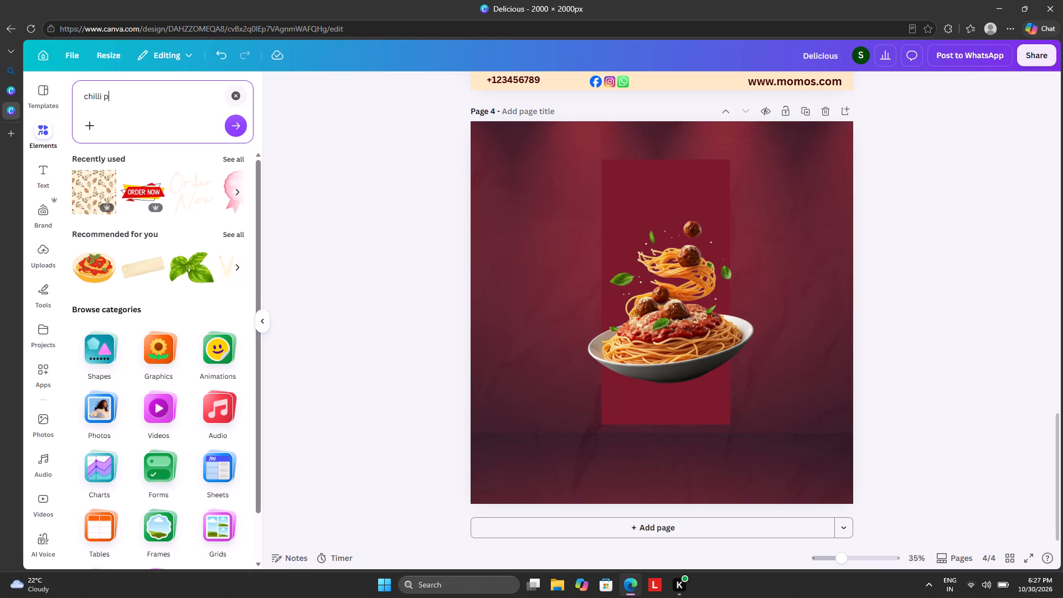
pyautogui.write('awder')
pyautogui.press('Return')
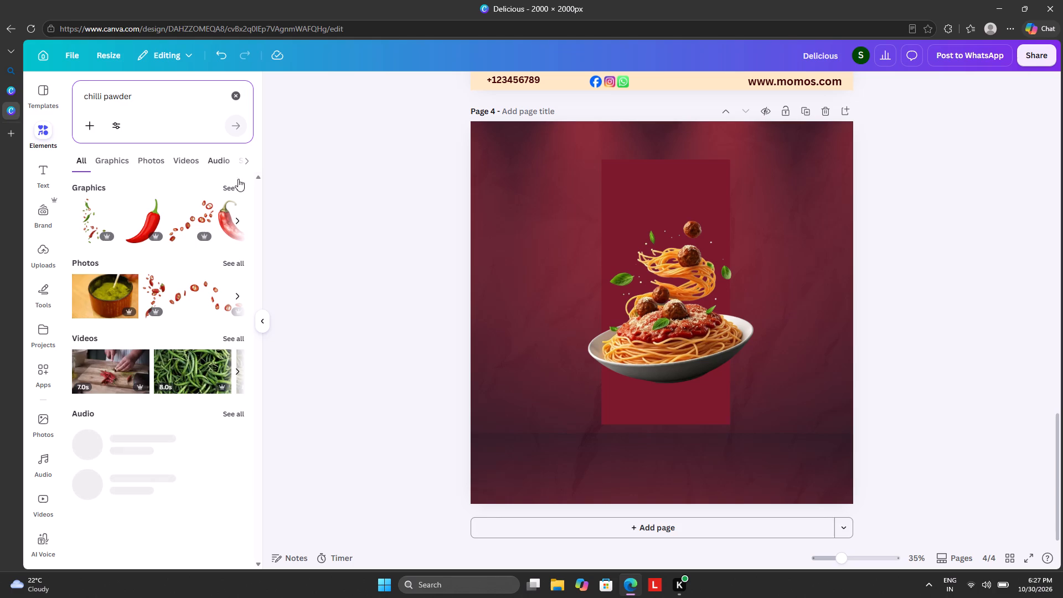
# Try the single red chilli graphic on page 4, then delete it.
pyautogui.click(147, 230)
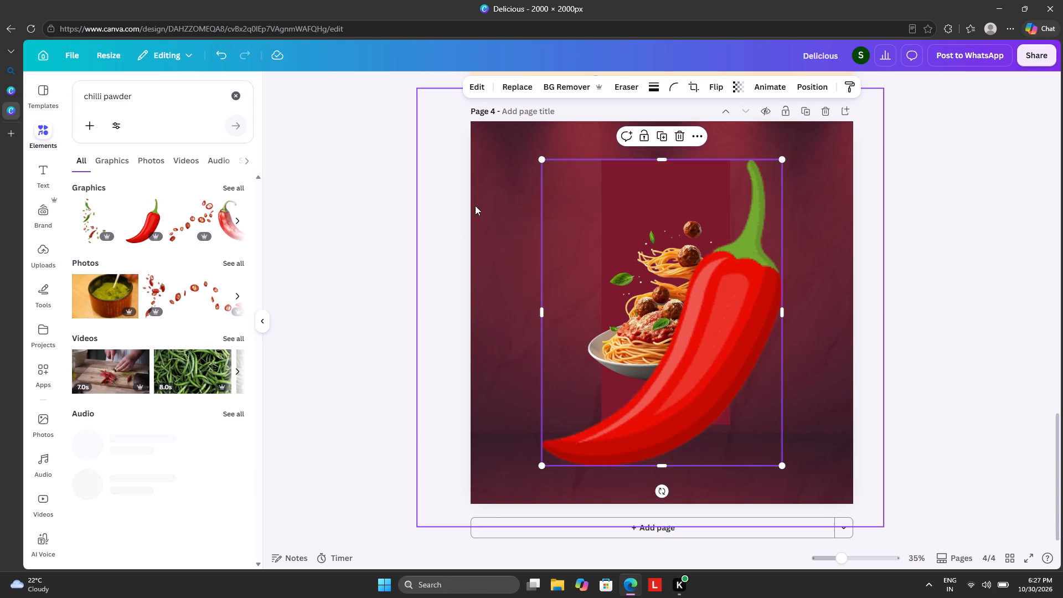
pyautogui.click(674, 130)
# Add the pink outlined chilli-and-leaf pattern from the full graphics results and enlarge it to cover all of page 4.
pyautogui.click(233, 188)
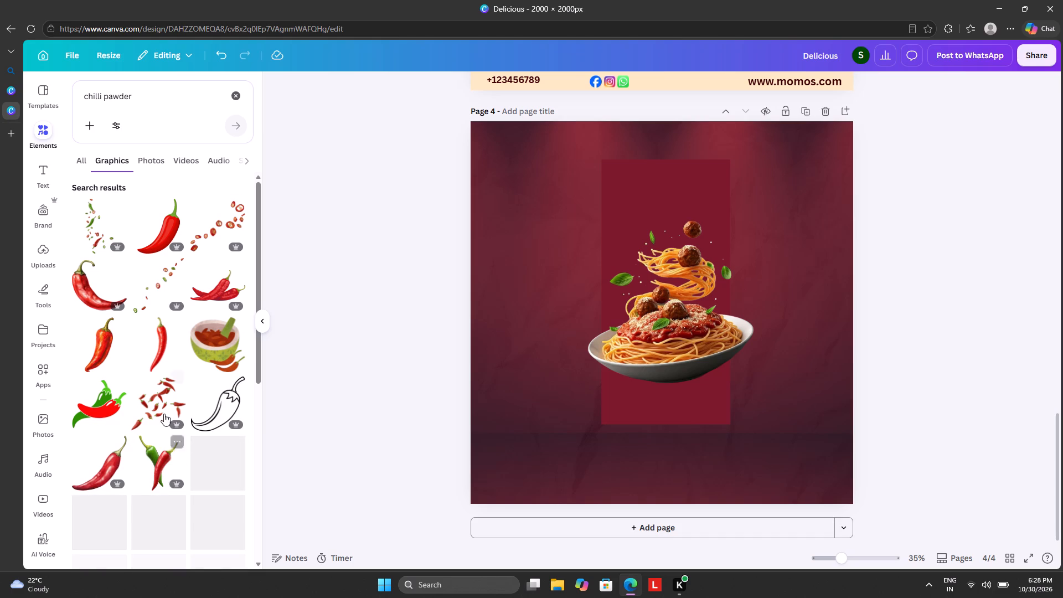
pyautogui.scroll(-2, 170, 381)
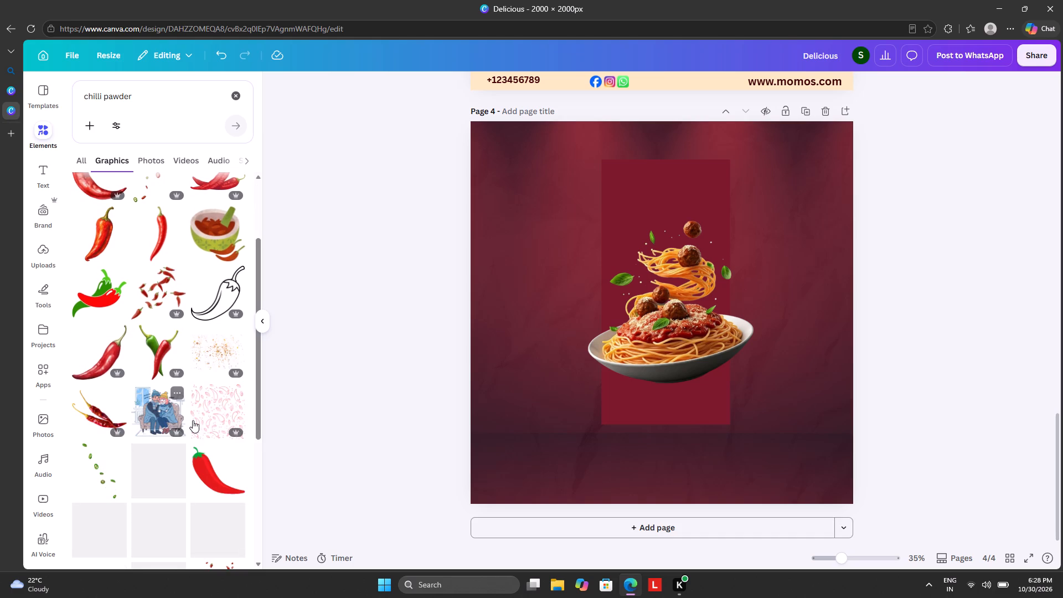
pyautogui.click(195, 420)
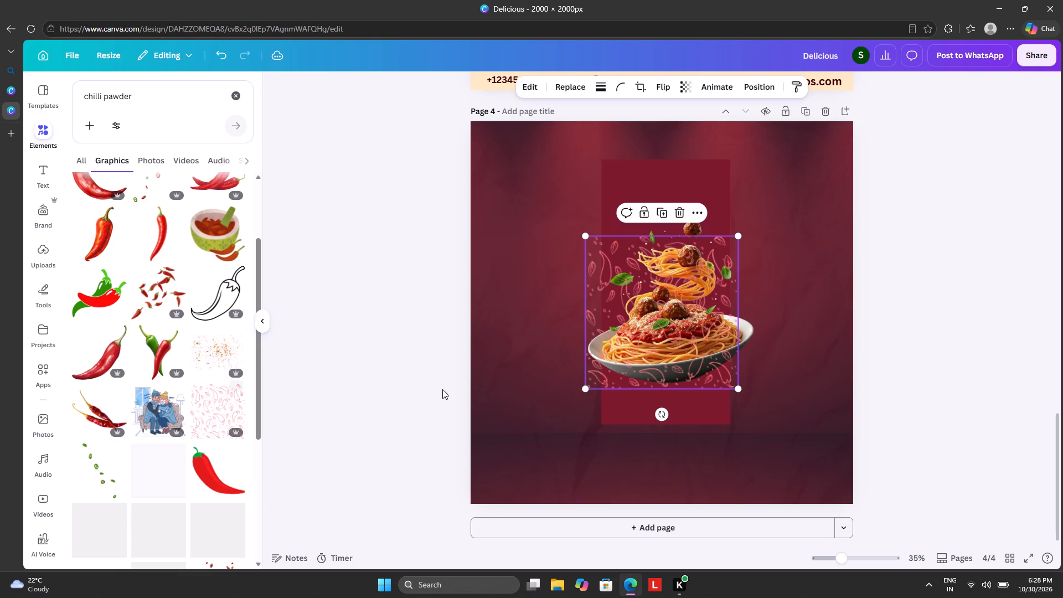
pyautogui.moveTo(585, 389); pyautogui.dragTo(563, 408)
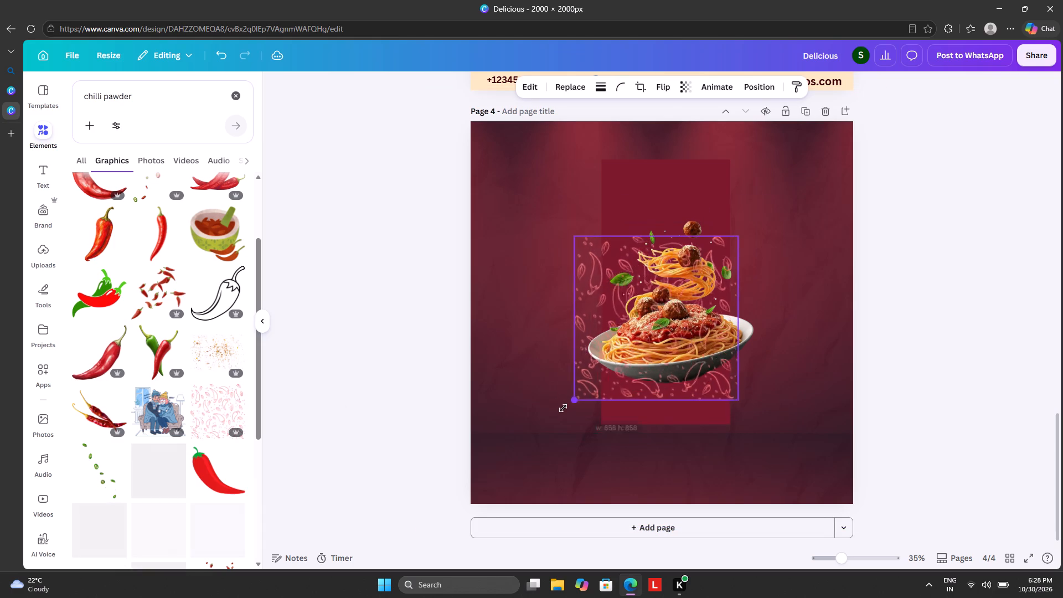
pyautogui.moveTo(563, 408); pyautogui.dragTo(354, 507)
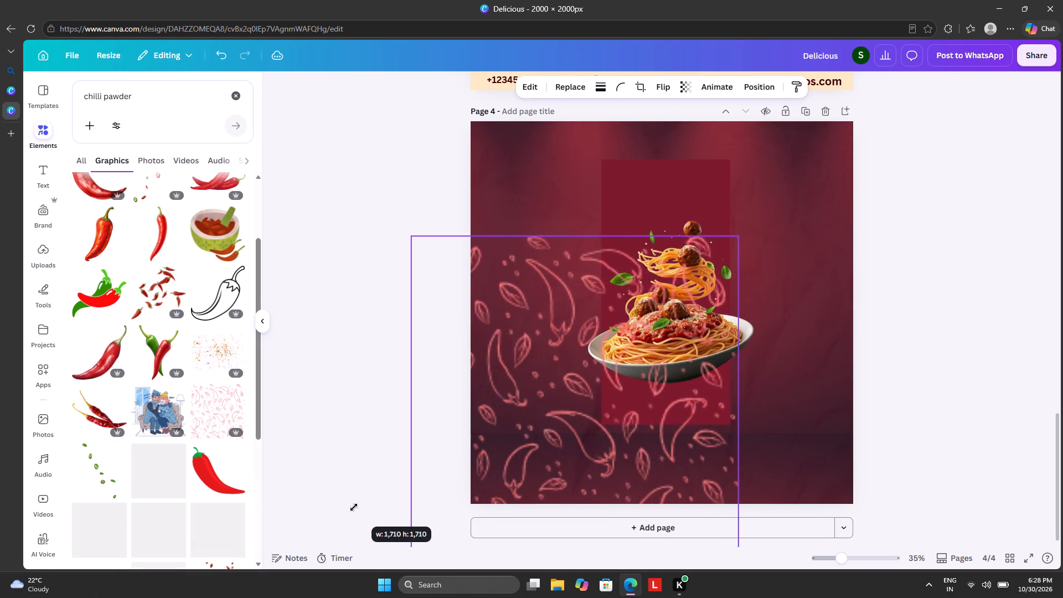
pyautogui.moveTo(354, 507); pyautogui.dragTo(354, 508)
pyautogui.moveTo(513, 466); pyautogui.dragTo(594, 370)
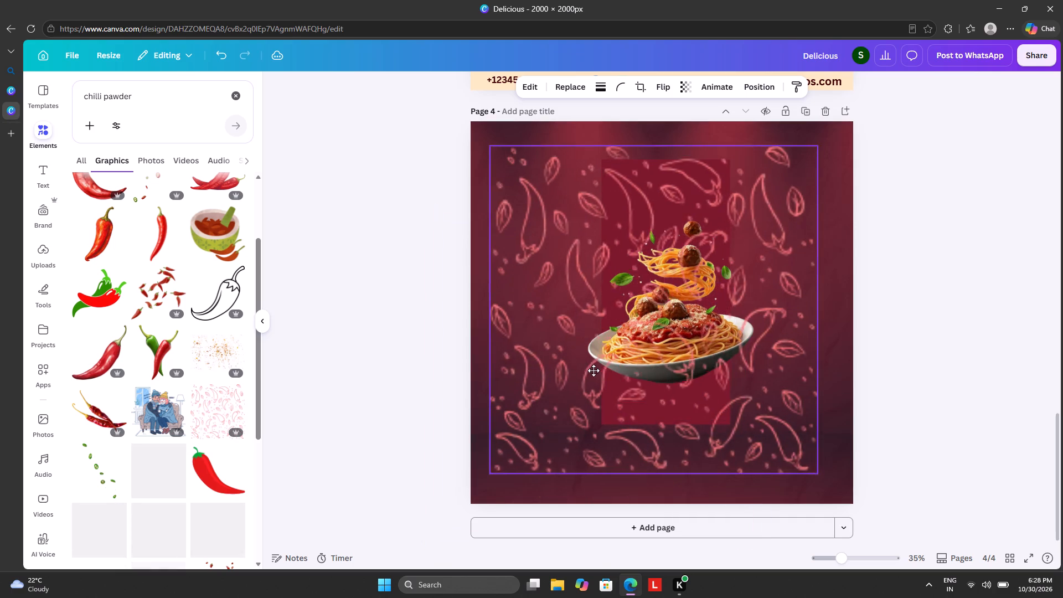
pyautogui.moveTo(594, 370); pyautogui.dragTo(570, 346)
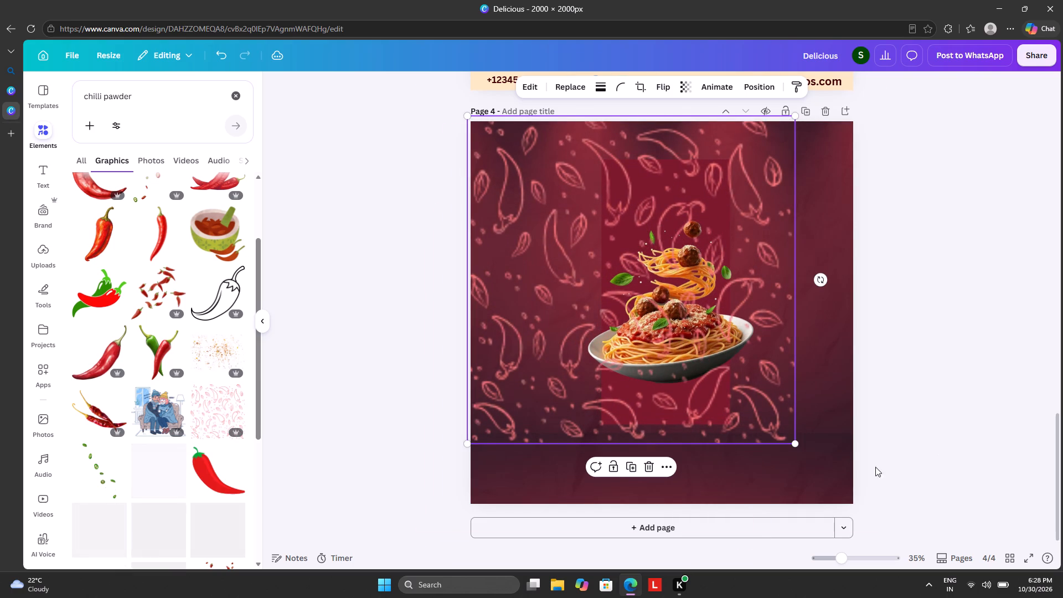
pyautogui.moveTo(793, 444); pyautogui.dragTo(863, 500)
# Reorder the chilli pattern layer to sit beneath the spaghetti bowl and deep red panel, just above the spotlight photo.
pyautogui.click(764, 90)
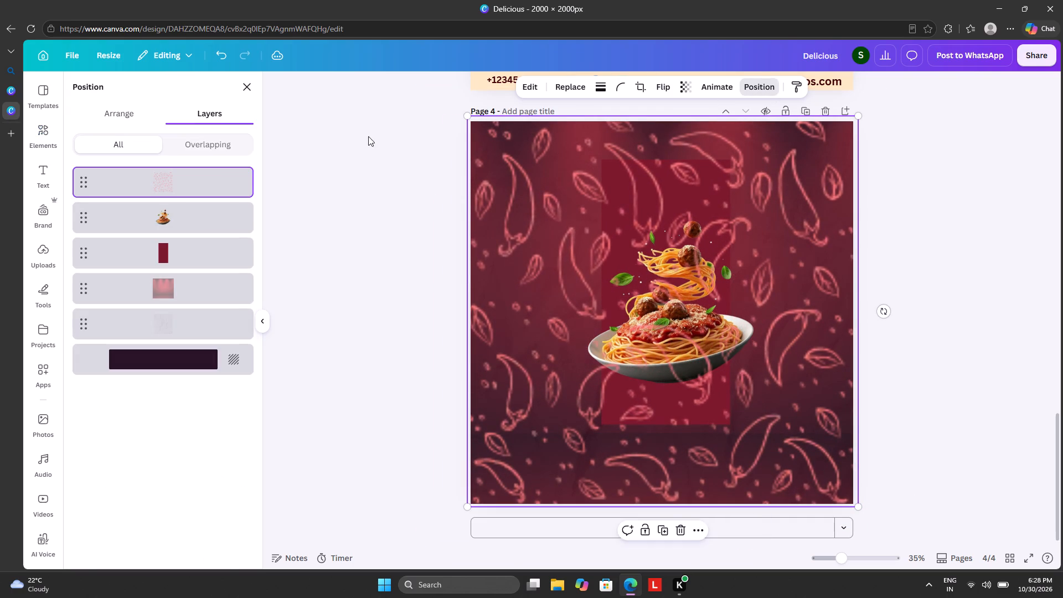
pyautogui.moveTo(215, 179); pyautogui.dragTo(208, 255)
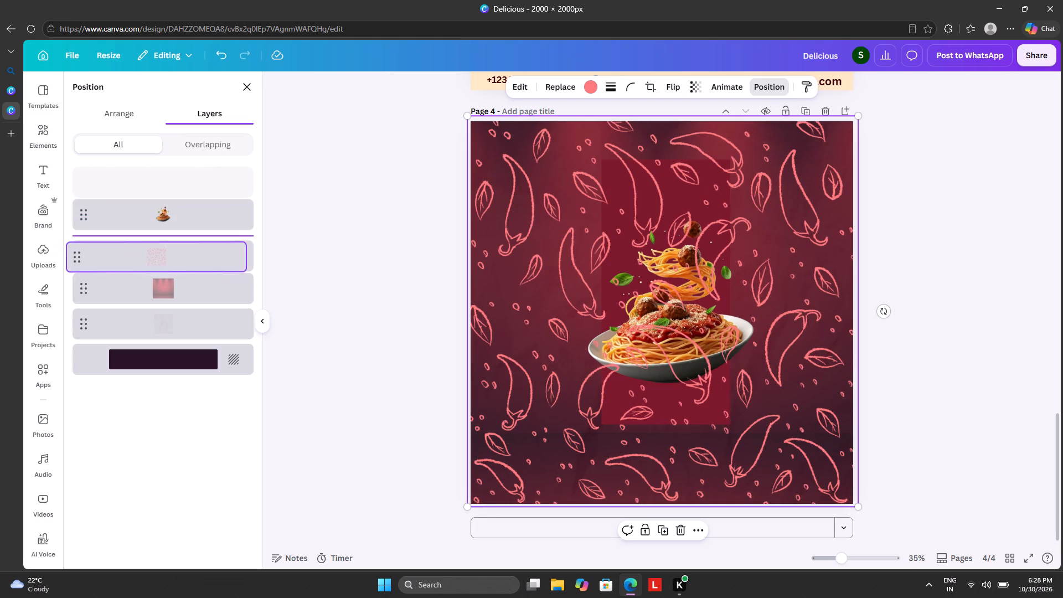
pyautogui.moveTo(208, 255); pyautogui.dragTo(209, 261)
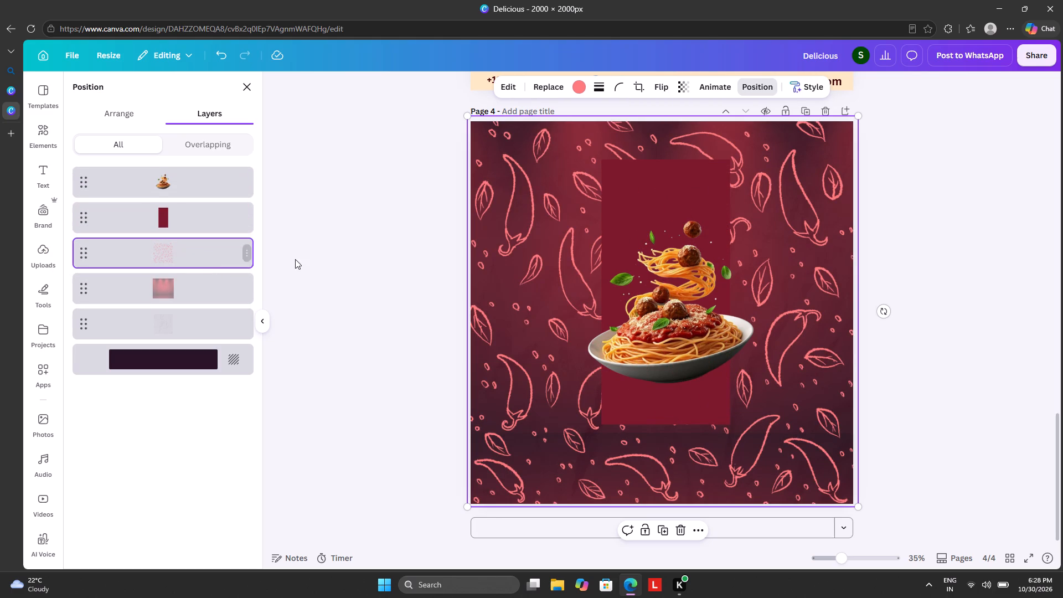
pyautogui.click(311, 254)
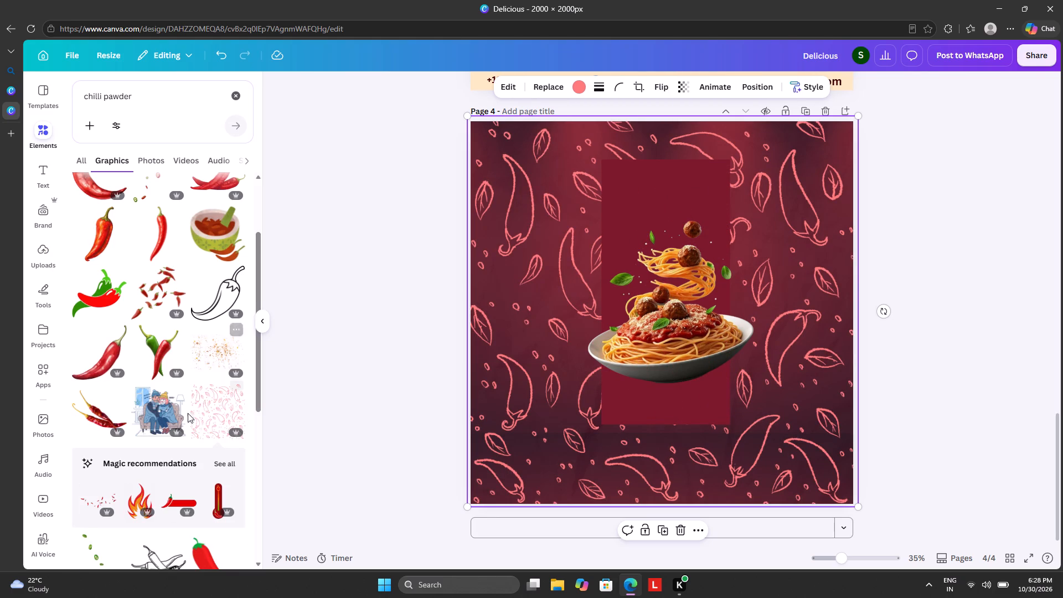
# Look through the "chilli pawder" graphics results for another chilli decoration.
pyautogui.scroll(-2, 199, 408)
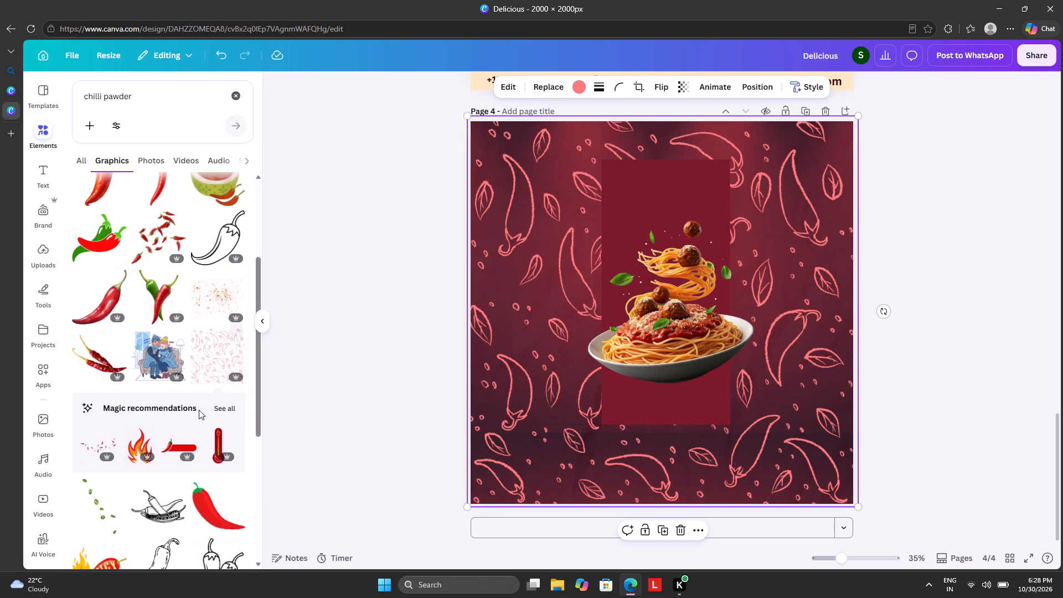
pyautogui.scroll(-4, 199, 410)
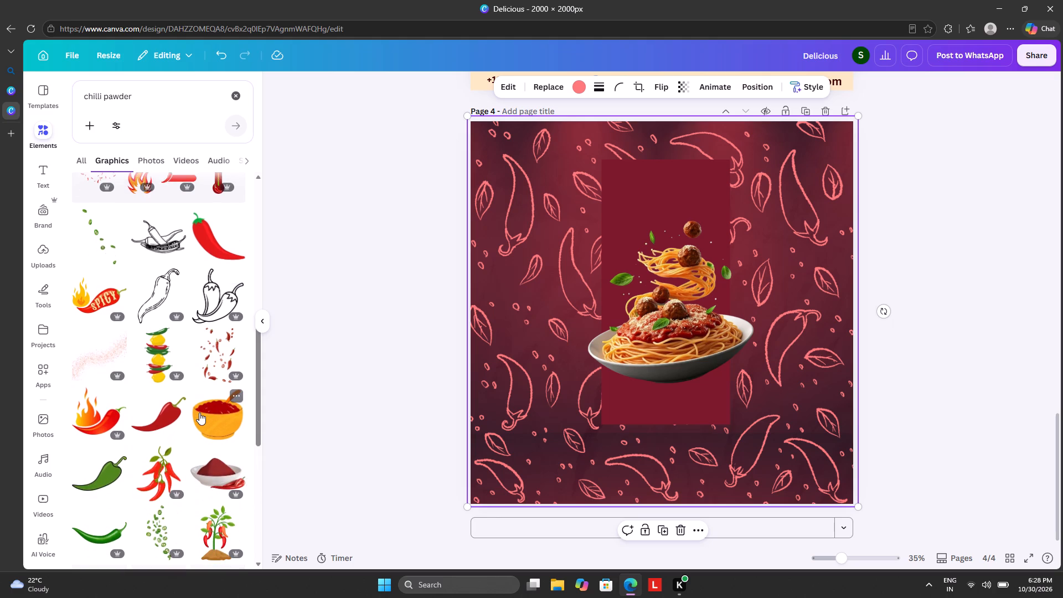
pyautogui.scroll(-2, 199, 413)
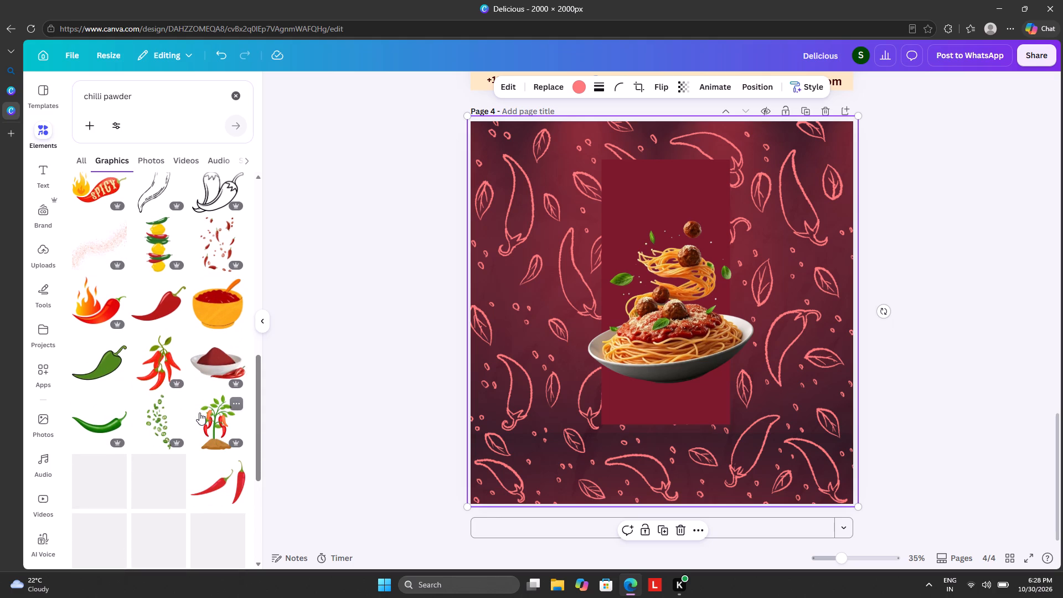
pyautogui.scroll(-1, 199, 413)
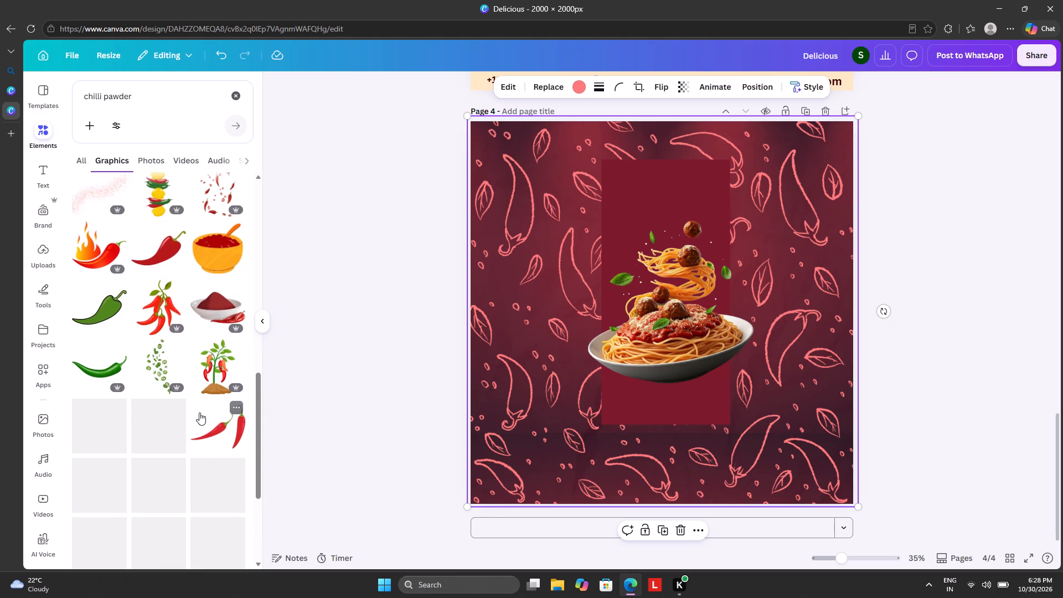
pyautogui.scroll(-3, 199, 413)
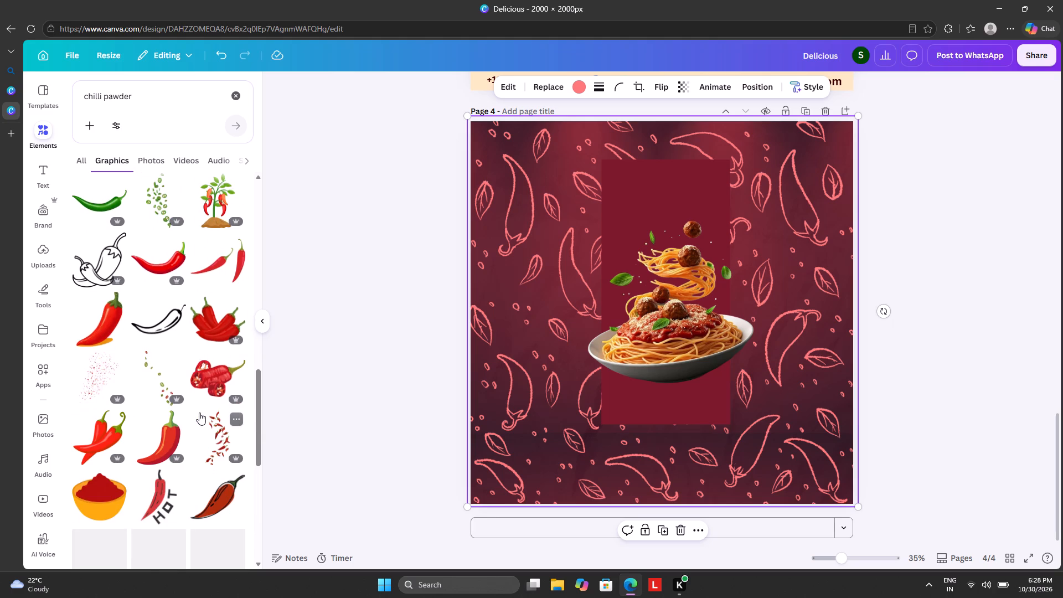
pyautogui.scroll(-2, 199, 413)
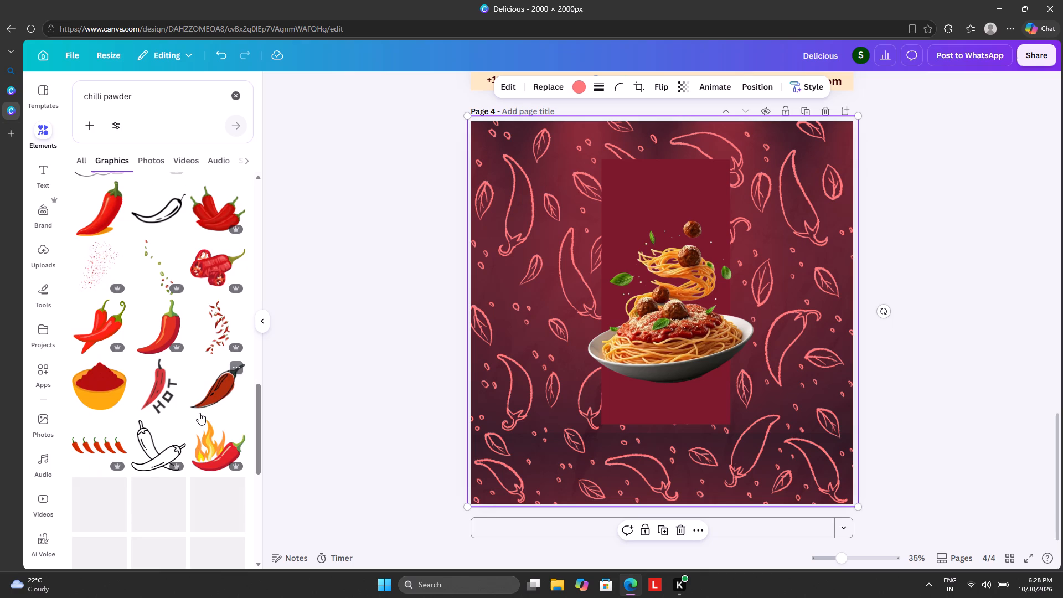
pyautogui.scroll(-2, 199, 413)
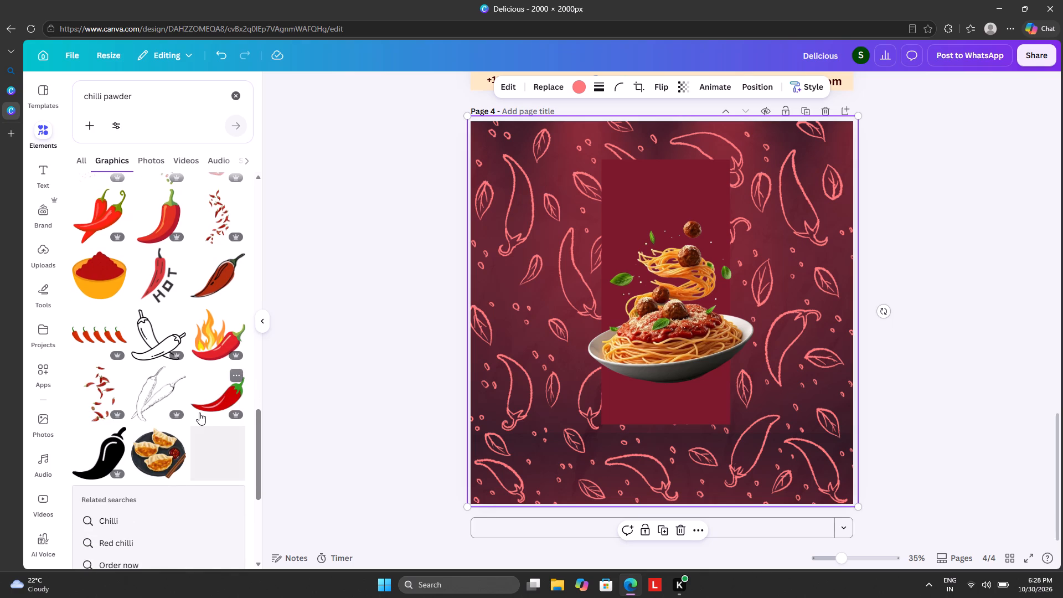
# Fade the chilli pattern to a faint background texture by greatly lowering its opacity.
pyautogui.click(556, 242)
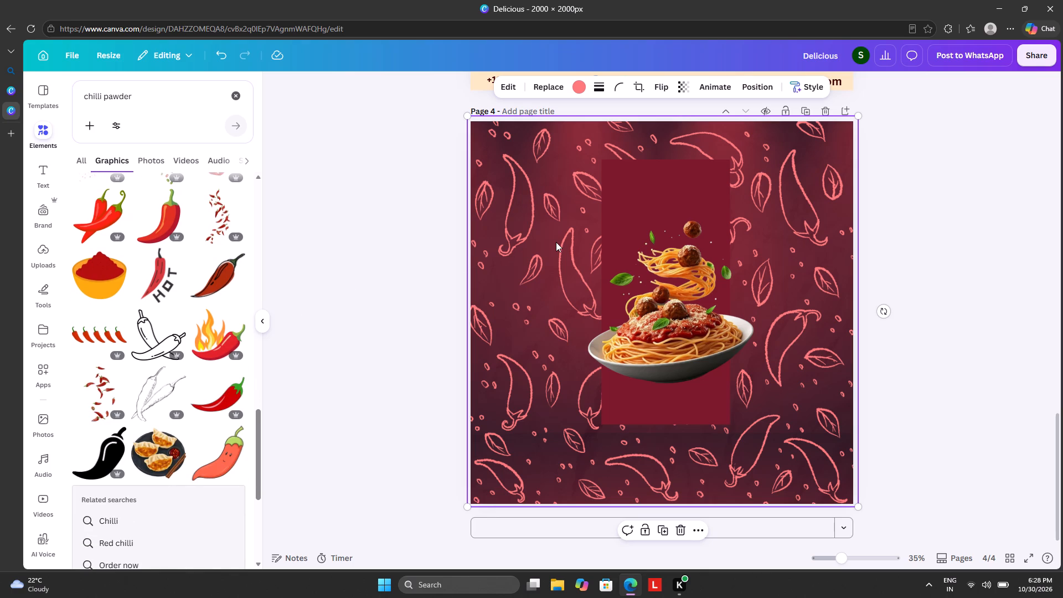
pyautogui.click(521, 255)
pyautogui.click(463, 116)
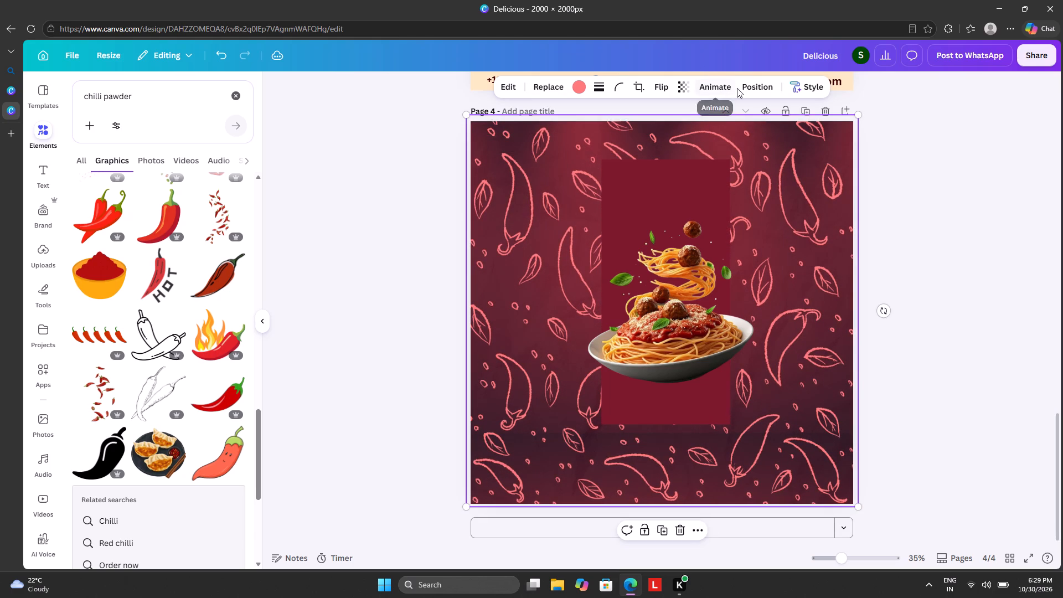
pyautogui.click(685, 89)
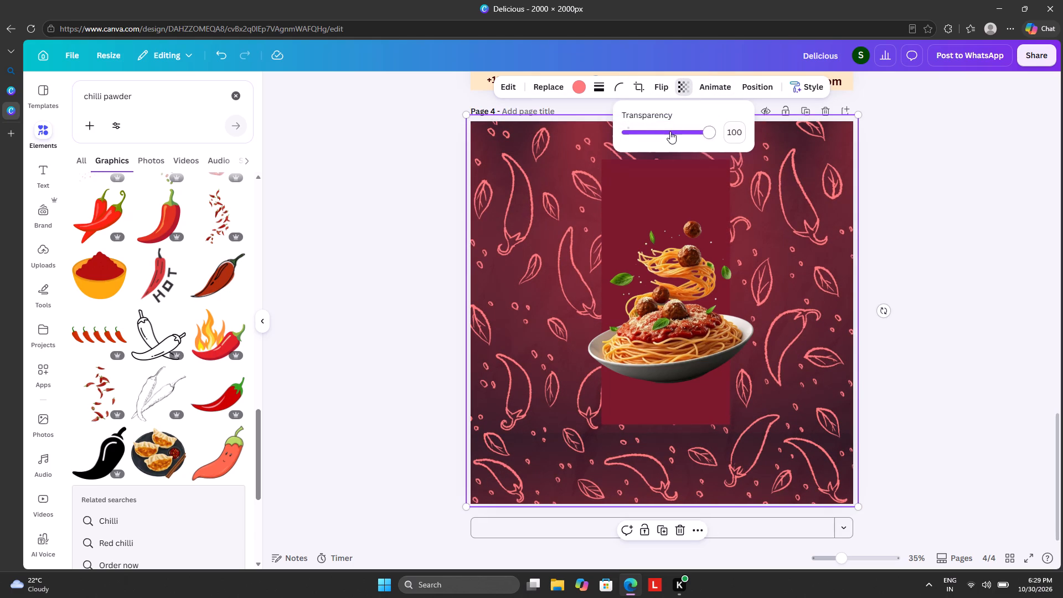
pyautogui.moveTo(670, 131); pyautogui.dragTo(635, 135)
pyautogui.click(973, 166)
pyautogui.click(964, 196)
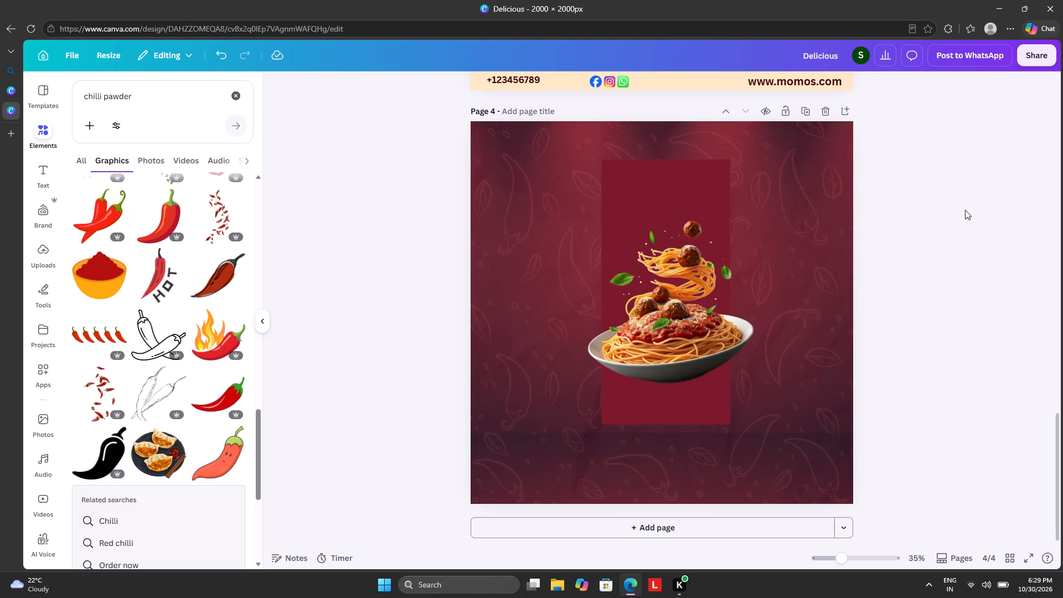
# Move the spaghetti bowl down toward the lower part of the deep red panel.
pyautogui.moveTo(685, 345); pyautogui.dragTo(685, 346)
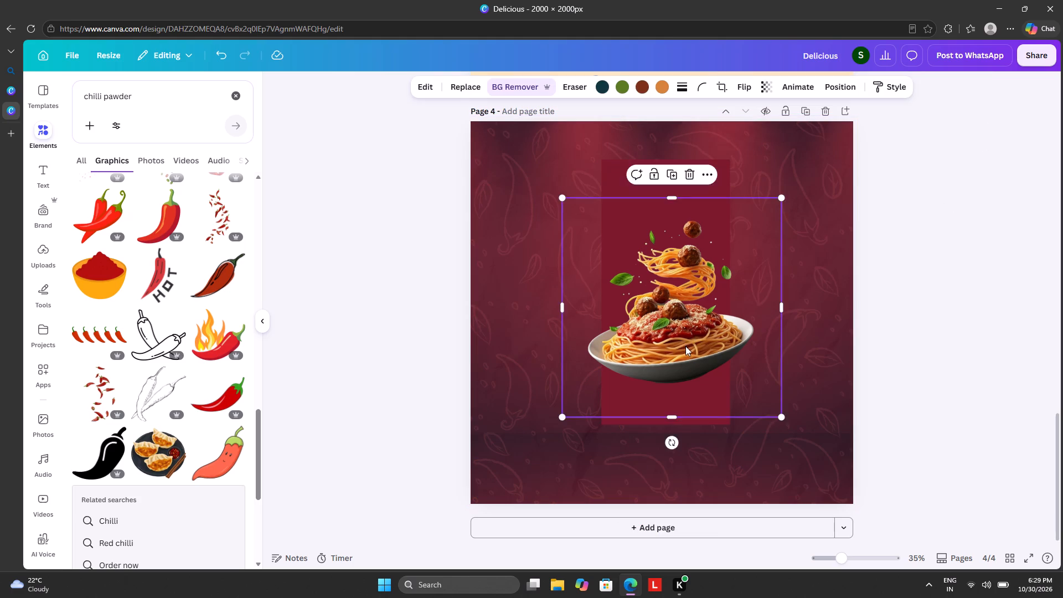
pyautogui.moveTo(685, 346); pyautogui.dragTo(690, 368)
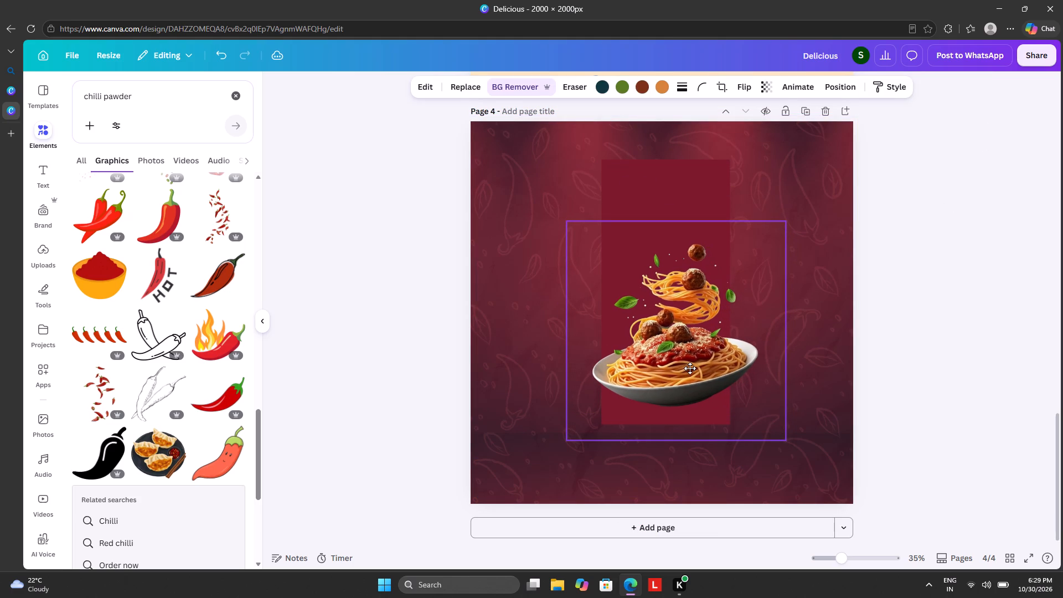
pyautogui.moveTo(690, 368); pyautogui.dragTo(683, 369)
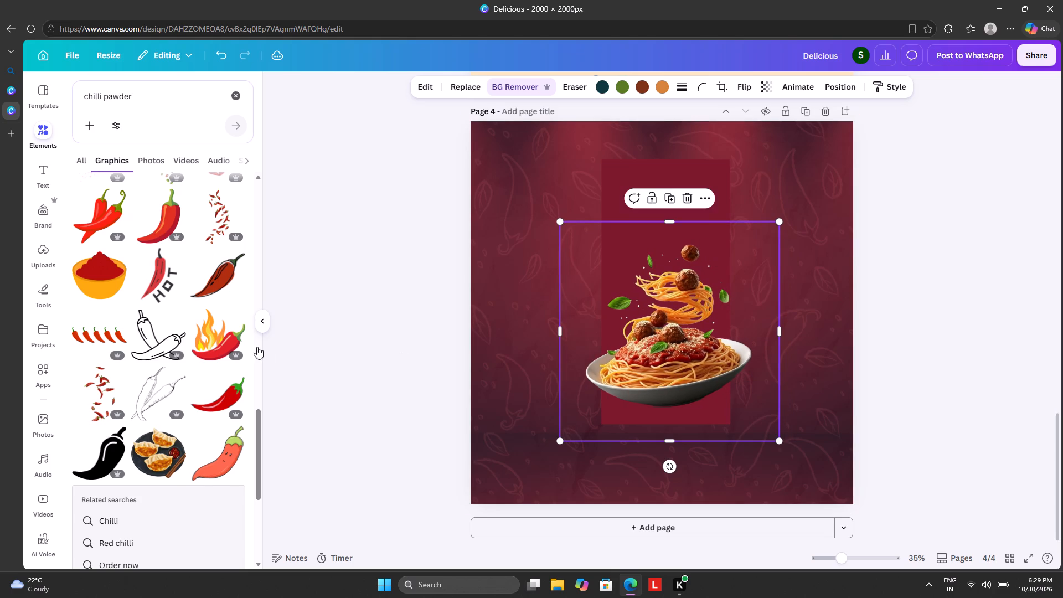
# Add the scattered falling red chillies graphic, shrink it to about half size and place it in page 4's upper right corner.
pyautogui.scroll(-5, 194, 360)
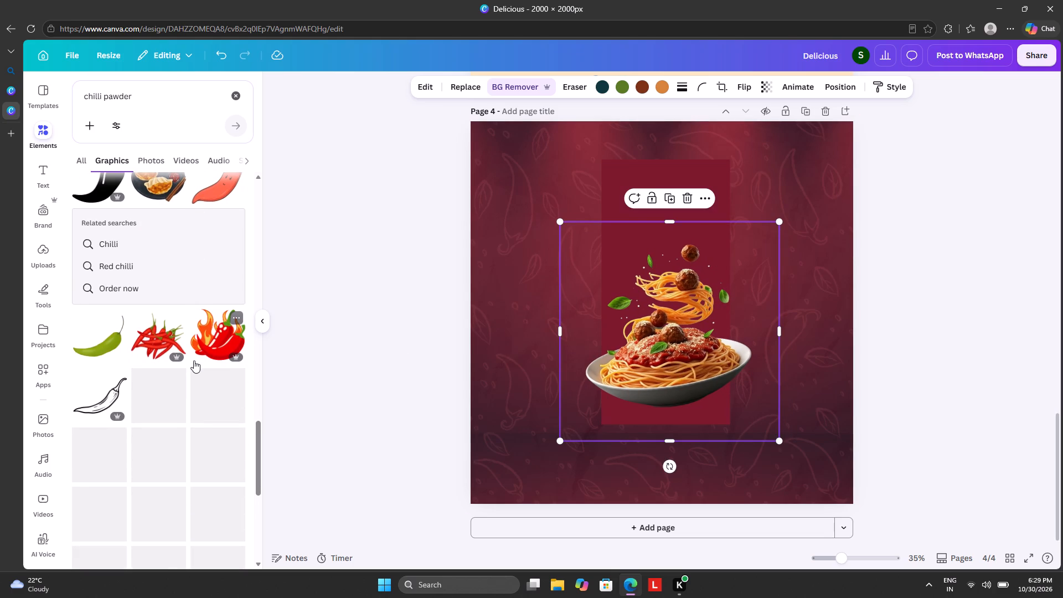
pyautogui.scroll(-1, 194, 360)
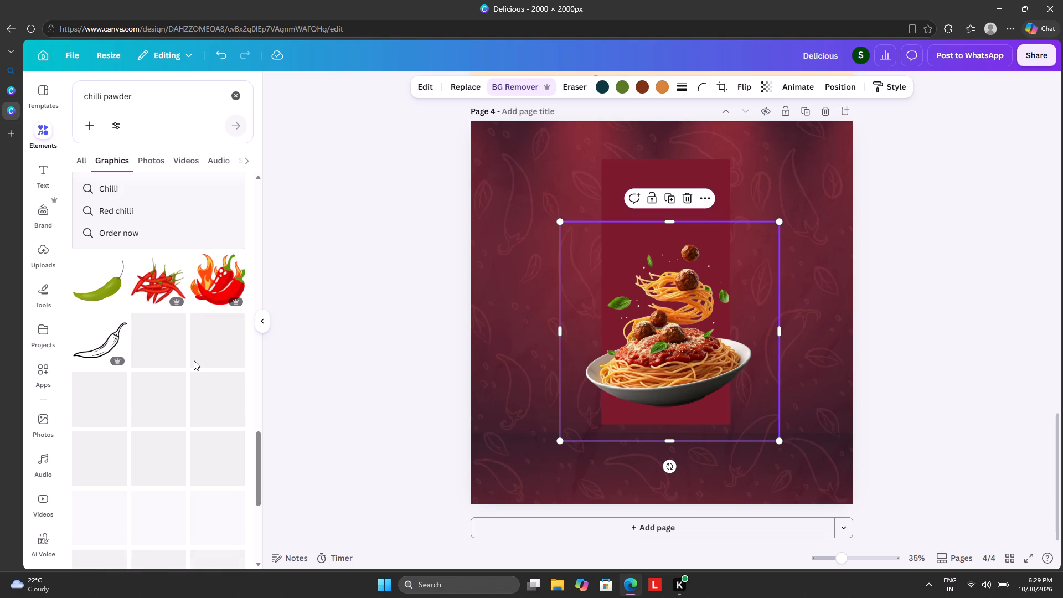
pyautogui.scroll(4, 194, 360)
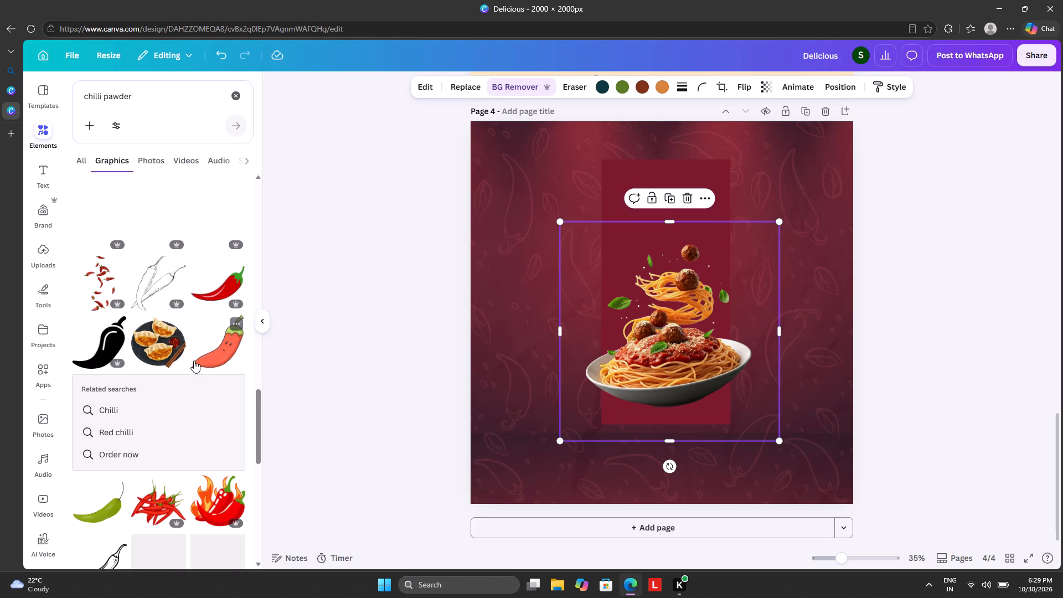
pyautogui.click(108, 274)
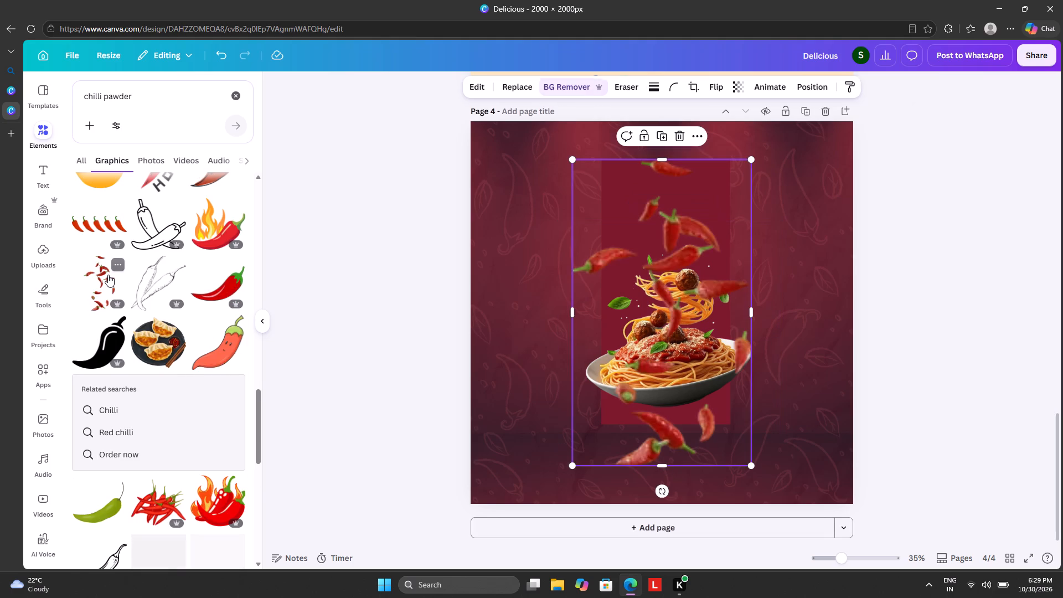
pyautogui.click(577, 161)
pyautogui.moveTo(573, 161); pyautogui.dragTo(616, 218)
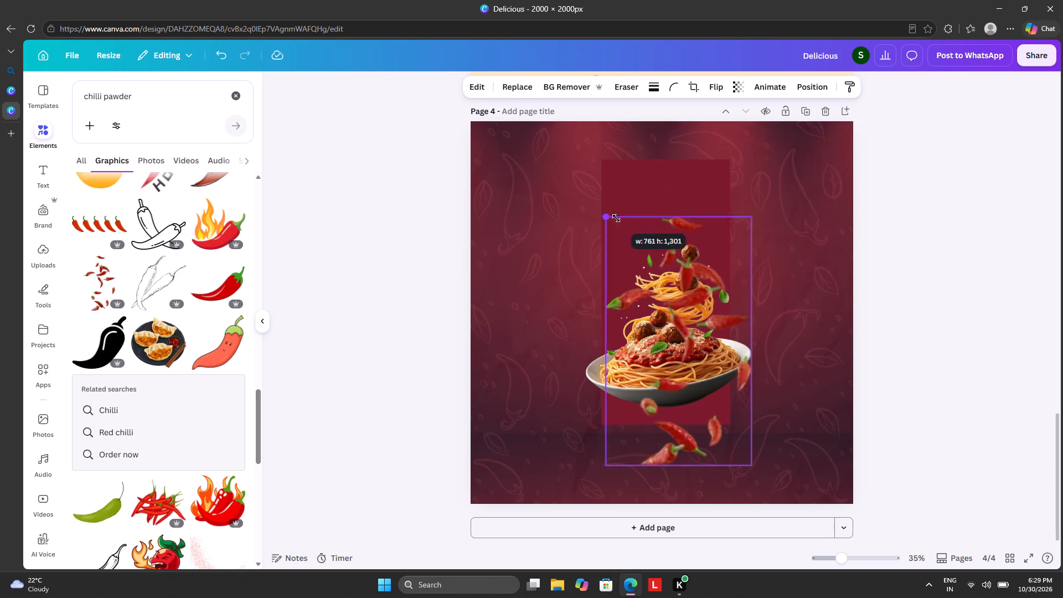
pyautogui.moveTo(616, 218); pyautogui.dragTo(654, 317)
pyautogui.moveTo(708, 405); pyautogui.dragTo(734, 360)
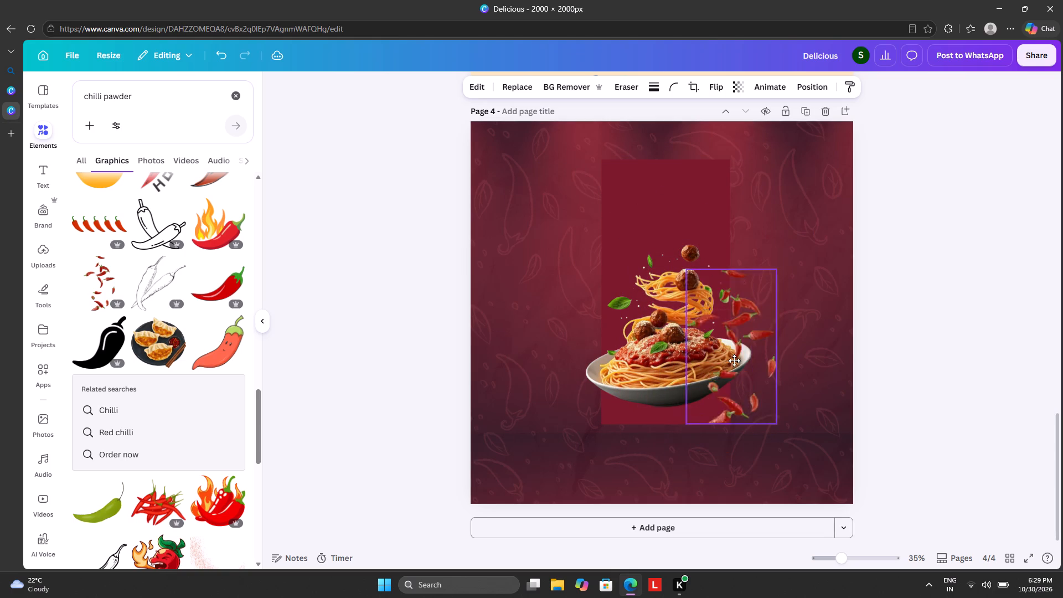
pyautogui.moveTo(734, 360); pyautogui.dragTo(814, 217)
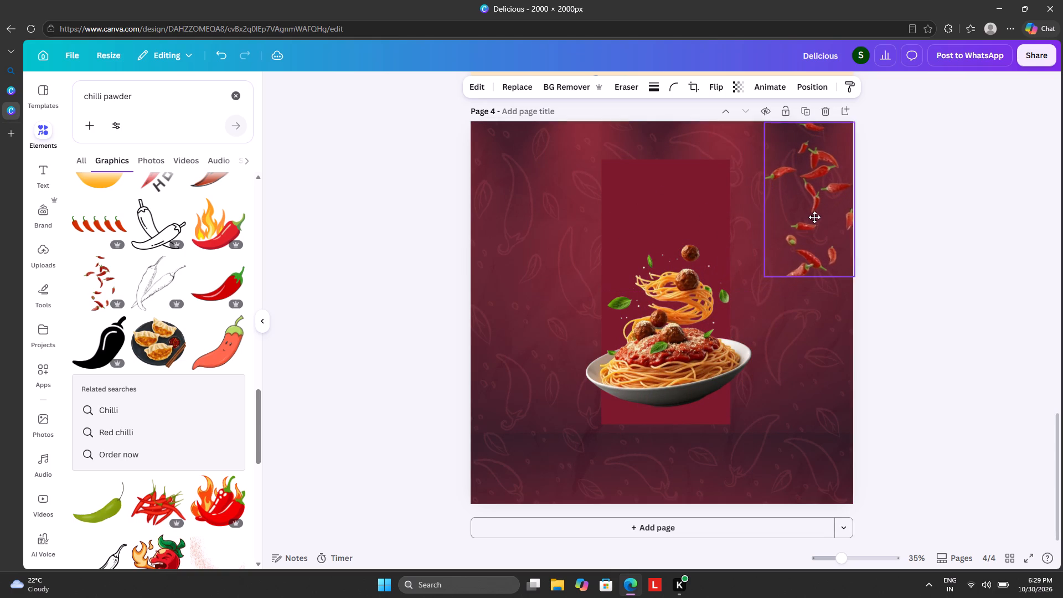
pyautogui.moveTo(814, 217); pyautogui.dragTo(817, 216)
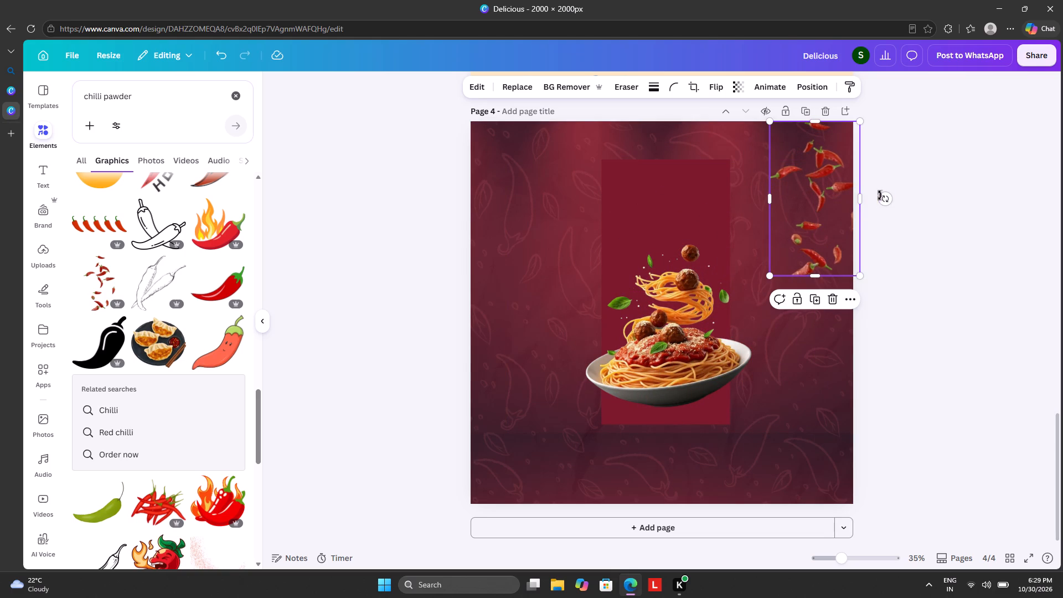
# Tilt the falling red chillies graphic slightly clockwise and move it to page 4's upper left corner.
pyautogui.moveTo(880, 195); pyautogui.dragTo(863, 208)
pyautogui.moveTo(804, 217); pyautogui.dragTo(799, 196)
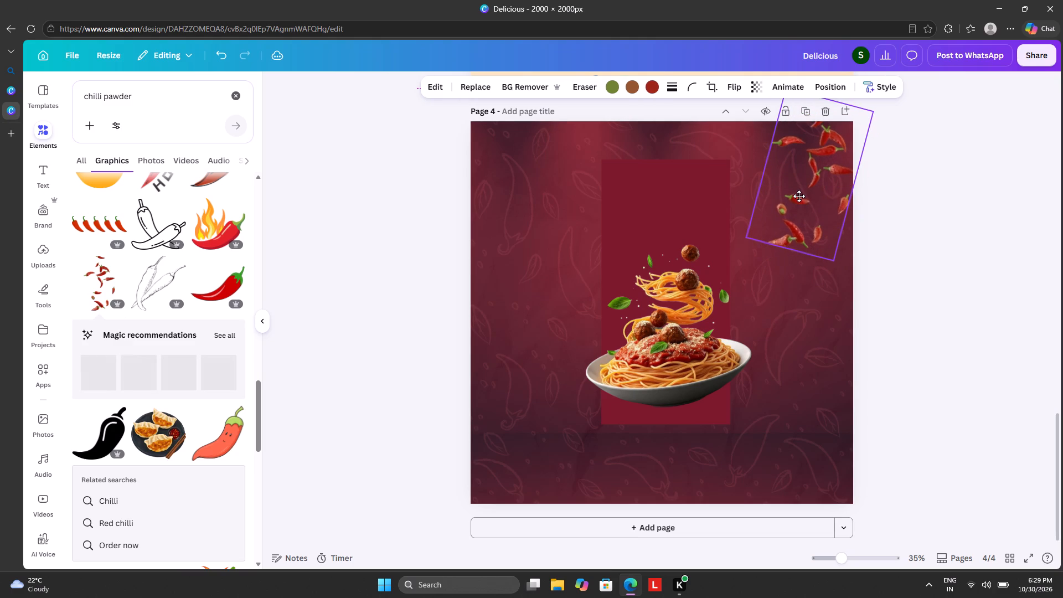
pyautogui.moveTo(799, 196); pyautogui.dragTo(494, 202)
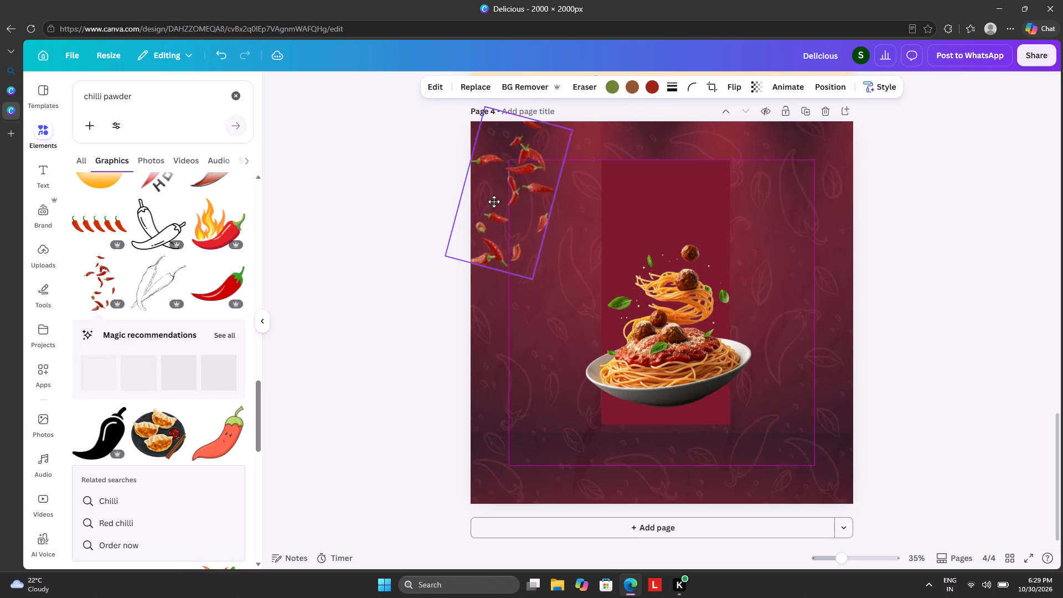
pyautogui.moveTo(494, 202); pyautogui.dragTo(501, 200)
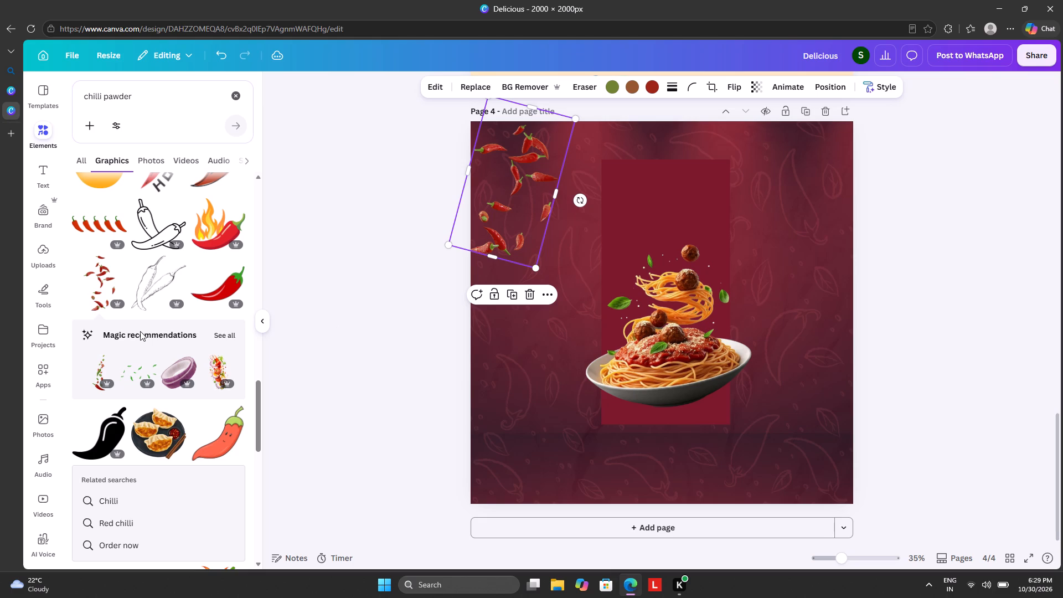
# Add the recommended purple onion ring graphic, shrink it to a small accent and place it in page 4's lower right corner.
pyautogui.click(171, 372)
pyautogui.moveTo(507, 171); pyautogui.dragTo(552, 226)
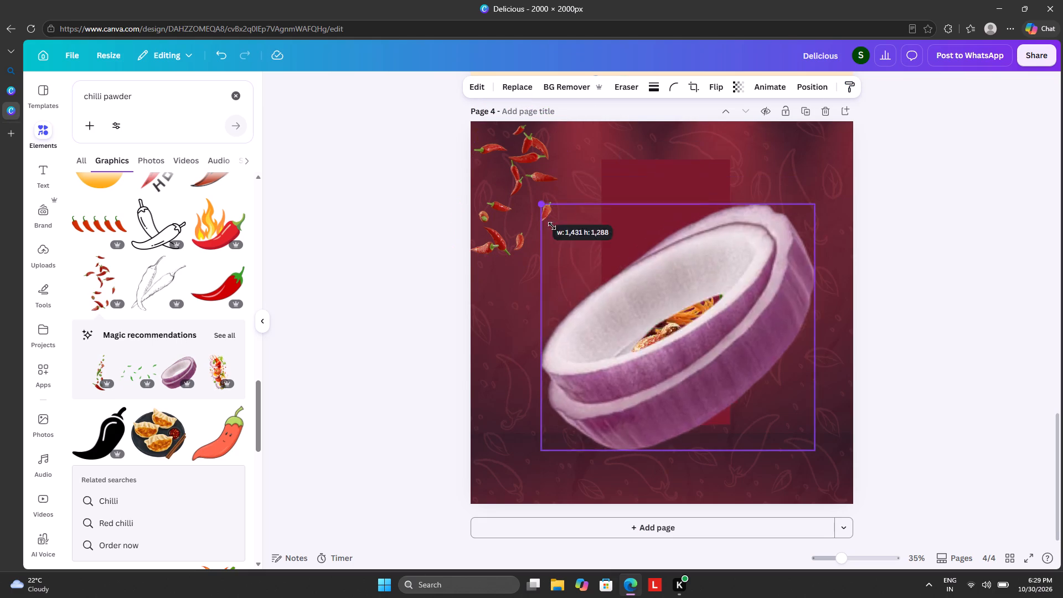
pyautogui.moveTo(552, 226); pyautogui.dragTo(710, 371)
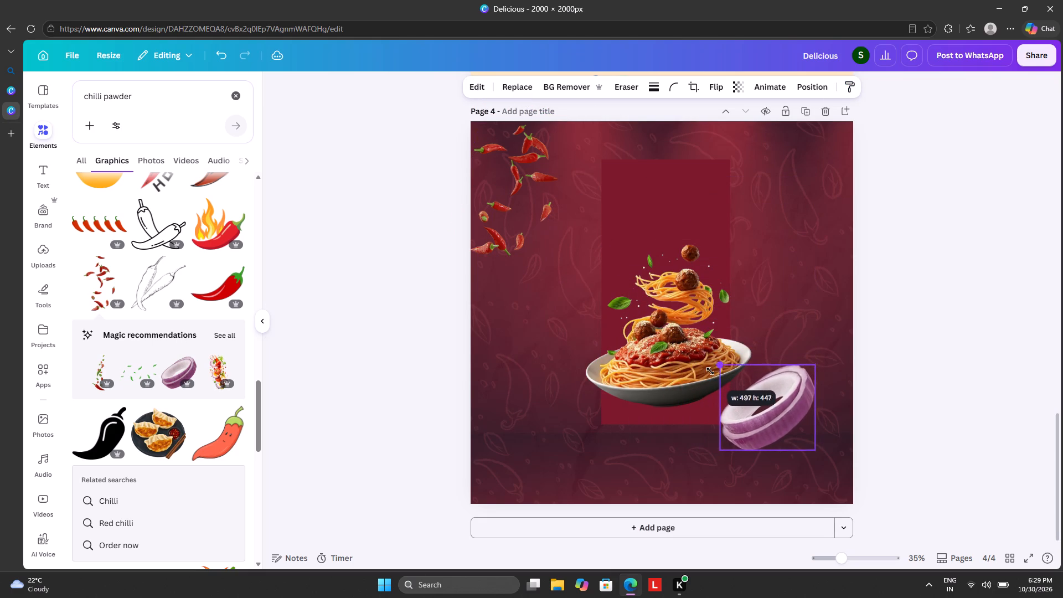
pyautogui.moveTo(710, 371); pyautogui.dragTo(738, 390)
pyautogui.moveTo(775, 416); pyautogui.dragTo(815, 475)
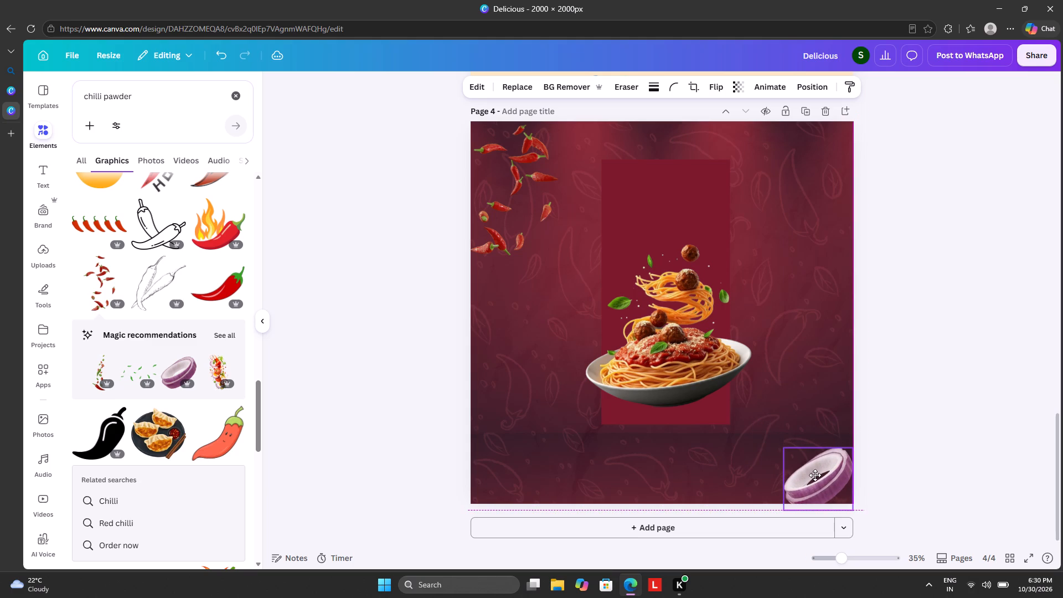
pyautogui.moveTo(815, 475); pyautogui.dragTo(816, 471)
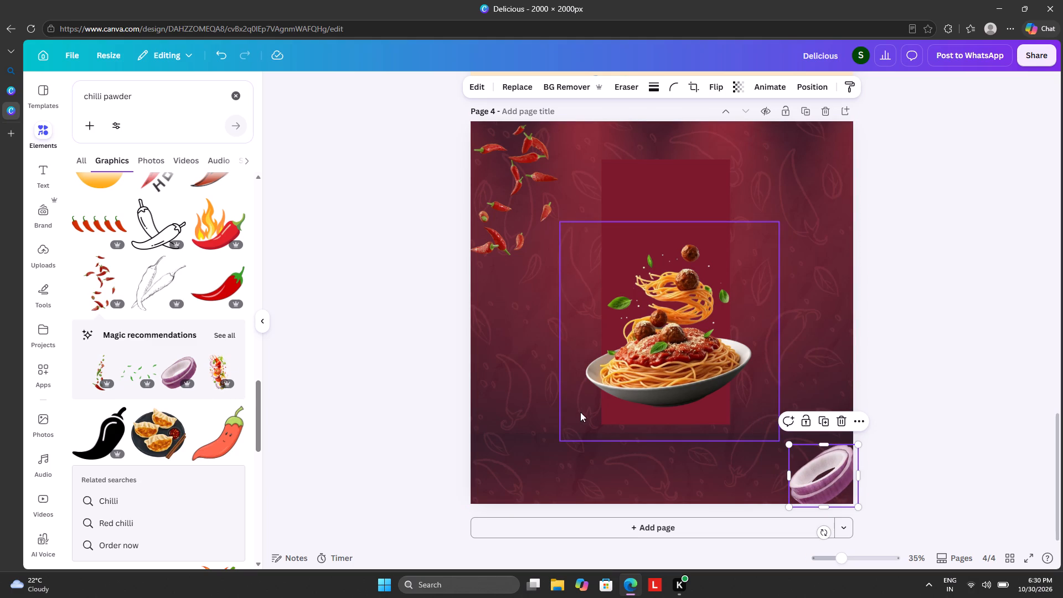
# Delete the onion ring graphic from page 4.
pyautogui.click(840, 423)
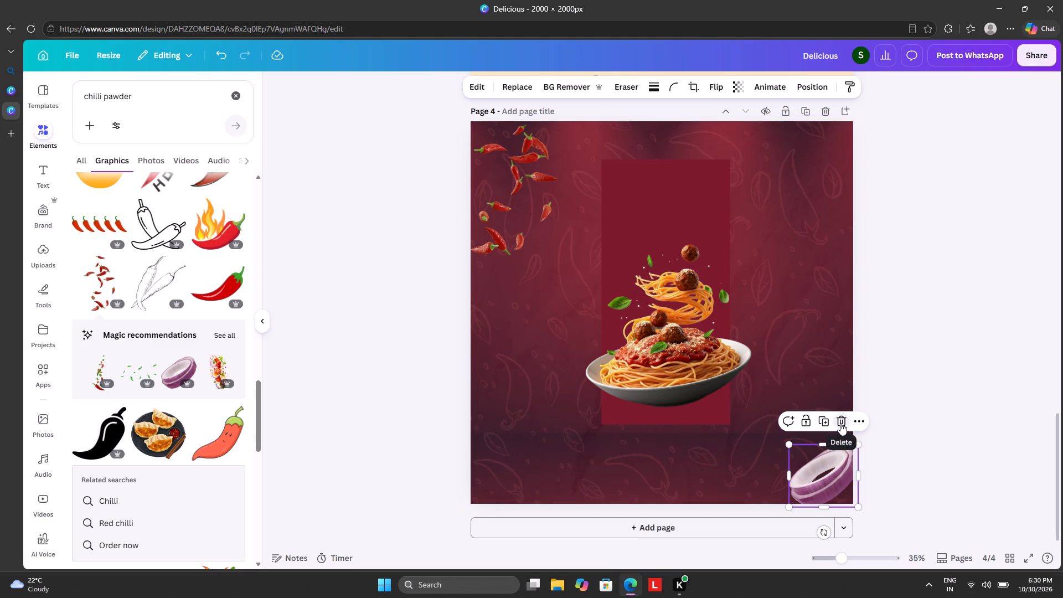
# Add the curved red powder splatter graphic from the chilli results and position it around the spaghetti bowl on page 4.
pyautogui.scroll(-2, 160, 300)
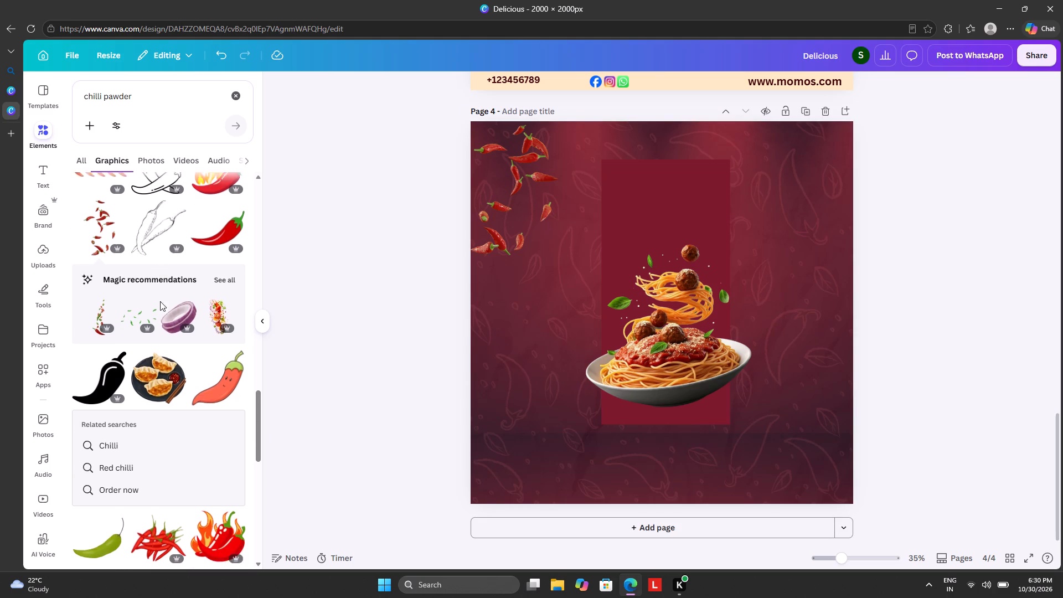
pyautogui.scroll(-3, 160, 301)
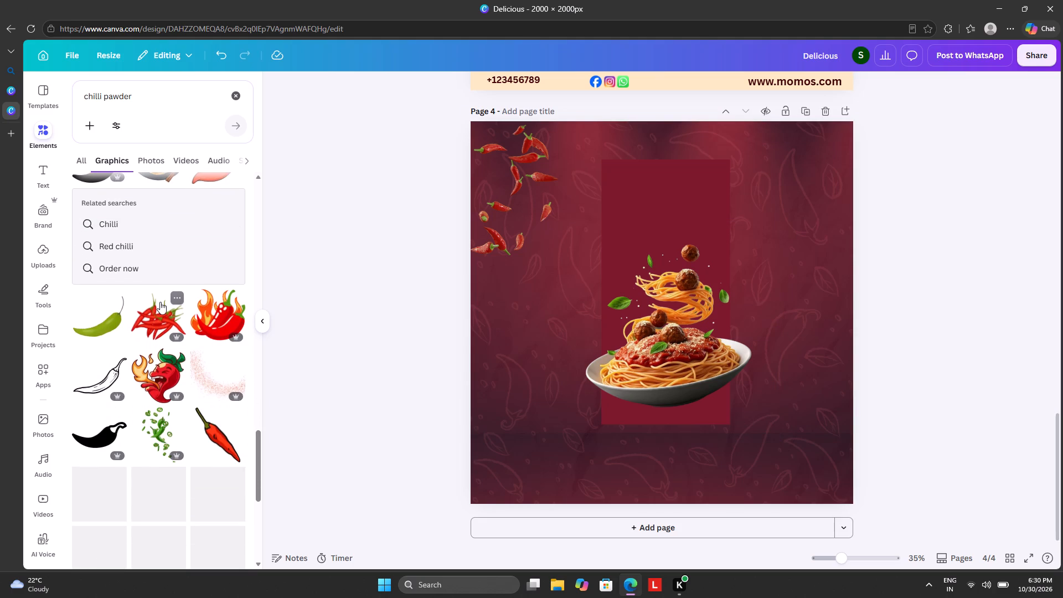
pyautogui.click(208, 383)
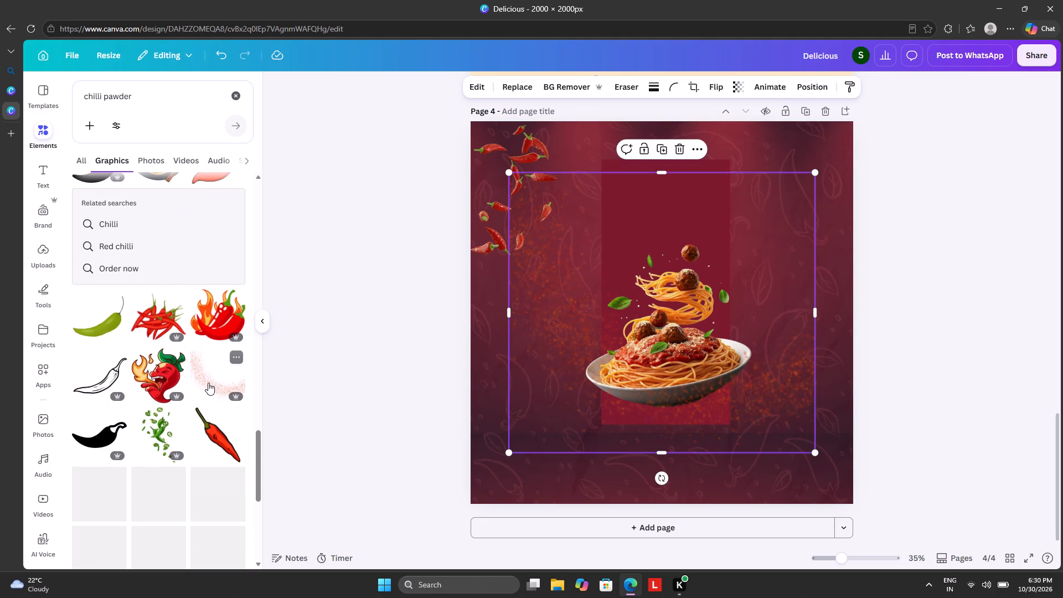
pyautogui.moveTo(587, 246); pyautogui.dragTo(624, 207)
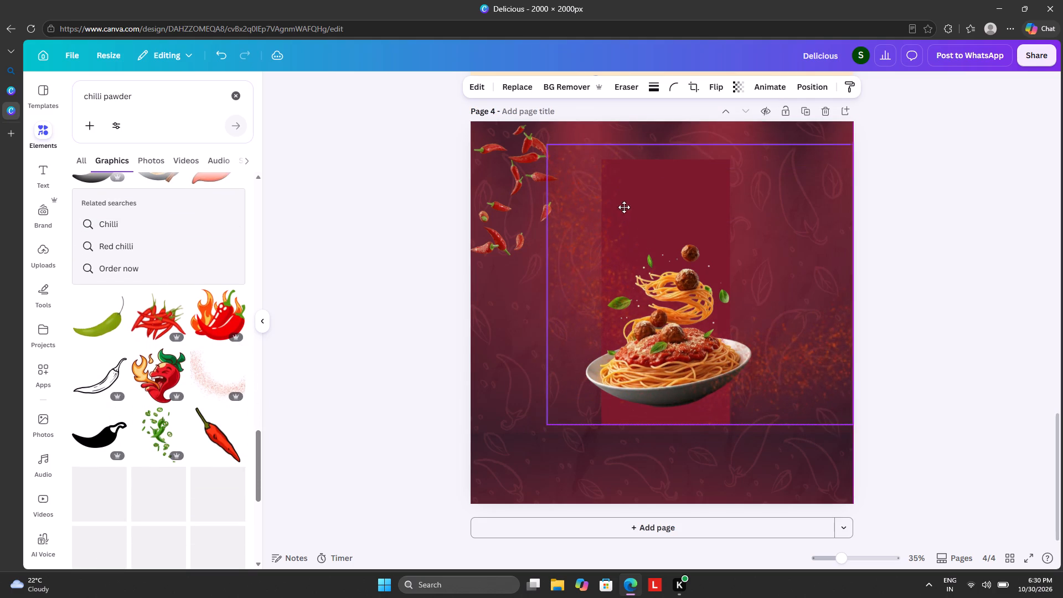
pyautogui.moveTo(624, 207); pyautogui.dragTo(585, 221)
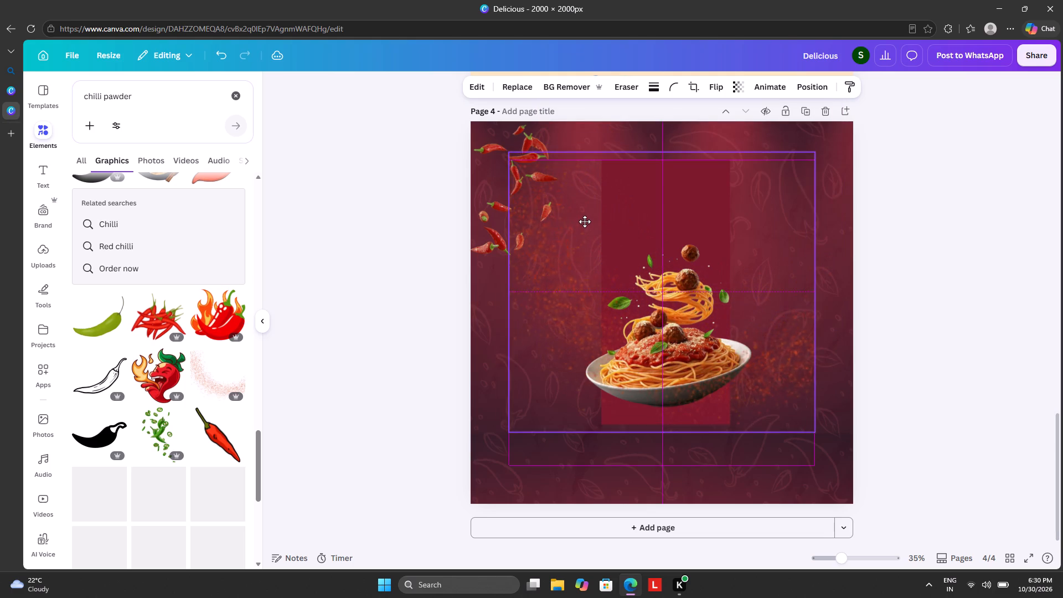
pyautogui.moveTo(585, 221); pyautogui.dragTo(606, 233)
# Reorder the powder splatter layer so it sits behind the spaghetti bowl and above the deep red panel.
pyautogui.click(806, 83)
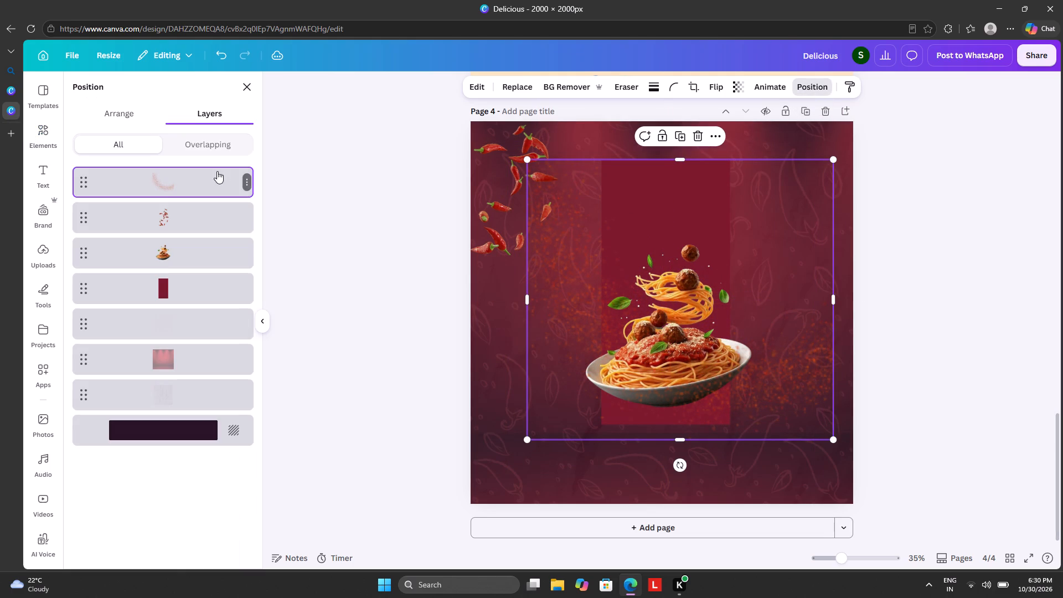
pyautogui.moveTo(217, 172); pyautogui.dragTo(216, 252)
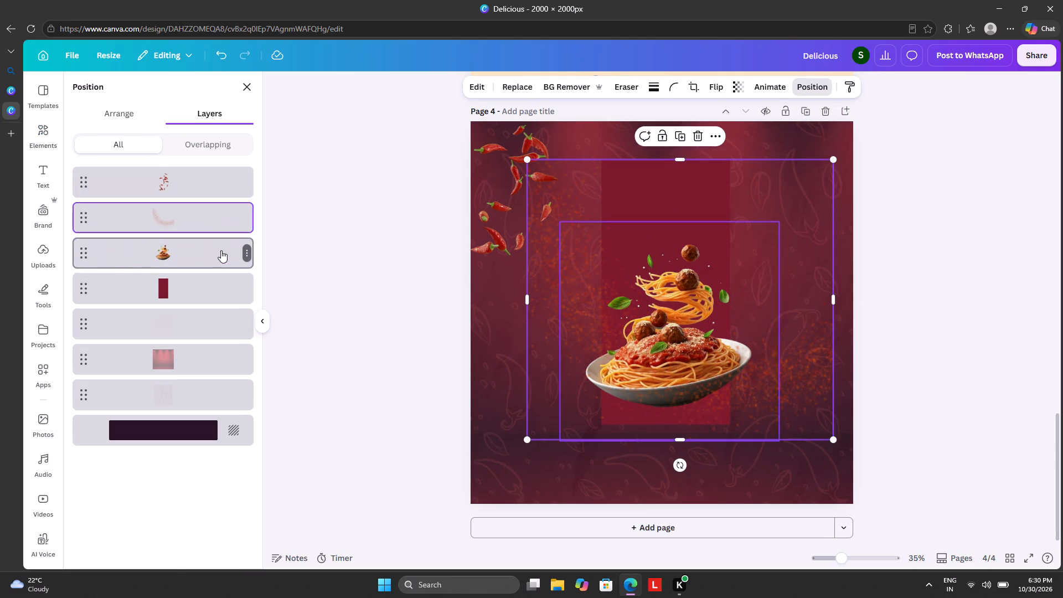
pyautogui.moveTo(229, 223); pyautogui.dragTo(221, 269)
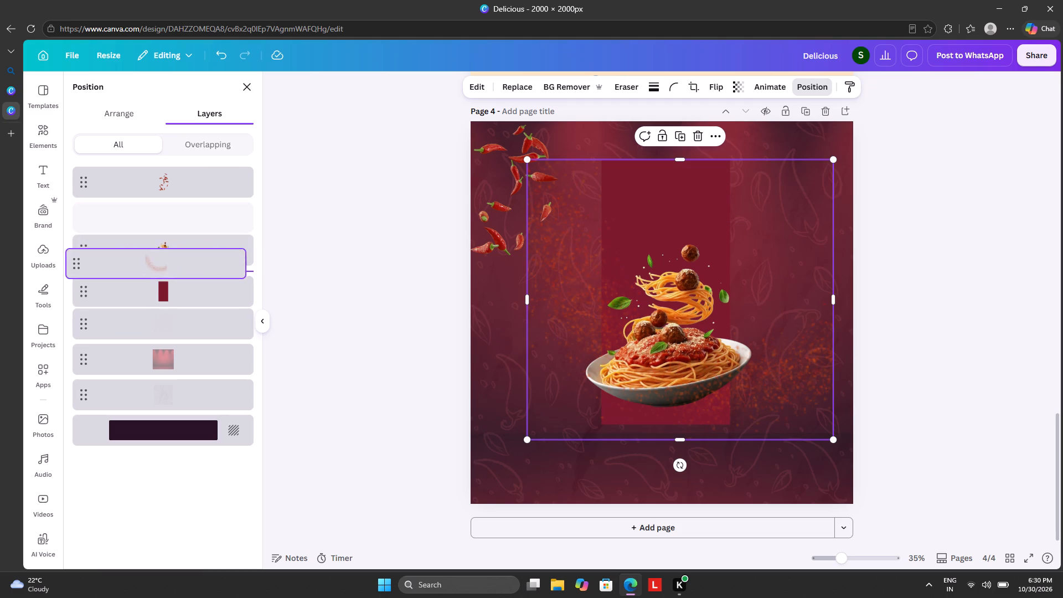
pyautogui.moveTo(221, 269); pyautogui.dragTo(221, 269)
pyautogui.click(359, 239)
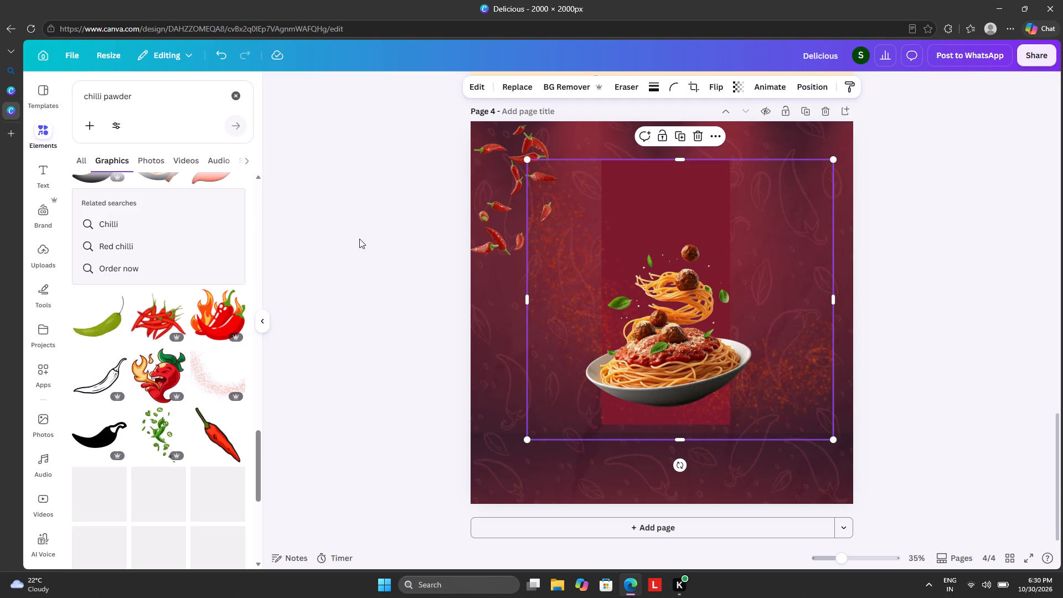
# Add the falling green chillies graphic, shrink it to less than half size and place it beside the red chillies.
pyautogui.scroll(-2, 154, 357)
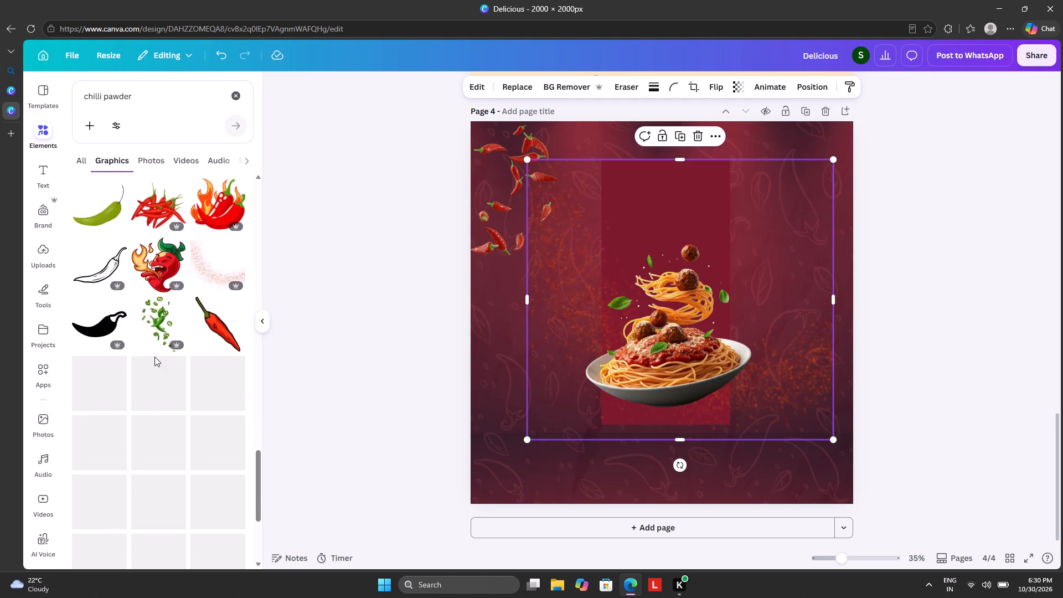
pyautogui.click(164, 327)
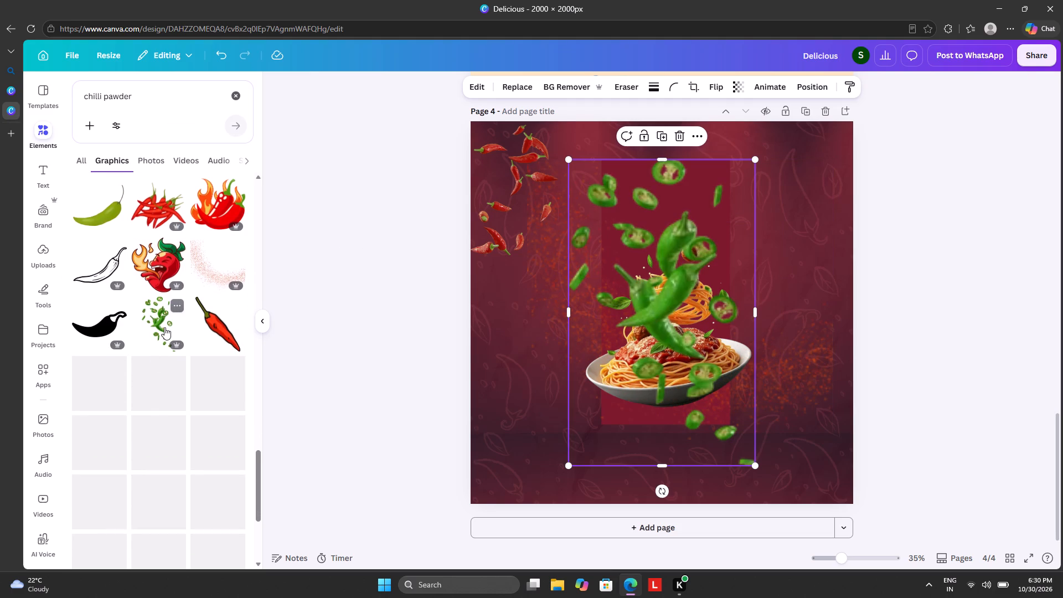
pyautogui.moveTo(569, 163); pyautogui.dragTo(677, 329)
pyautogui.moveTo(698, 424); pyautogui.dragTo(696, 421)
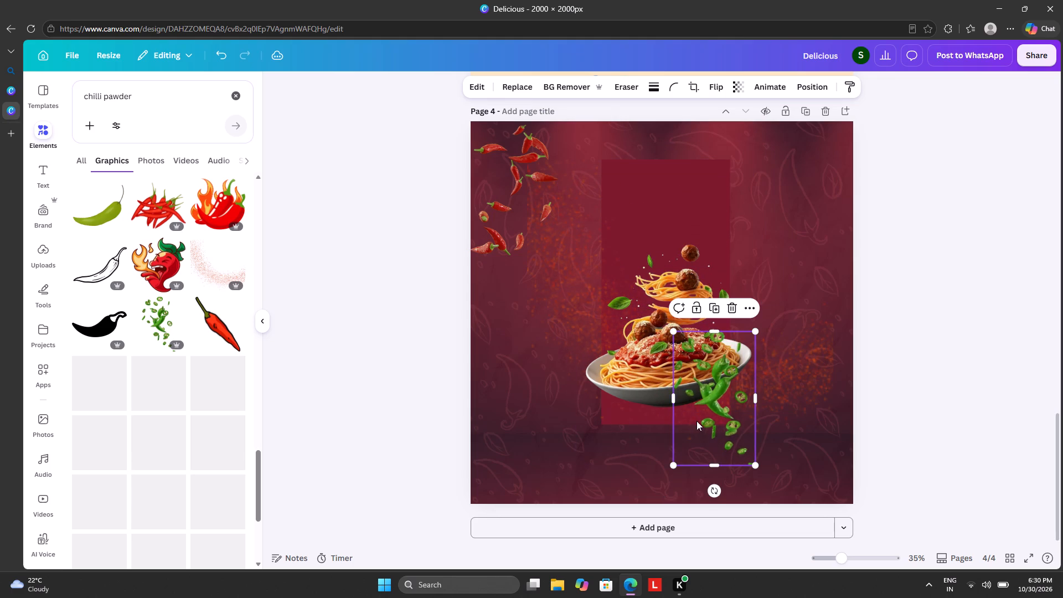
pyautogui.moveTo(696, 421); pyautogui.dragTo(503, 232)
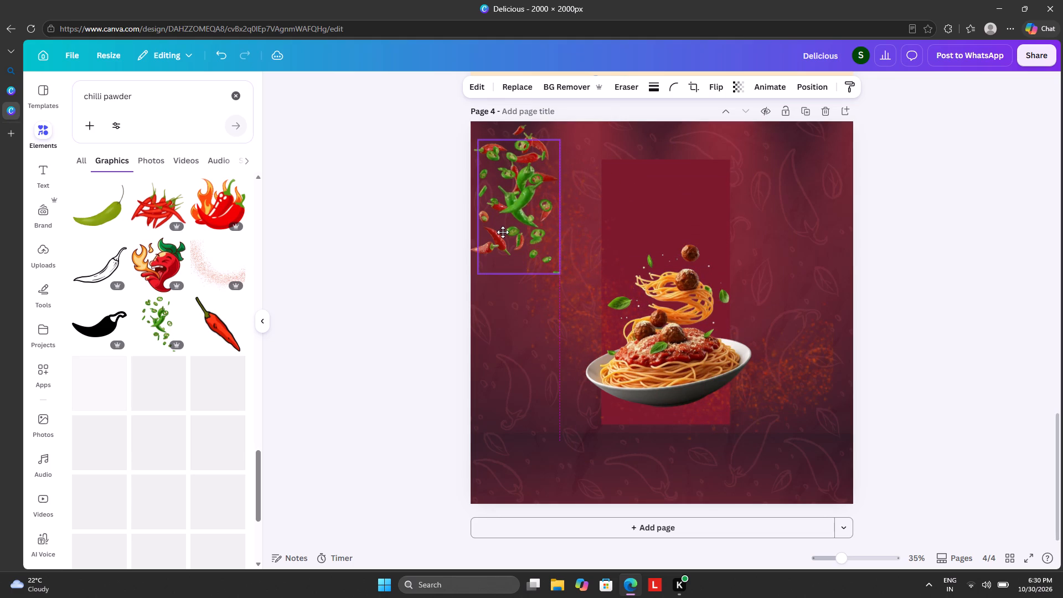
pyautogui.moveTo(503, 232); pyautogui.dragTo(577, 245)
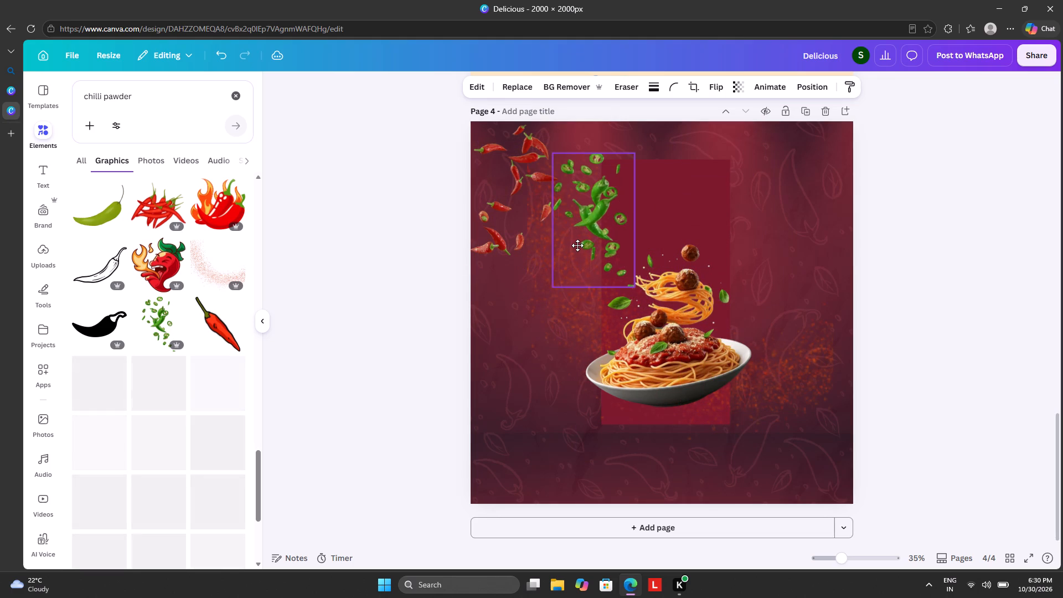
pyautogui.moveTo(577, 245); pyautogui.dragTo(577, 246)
# Delete the falling red chillies graphic from page 4's upper left corner.
pyautogui.click(514, 221)
pyautogui.click(529, 291)
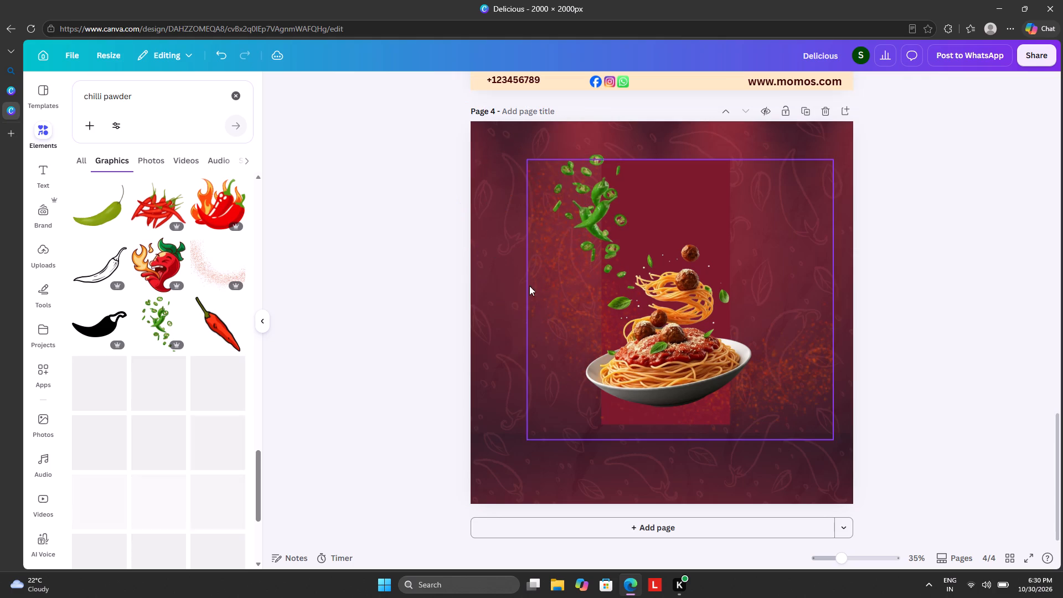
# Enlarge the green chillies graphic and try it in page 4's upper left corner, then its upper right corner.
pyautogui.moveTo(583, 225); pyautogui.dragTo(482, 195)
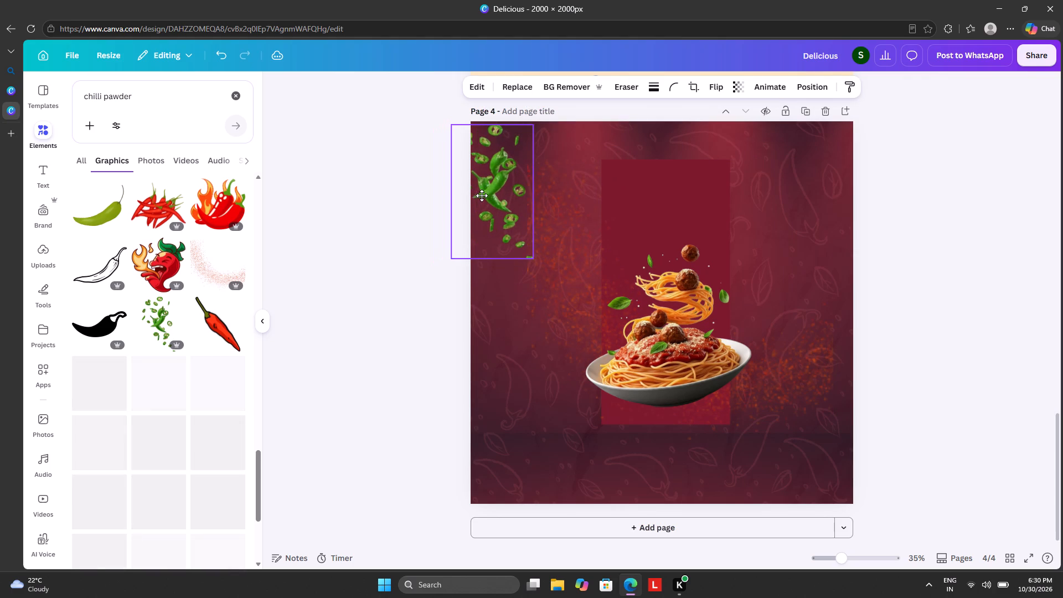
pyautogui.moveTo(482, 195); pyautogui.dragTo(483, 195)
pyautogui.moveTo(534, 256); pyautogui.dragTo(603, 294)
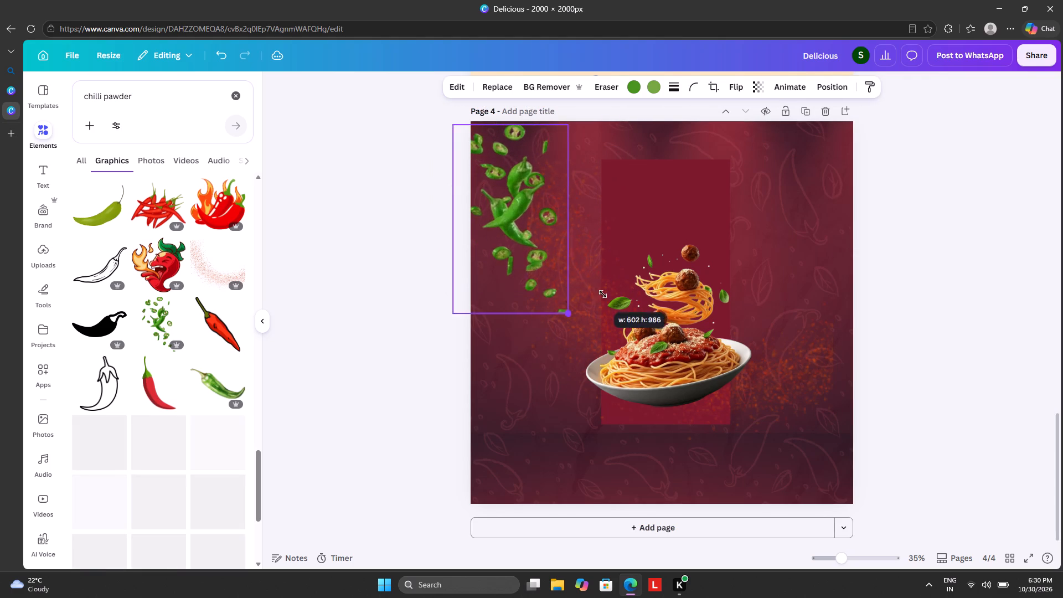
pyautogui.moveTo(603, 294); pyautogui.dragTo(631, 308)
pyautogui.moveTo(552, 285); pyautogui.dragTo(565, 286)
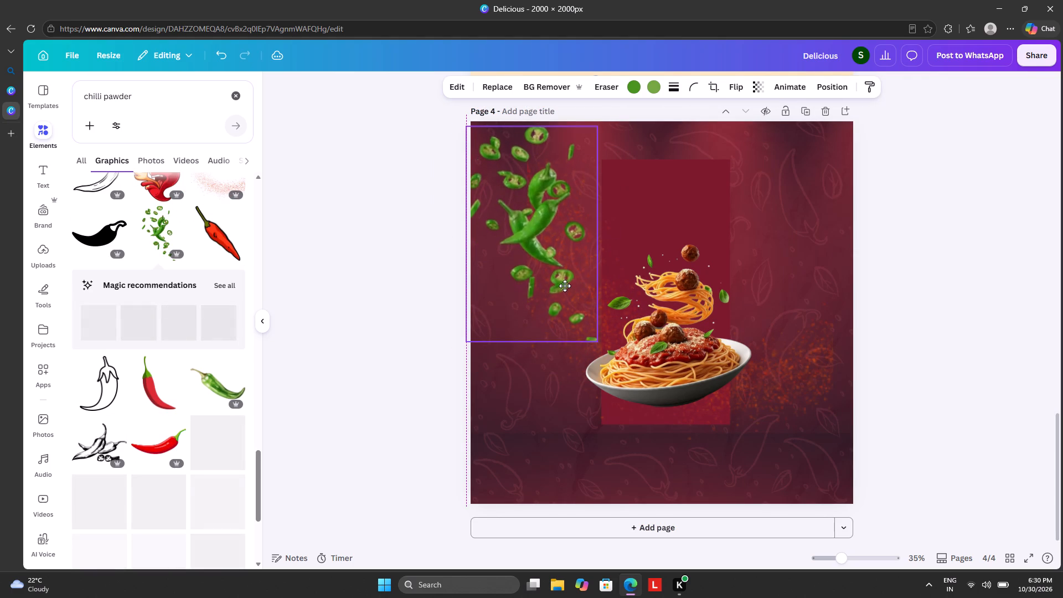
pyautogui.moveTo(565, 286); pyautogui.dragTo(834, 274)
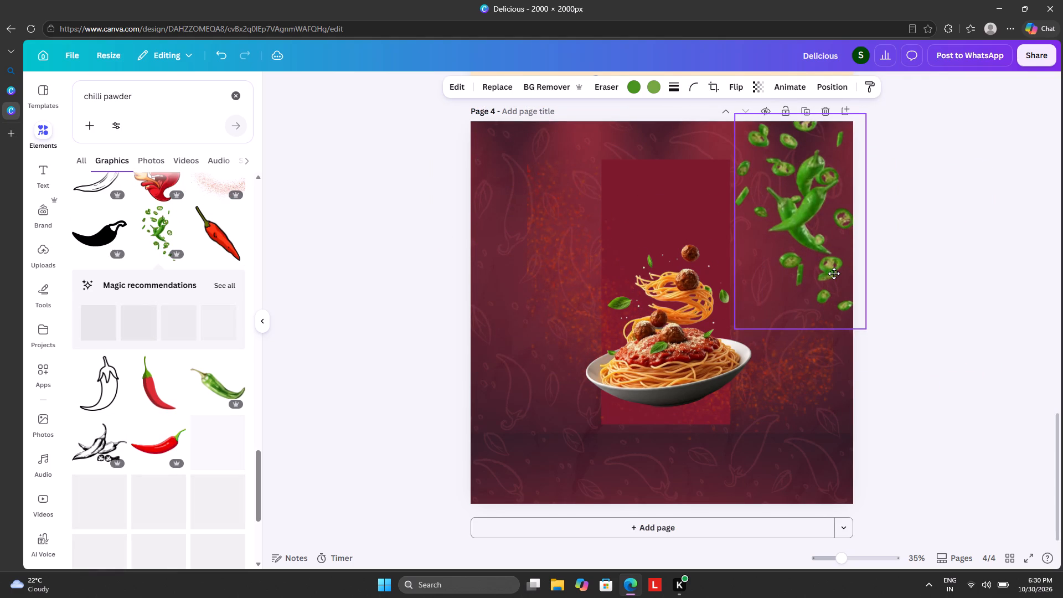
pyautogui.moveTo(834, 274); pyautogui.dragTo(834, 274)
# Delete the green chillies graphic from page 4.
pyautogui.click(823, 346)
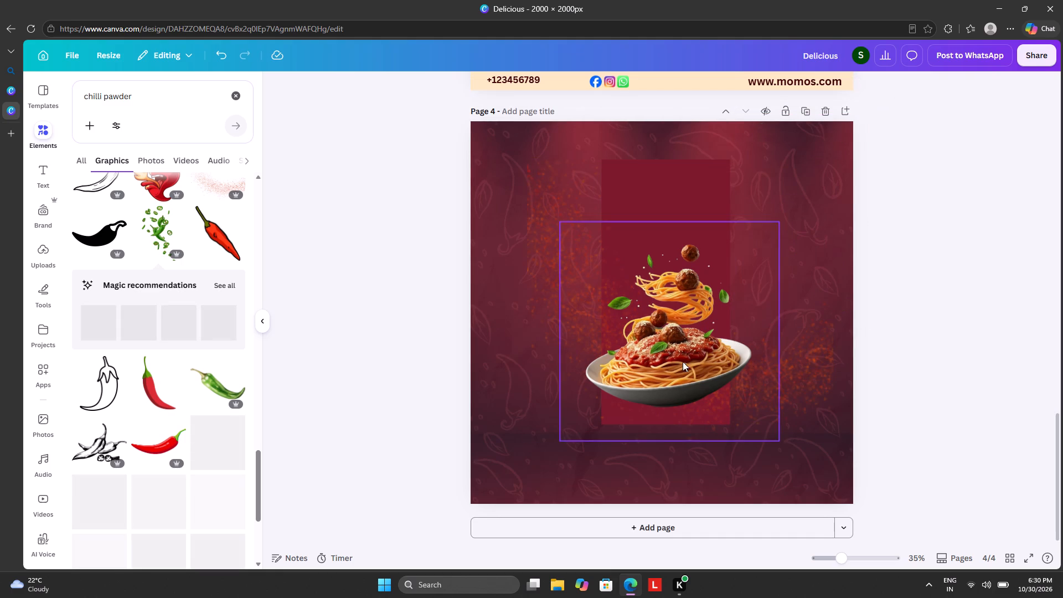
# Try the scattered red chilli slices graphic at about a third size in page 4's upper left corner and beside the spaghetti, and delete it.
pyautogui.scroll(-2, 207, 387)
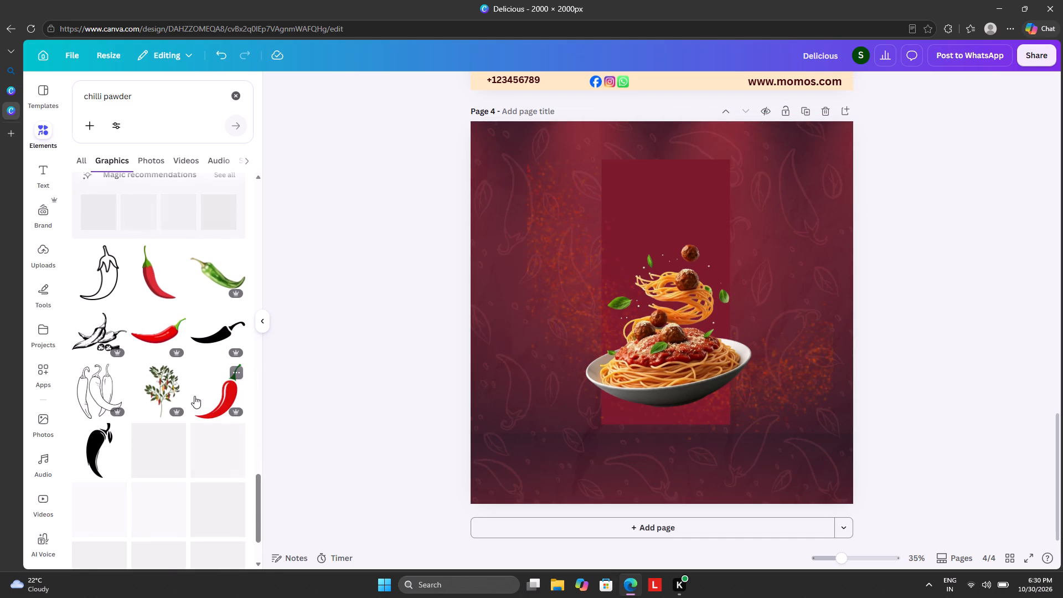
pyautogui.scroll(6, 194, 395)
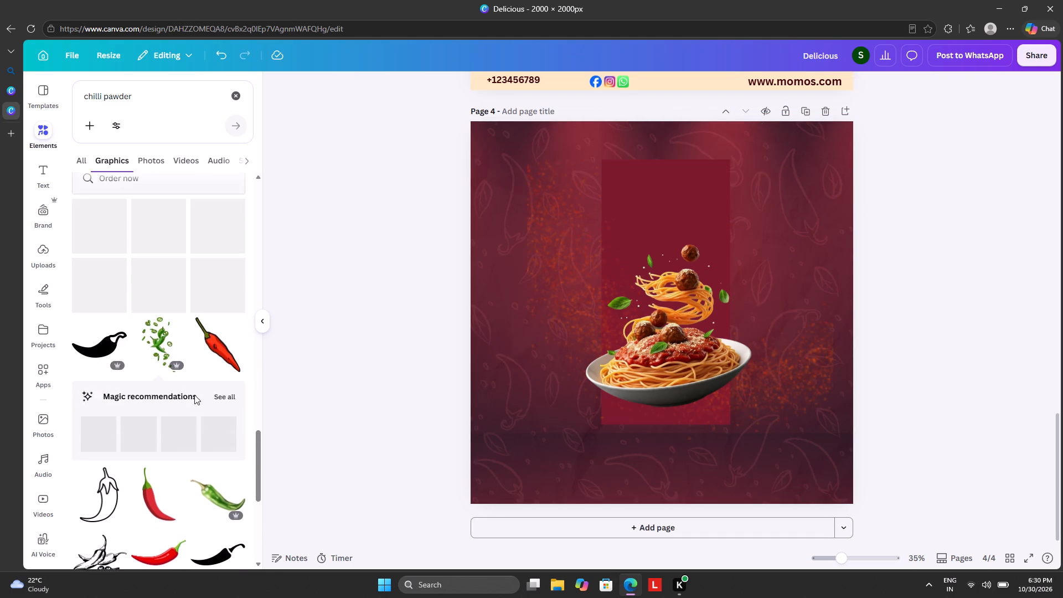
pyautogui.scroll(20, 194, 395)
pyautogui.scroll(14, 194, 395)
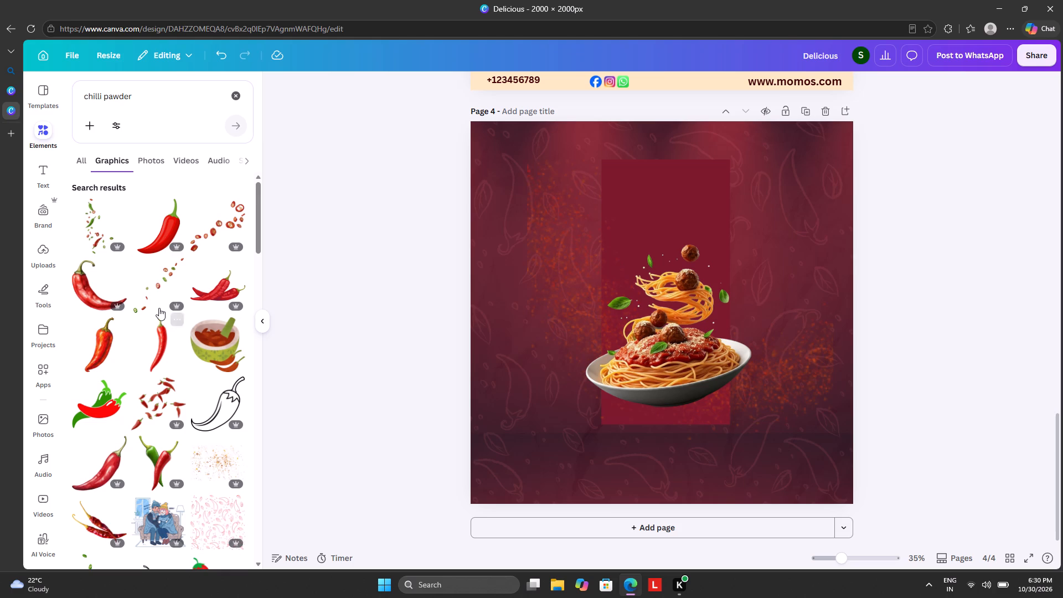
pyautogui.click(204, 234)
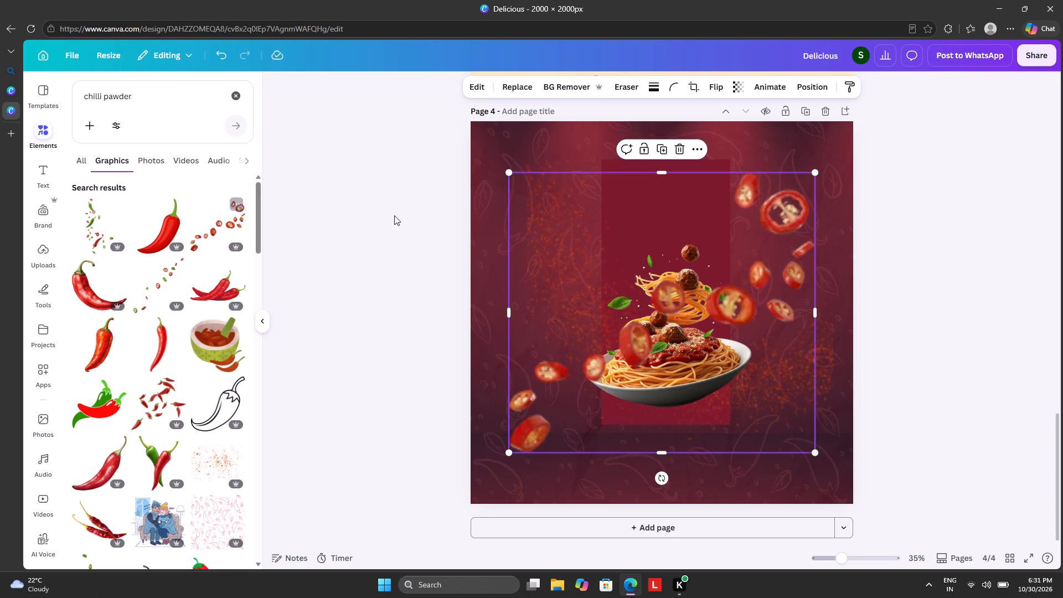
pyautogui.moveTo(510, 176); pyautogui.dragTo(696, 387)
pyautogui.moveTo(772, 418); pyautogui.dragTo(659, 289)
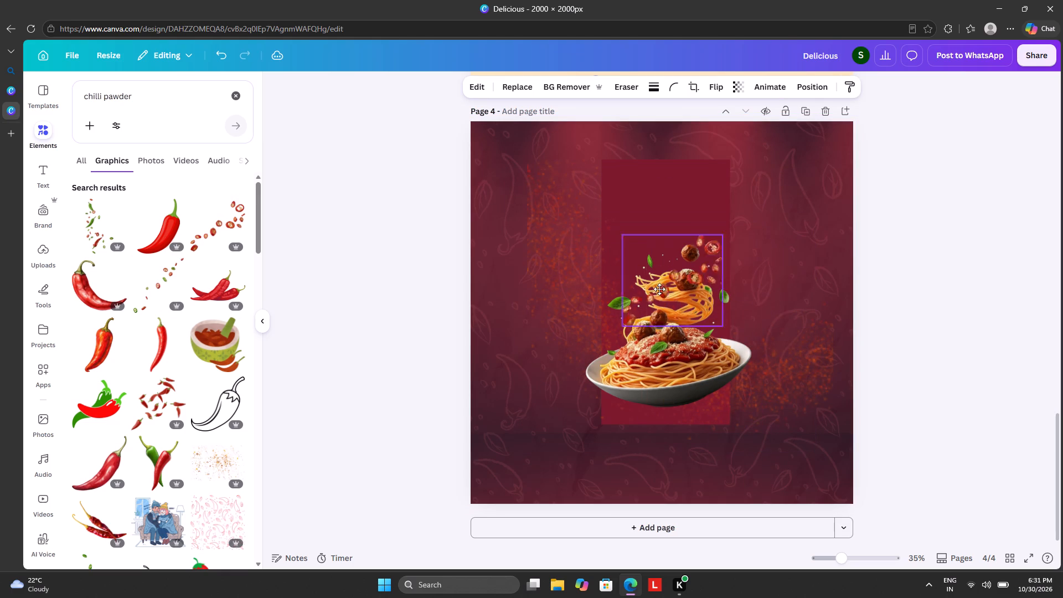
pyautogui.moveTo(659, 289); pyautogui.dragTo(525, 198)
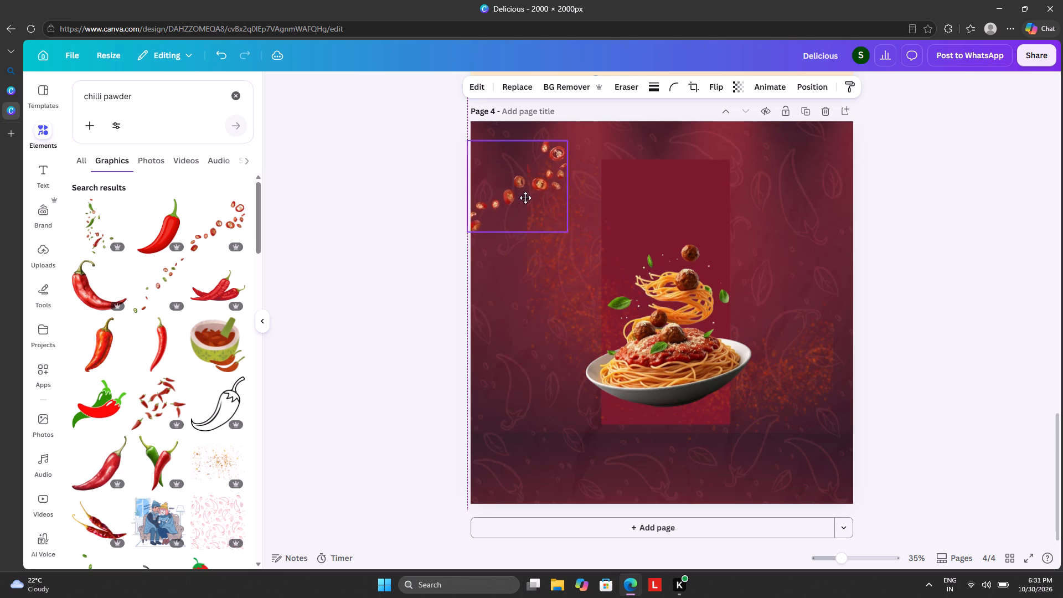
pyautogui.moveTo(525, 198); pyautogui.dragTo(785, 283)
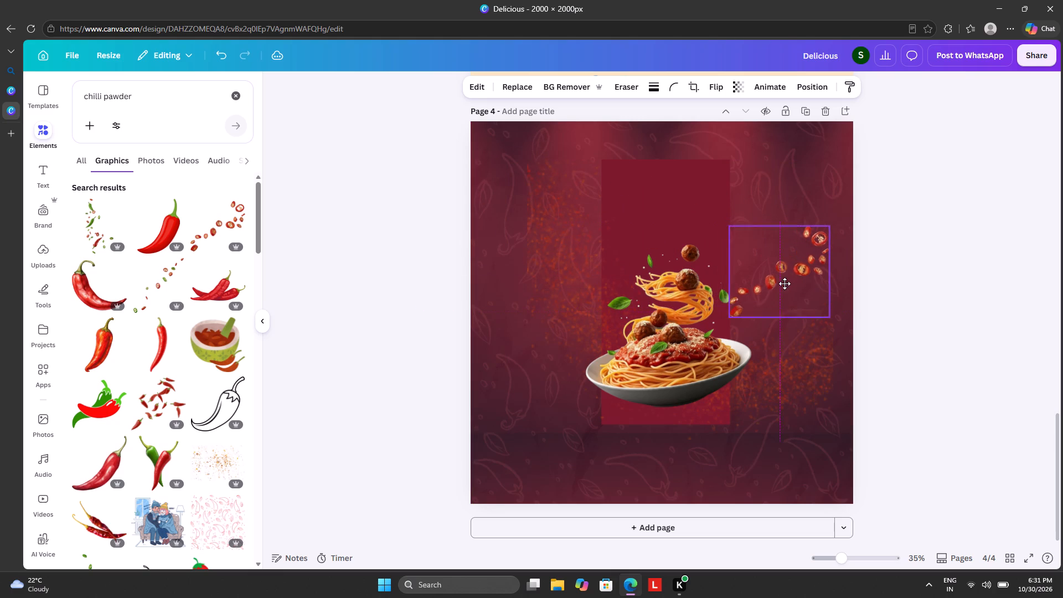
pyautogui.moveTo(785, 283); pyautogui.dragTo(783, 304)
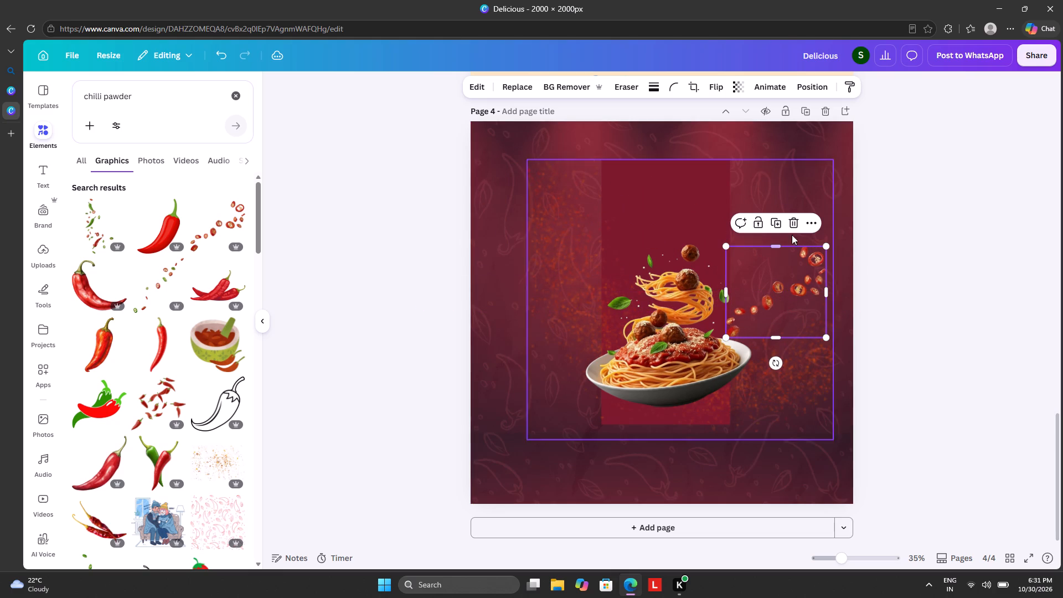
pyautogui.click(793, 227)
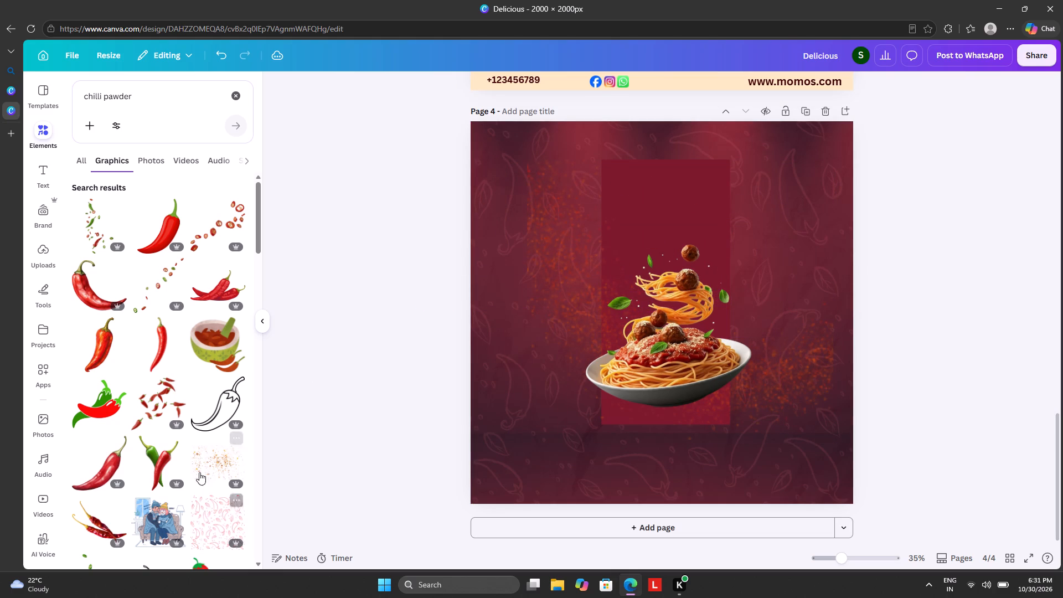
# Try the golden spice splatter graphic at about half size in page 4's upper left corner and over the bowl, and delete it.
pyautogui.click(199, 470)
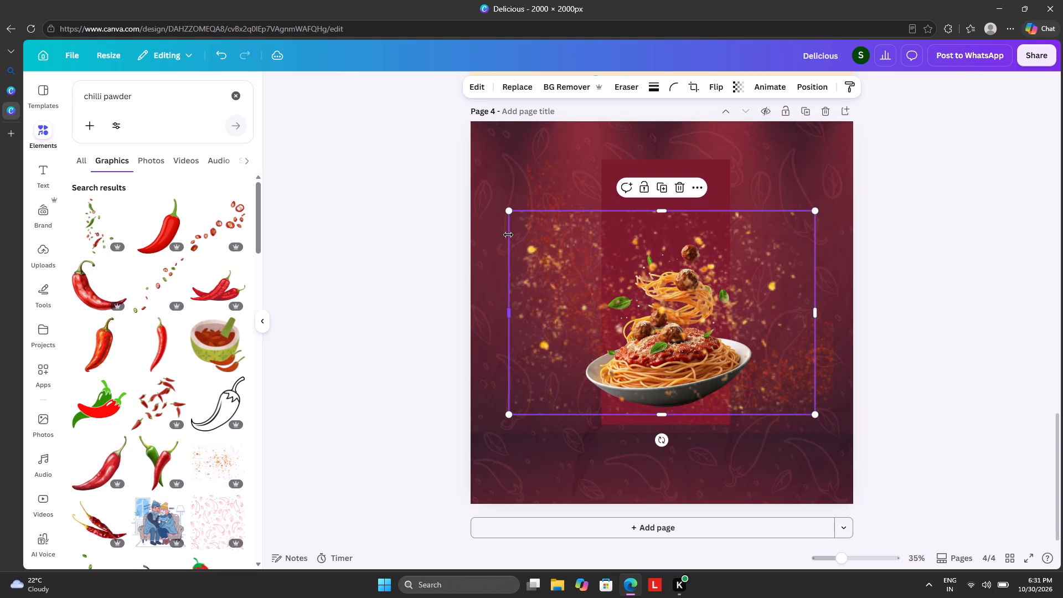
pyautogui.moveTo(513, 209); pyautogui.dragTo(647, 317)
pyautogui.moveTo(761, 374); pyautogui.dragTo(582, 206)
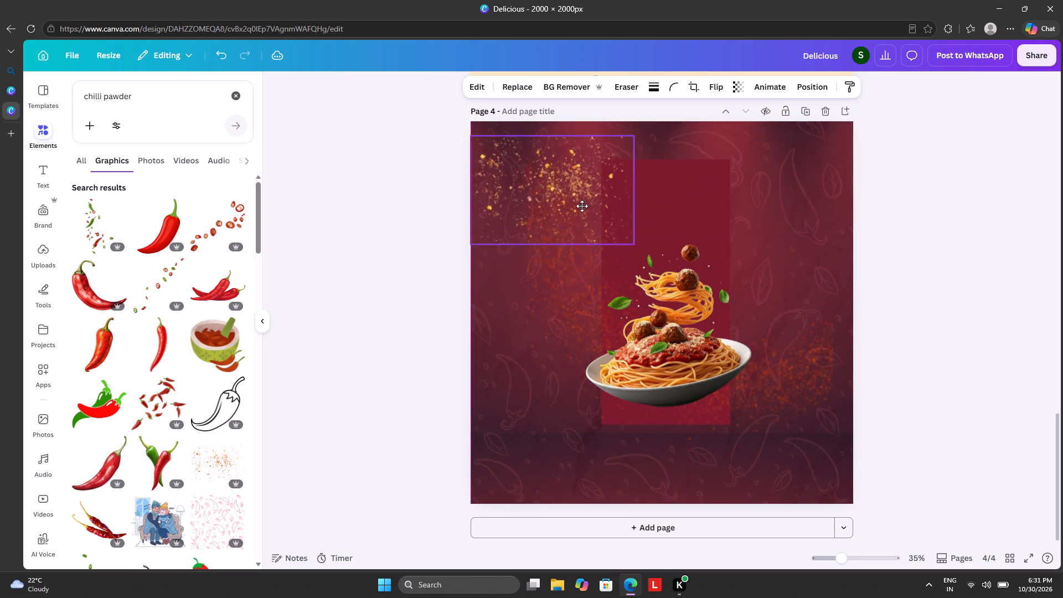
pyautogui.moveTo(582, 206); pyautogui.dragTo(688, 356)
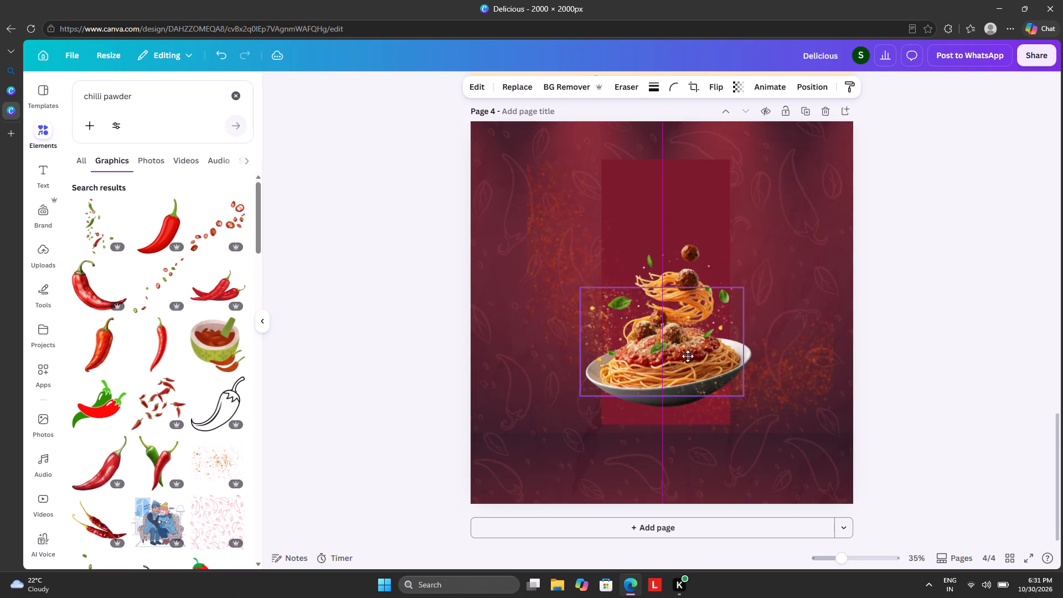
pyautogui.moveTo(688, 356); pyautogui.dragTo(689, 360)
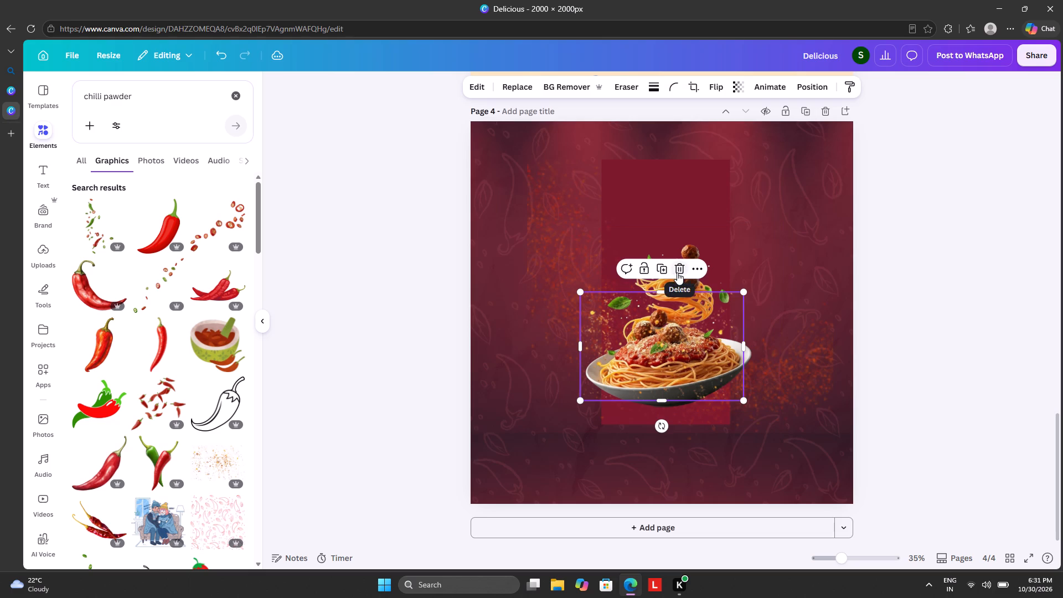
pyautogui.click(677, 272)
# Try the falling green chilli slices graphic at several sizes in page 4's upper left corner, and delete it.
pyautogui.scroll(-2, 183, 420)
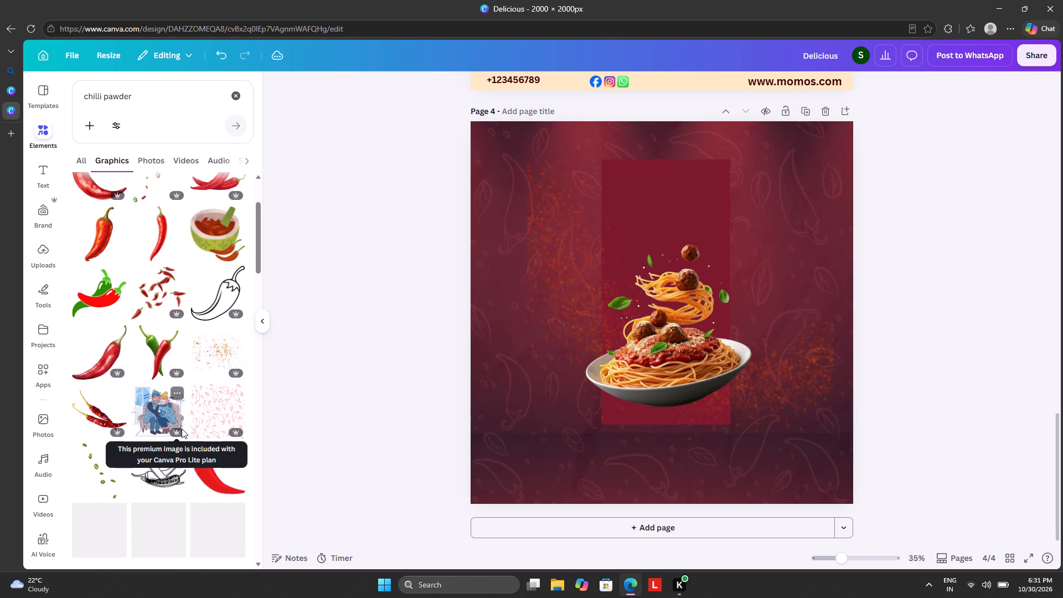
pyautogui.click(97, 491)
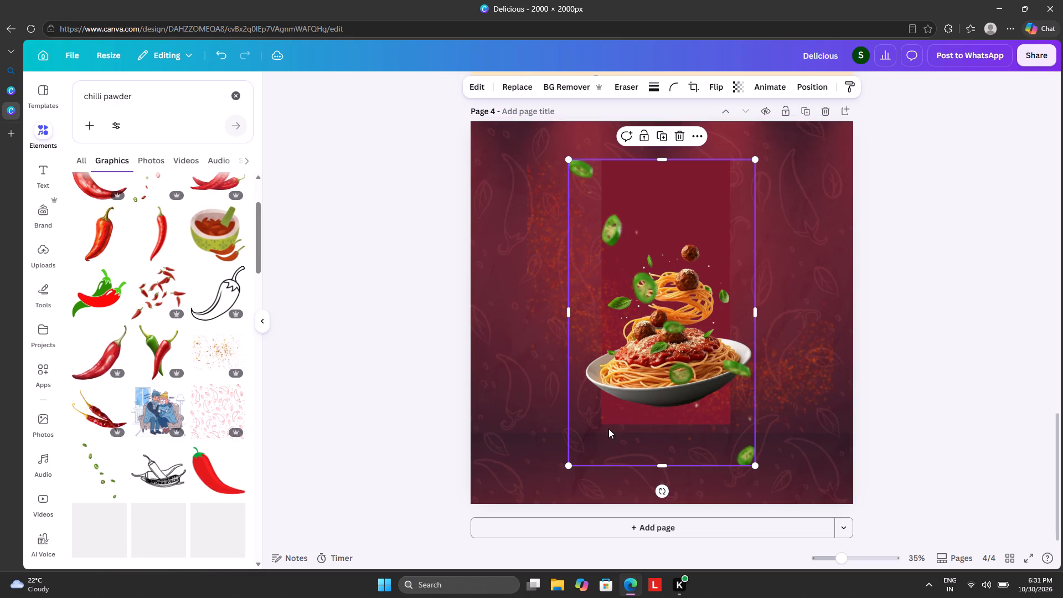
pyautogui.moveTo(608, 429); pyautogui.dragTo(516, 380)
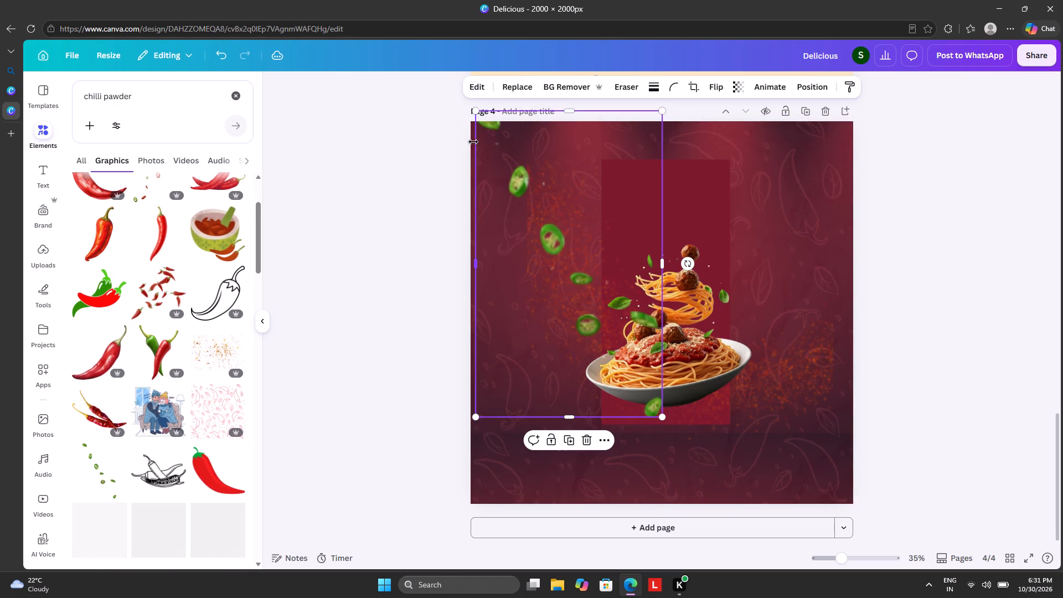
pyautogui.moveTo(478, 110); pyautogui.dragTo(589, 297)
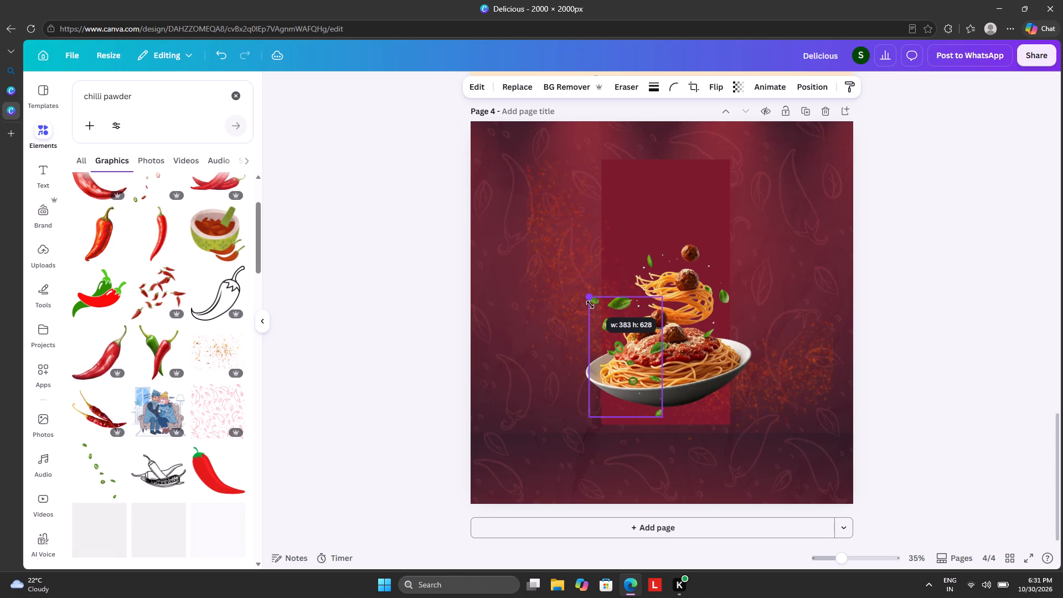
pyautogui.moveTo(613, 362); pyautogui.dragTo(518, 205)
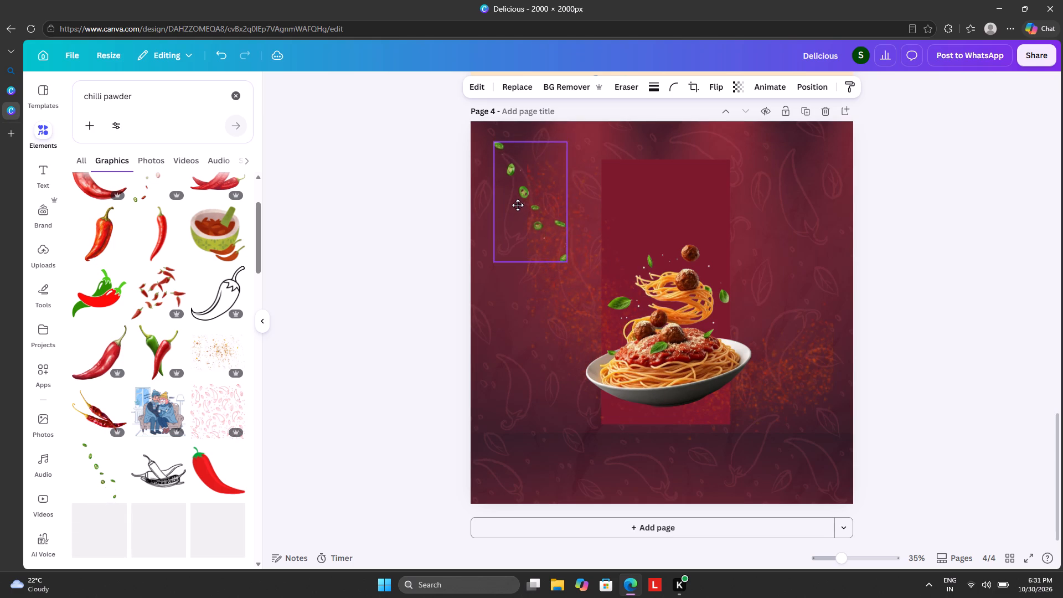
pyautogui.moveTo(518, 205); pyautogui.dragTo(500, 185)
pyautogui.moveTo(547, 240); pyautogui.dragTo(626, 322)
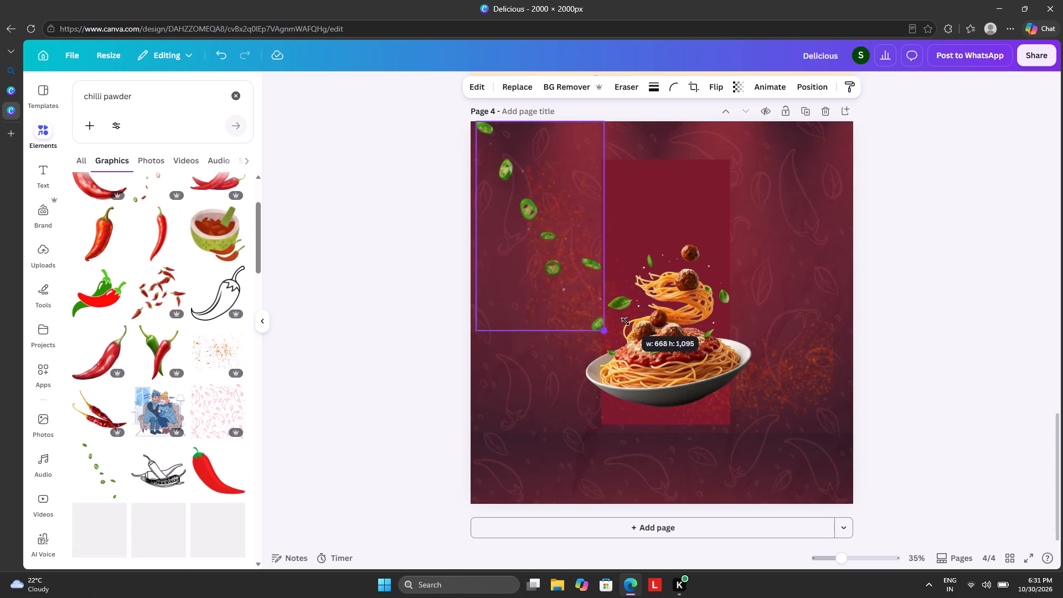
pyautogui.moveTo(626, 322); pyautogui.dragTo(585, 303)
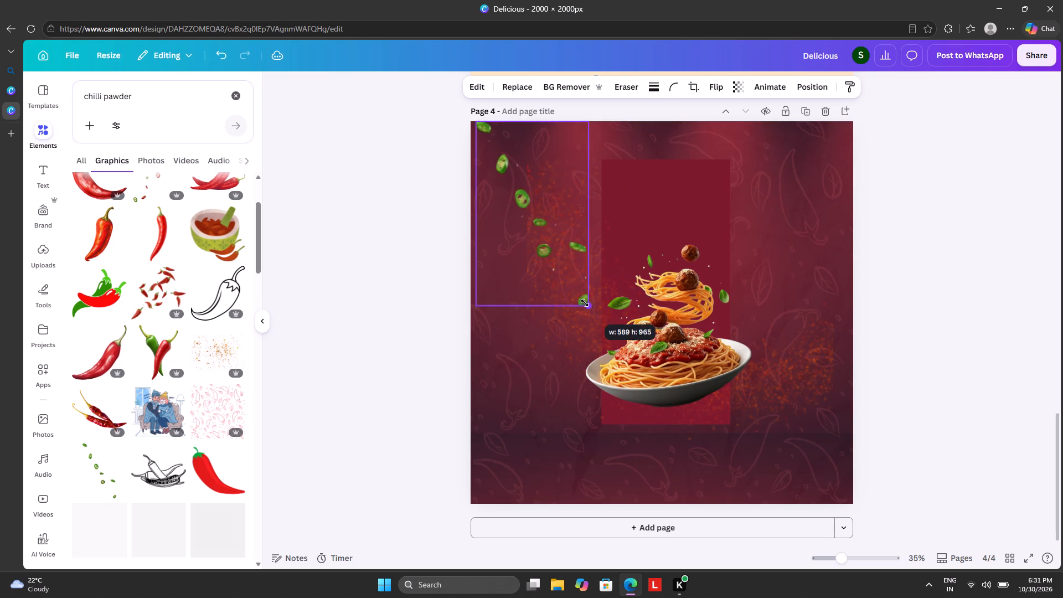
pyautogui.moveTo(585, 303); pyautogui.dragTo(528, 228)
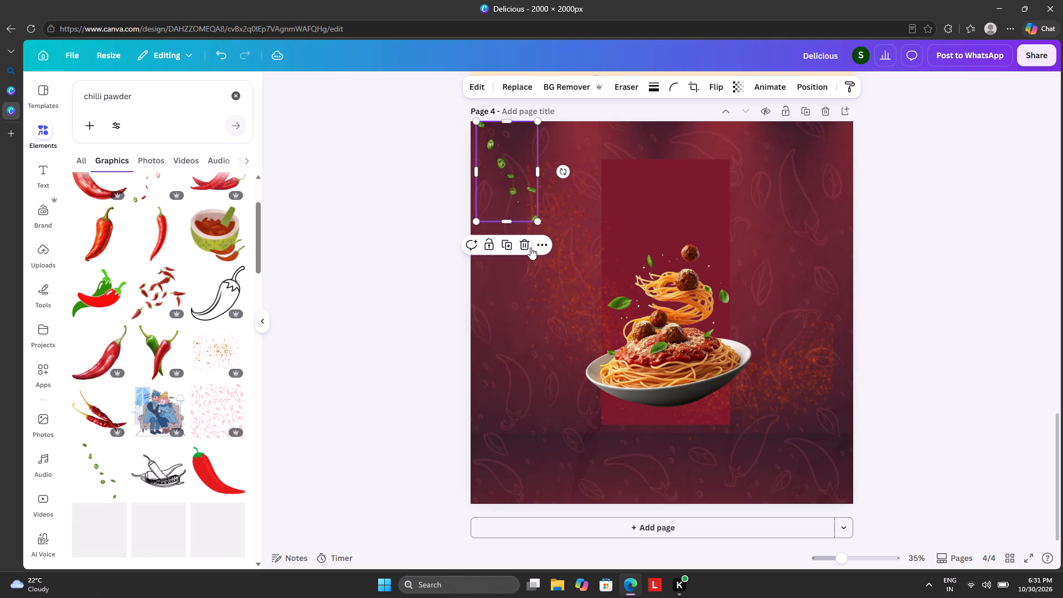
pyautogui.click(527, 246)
# Shrink the red powder splatter to about four fifths and shift it to page 4's left edge, trailing toward the bowl.
pyautogui.moveTo(551, 266); pyautogui.dragTo(525, 238)
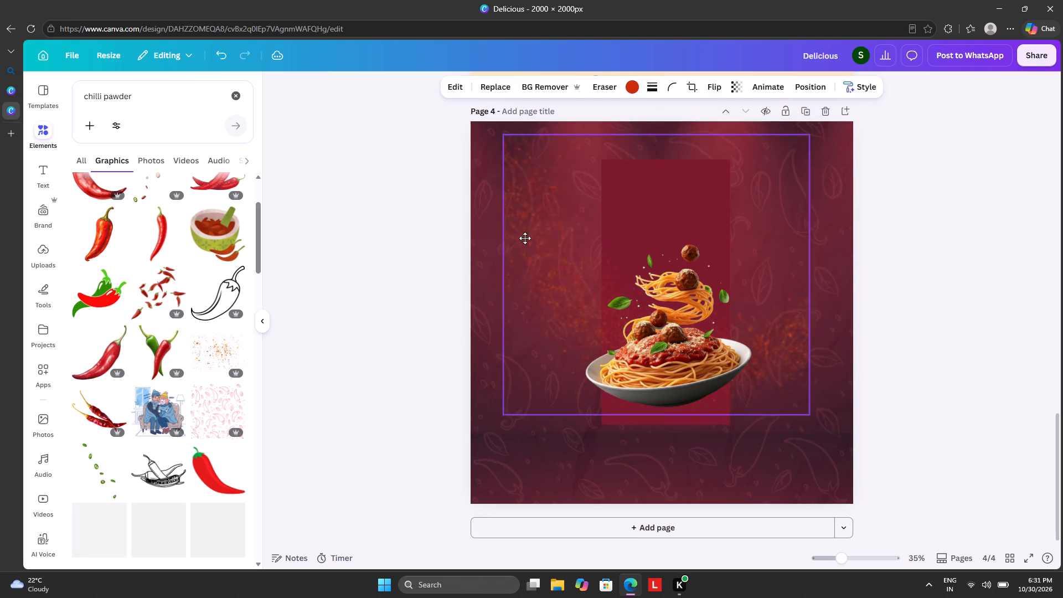
pyautogui.moveTo(525, 238); pyautogui.dragTo(507, 221)
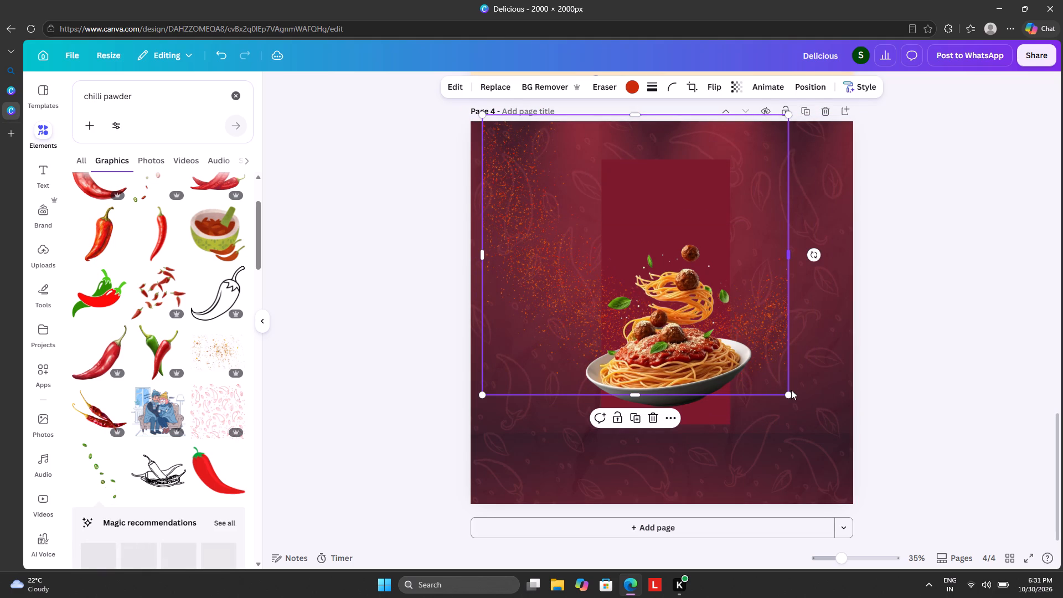
pyautogui.moveTo(791, 393); pyautogui.dragTo(722, 360)
pyautogui.moveTo(570, 187); pyautogui.dragTo(569, 190)
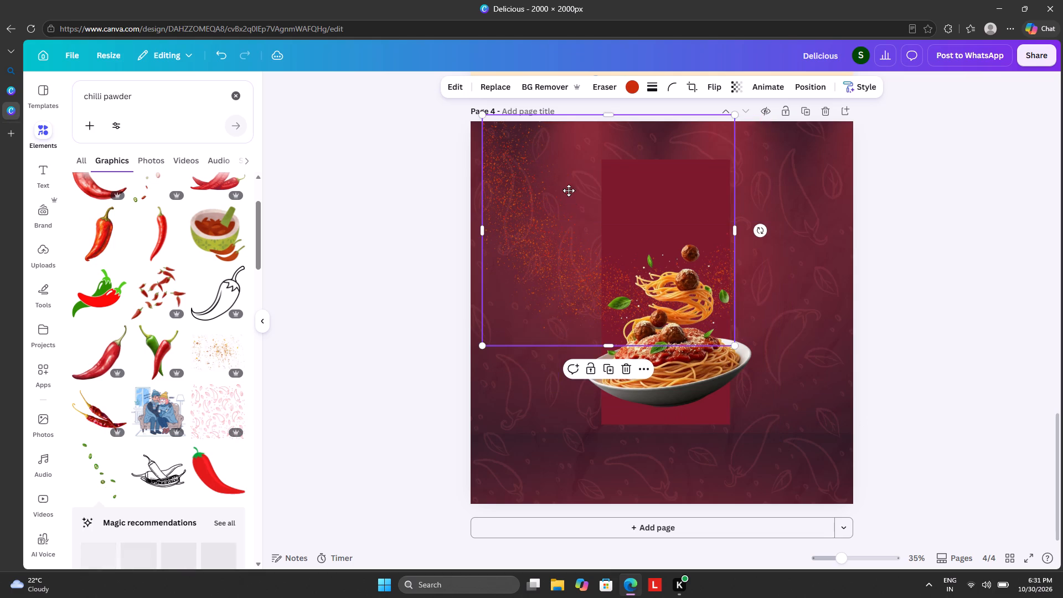
pyautogui.moveTo(569, 190); pyautogui.dragTo(554, 218)
pyautogui.click(414, 248)
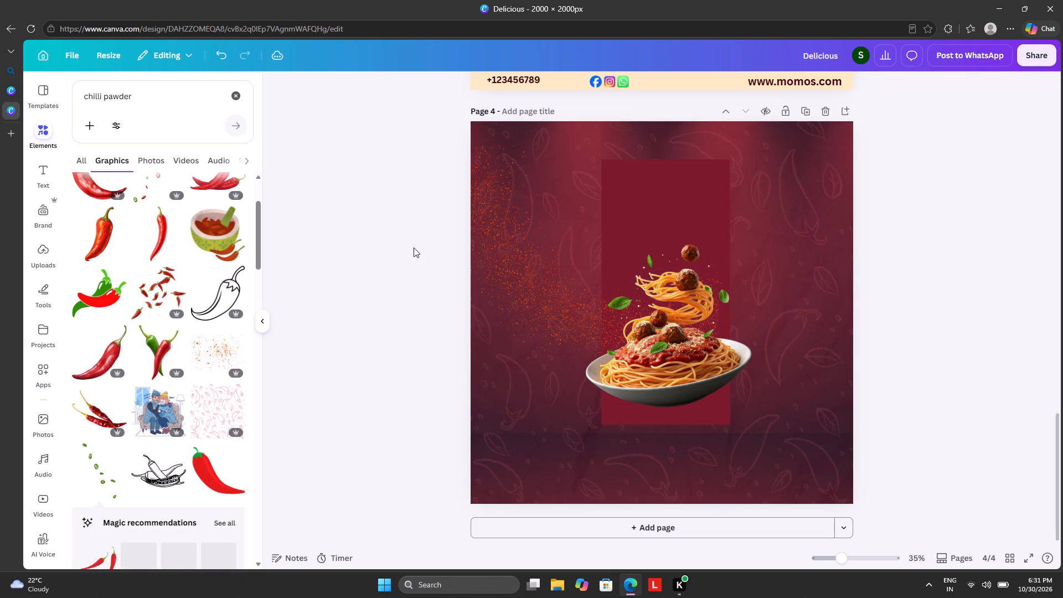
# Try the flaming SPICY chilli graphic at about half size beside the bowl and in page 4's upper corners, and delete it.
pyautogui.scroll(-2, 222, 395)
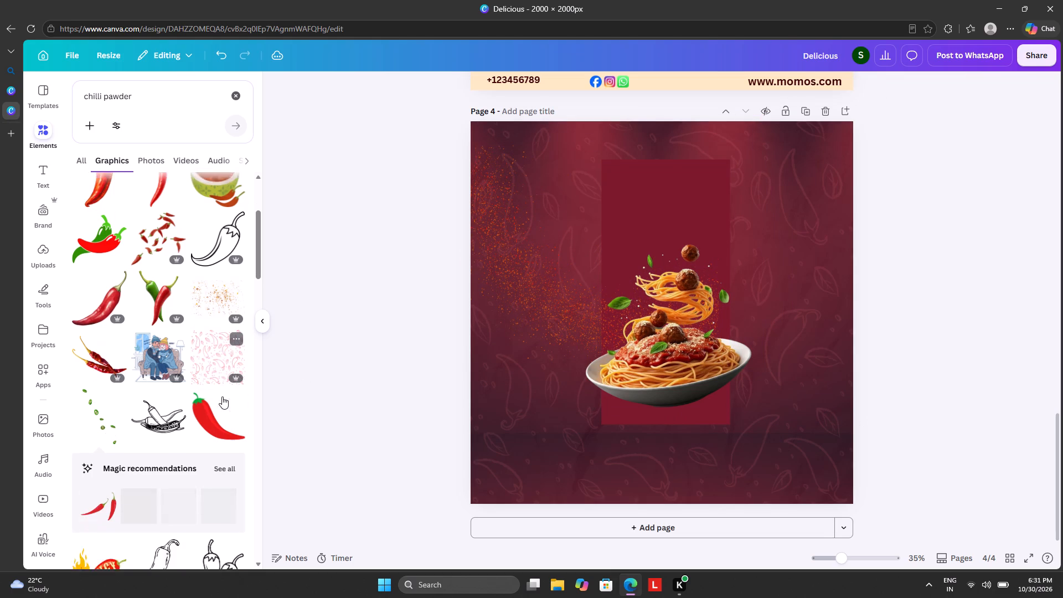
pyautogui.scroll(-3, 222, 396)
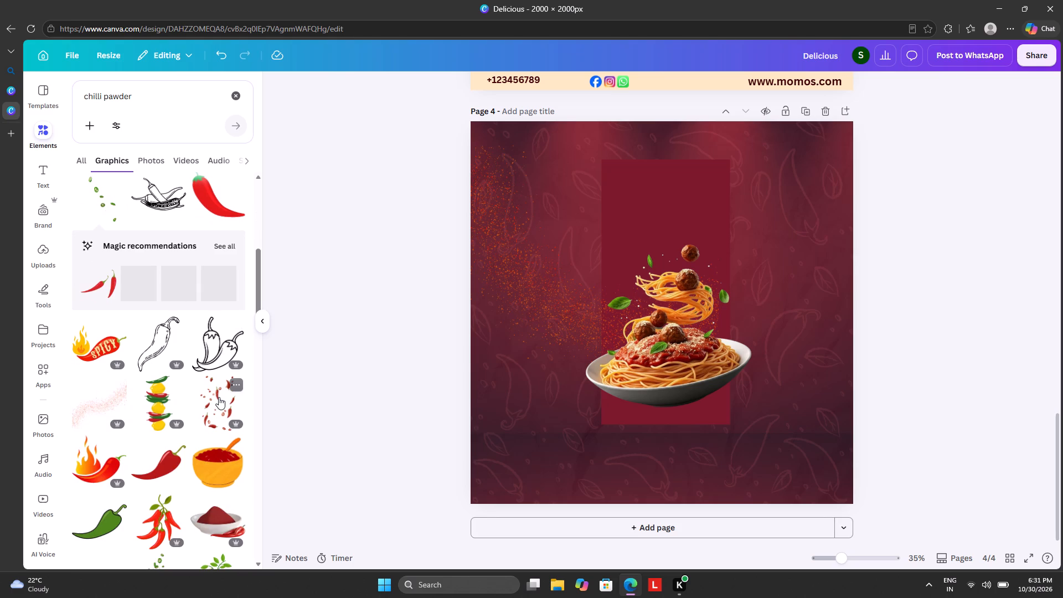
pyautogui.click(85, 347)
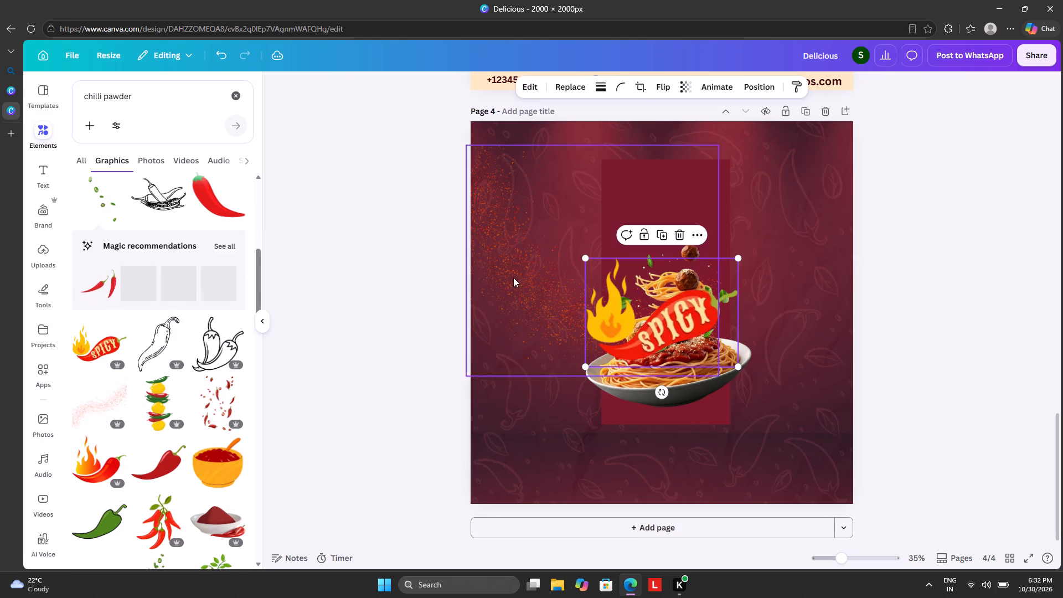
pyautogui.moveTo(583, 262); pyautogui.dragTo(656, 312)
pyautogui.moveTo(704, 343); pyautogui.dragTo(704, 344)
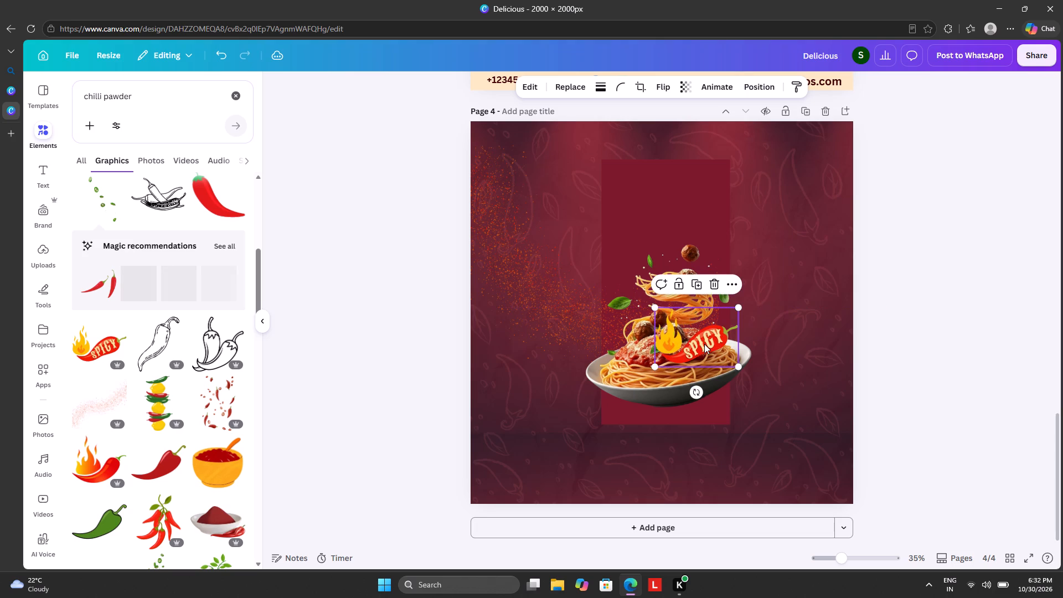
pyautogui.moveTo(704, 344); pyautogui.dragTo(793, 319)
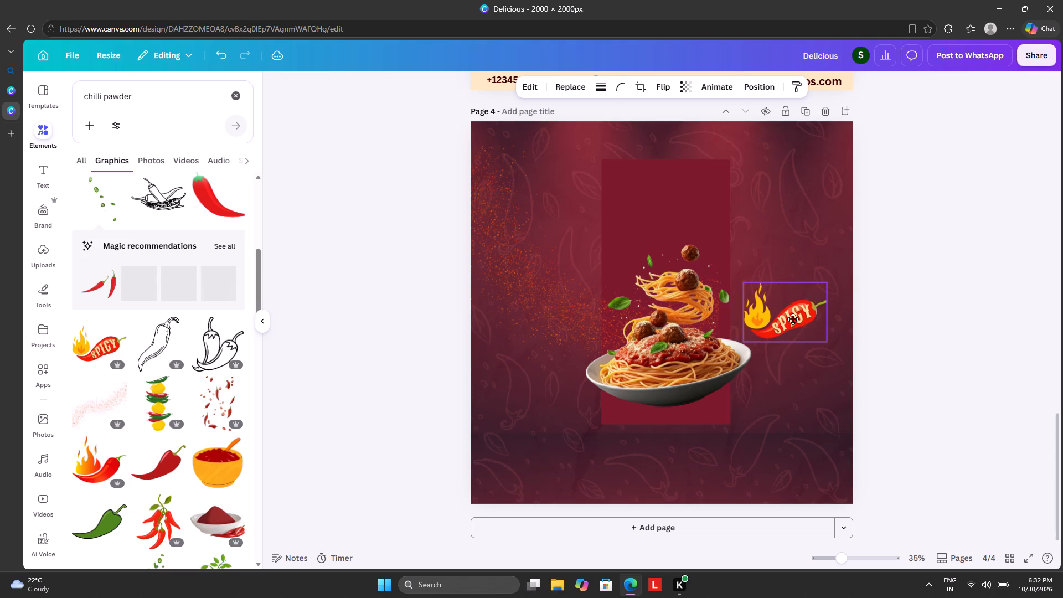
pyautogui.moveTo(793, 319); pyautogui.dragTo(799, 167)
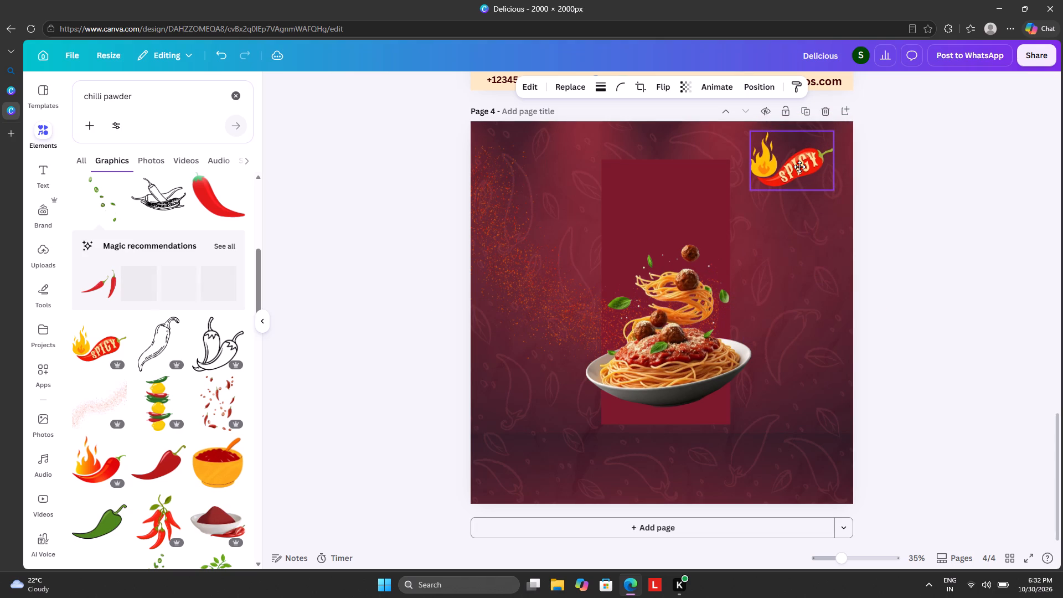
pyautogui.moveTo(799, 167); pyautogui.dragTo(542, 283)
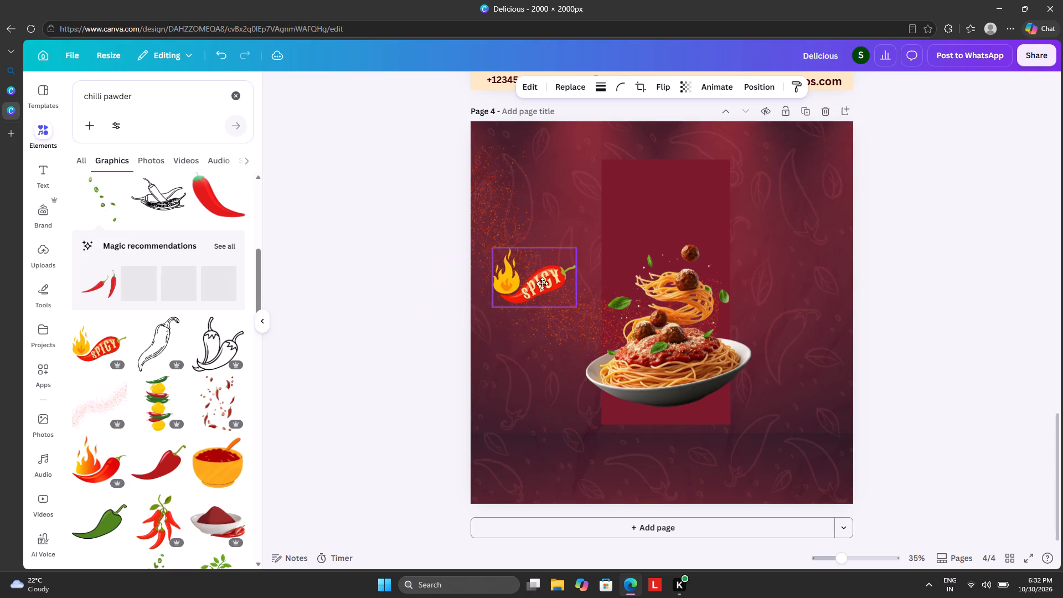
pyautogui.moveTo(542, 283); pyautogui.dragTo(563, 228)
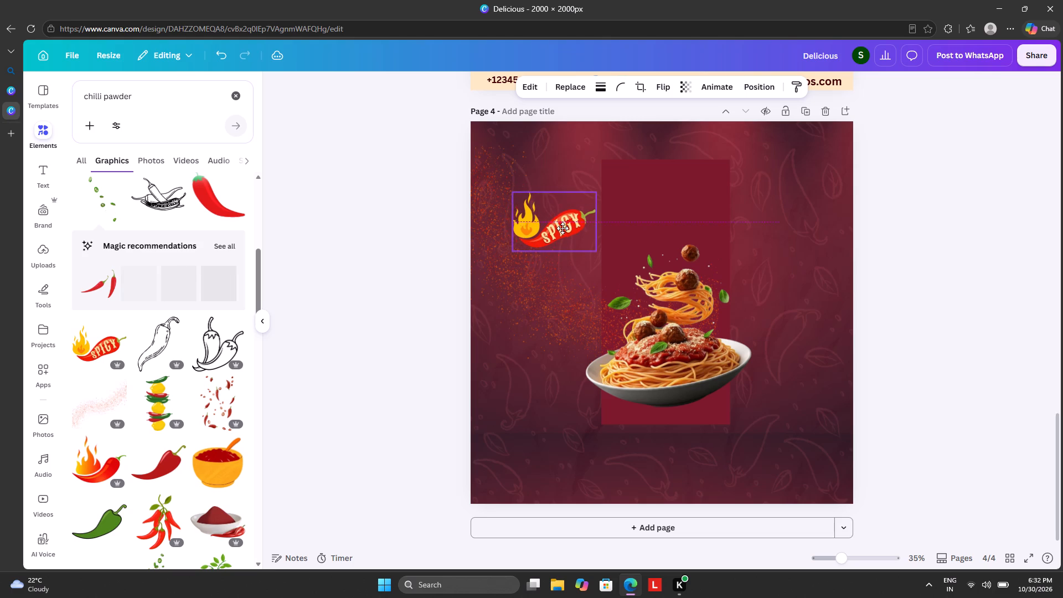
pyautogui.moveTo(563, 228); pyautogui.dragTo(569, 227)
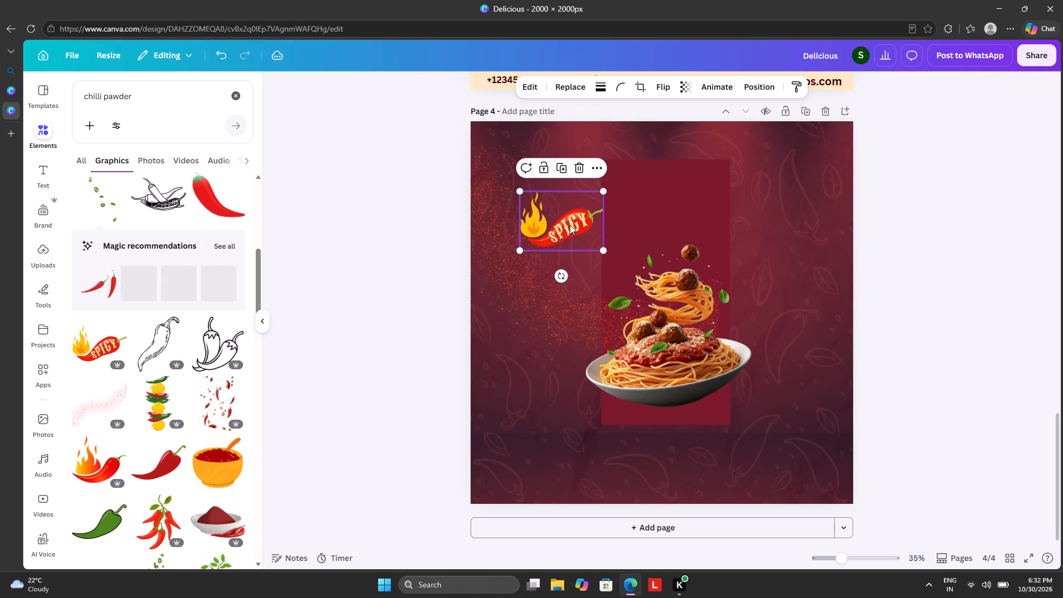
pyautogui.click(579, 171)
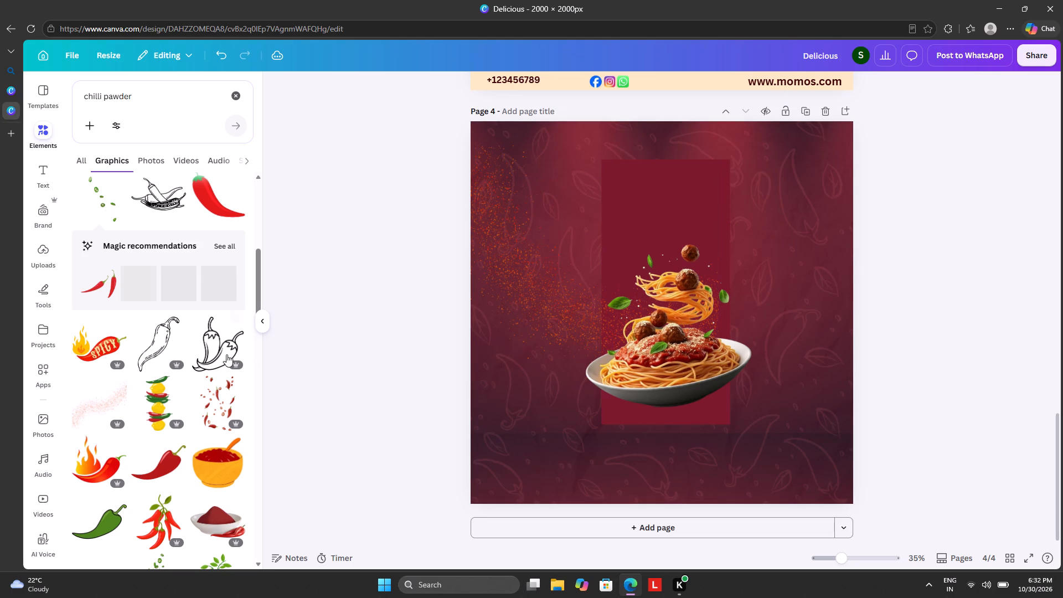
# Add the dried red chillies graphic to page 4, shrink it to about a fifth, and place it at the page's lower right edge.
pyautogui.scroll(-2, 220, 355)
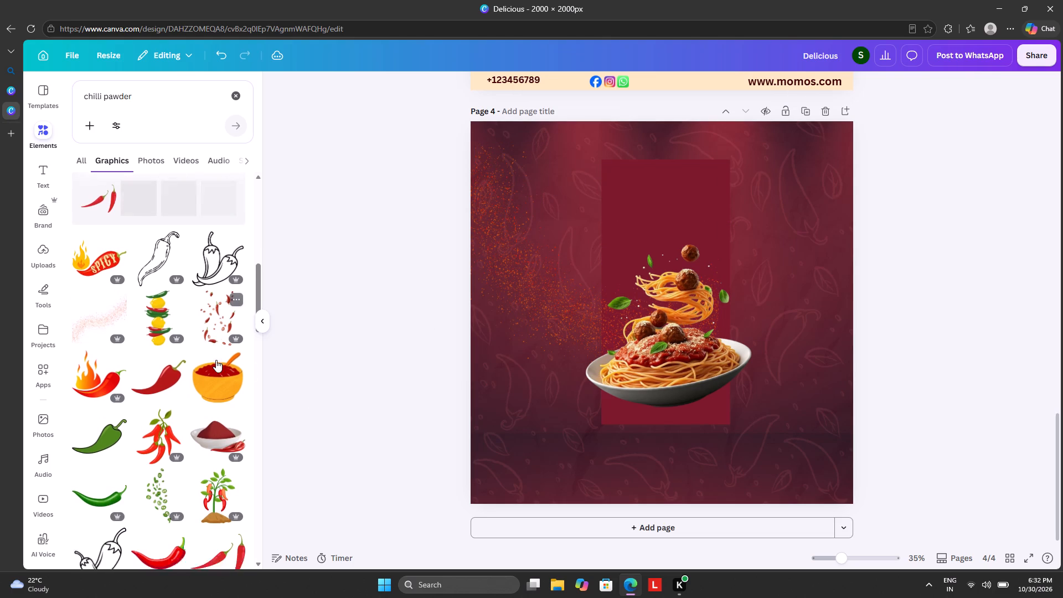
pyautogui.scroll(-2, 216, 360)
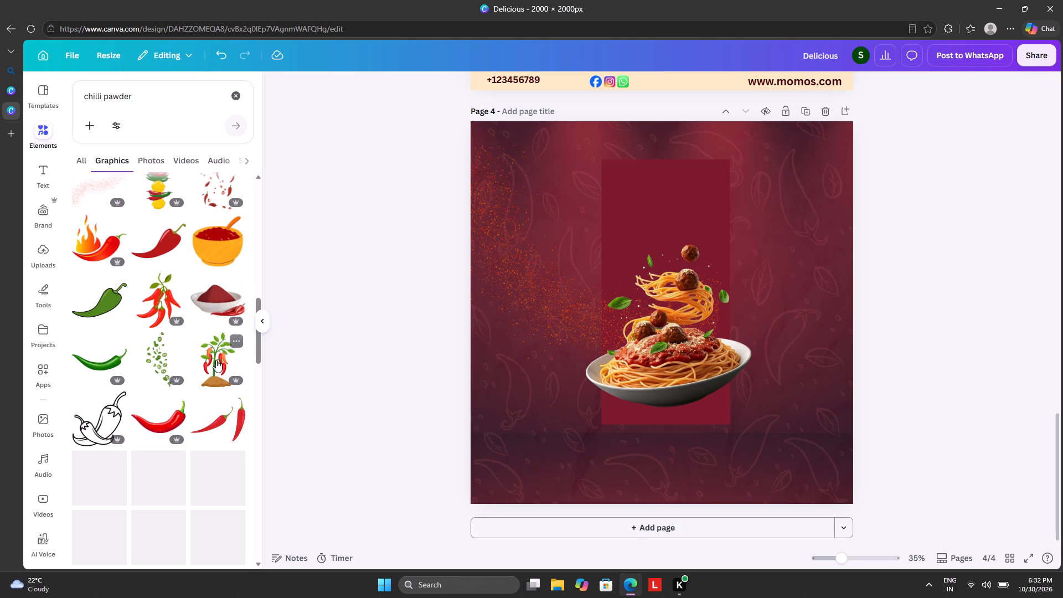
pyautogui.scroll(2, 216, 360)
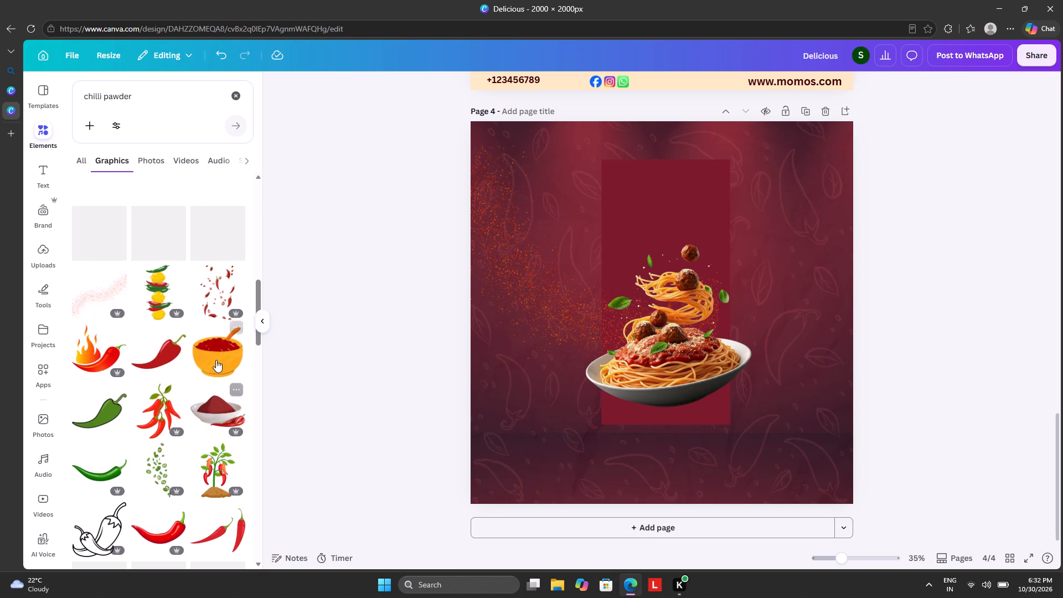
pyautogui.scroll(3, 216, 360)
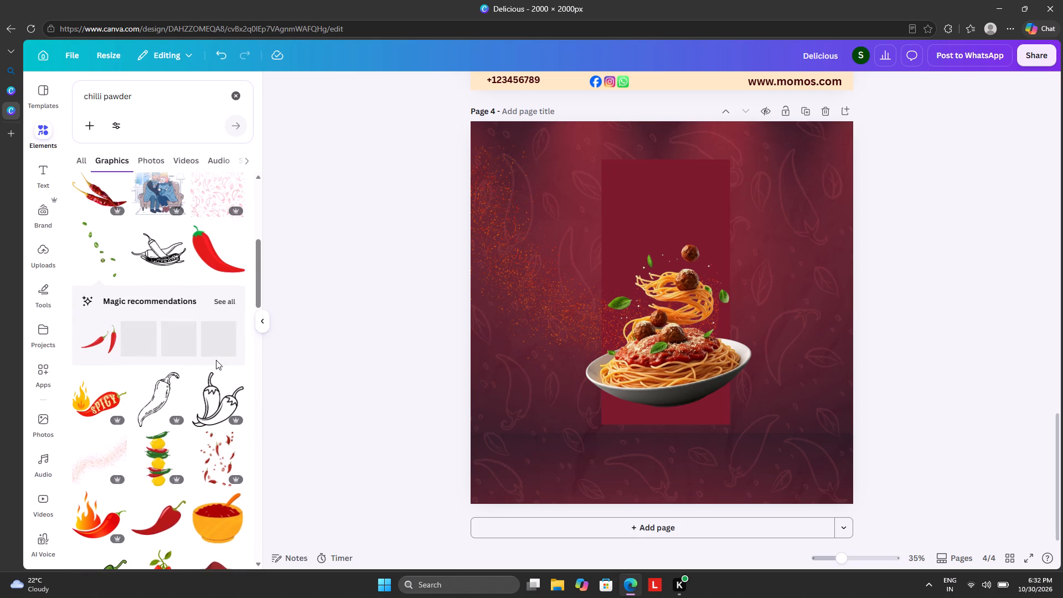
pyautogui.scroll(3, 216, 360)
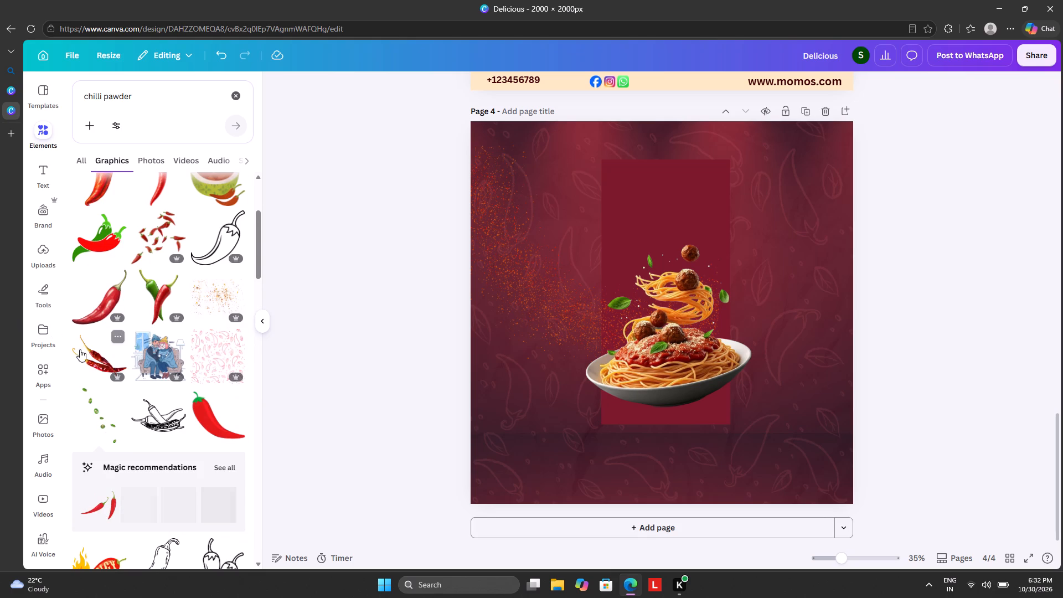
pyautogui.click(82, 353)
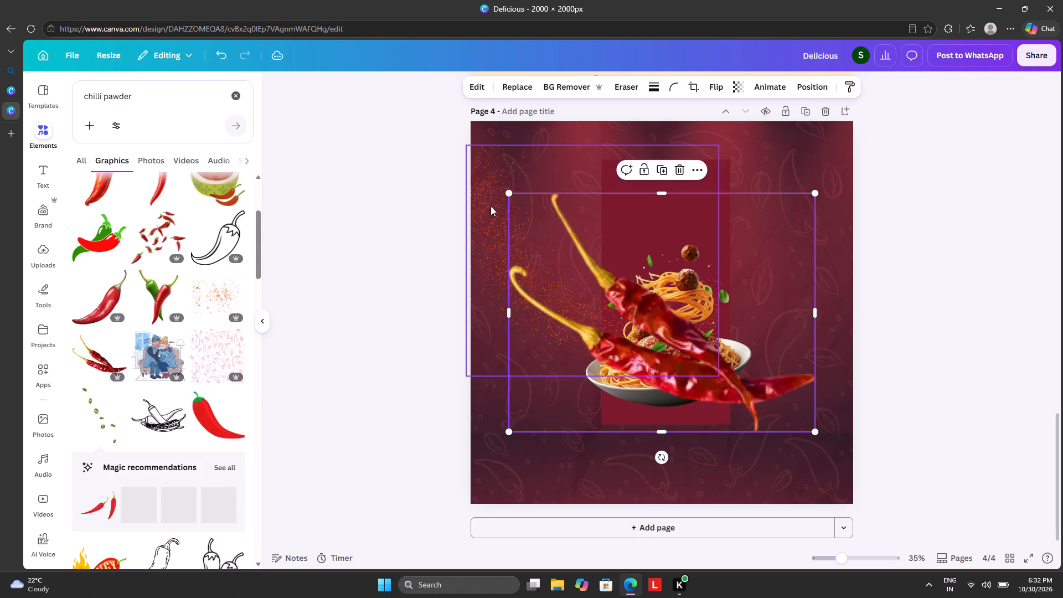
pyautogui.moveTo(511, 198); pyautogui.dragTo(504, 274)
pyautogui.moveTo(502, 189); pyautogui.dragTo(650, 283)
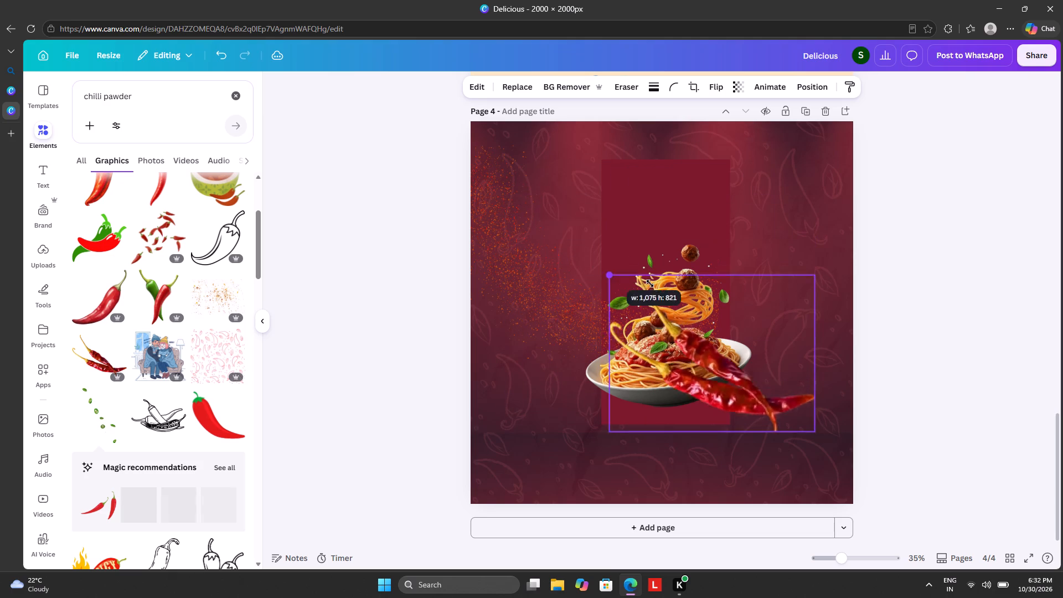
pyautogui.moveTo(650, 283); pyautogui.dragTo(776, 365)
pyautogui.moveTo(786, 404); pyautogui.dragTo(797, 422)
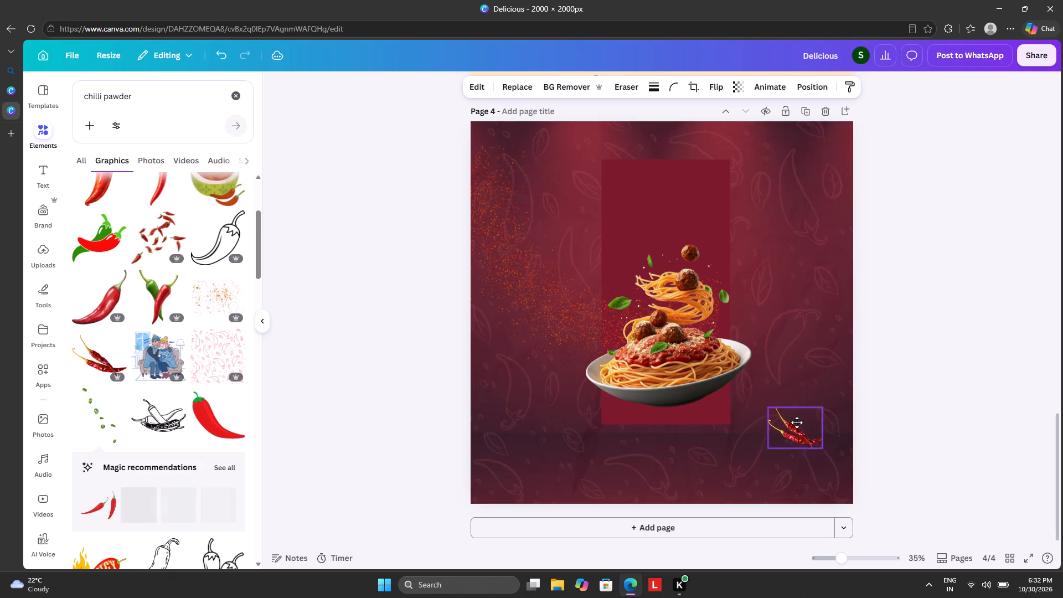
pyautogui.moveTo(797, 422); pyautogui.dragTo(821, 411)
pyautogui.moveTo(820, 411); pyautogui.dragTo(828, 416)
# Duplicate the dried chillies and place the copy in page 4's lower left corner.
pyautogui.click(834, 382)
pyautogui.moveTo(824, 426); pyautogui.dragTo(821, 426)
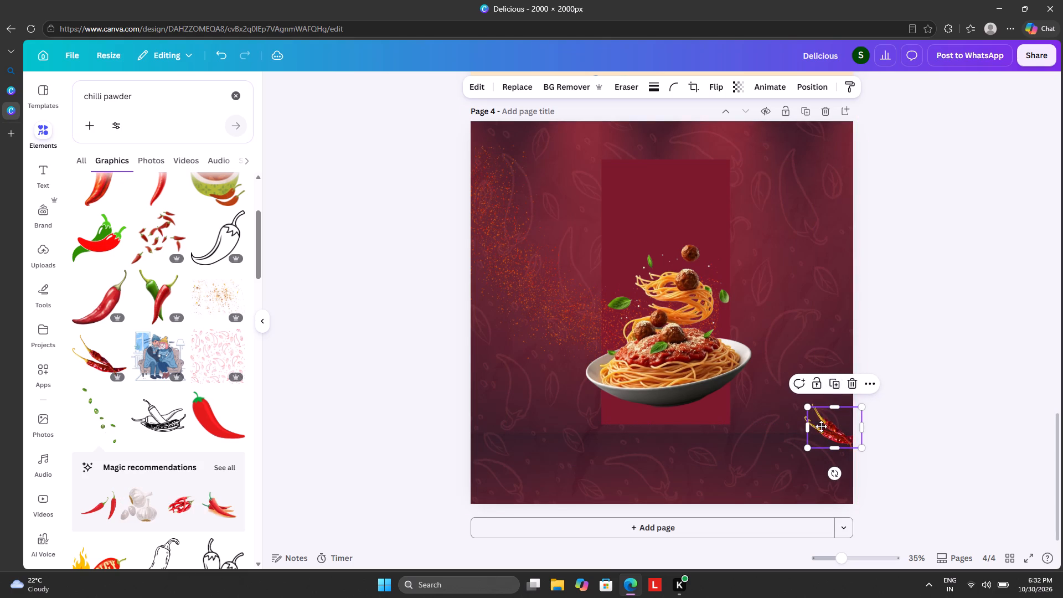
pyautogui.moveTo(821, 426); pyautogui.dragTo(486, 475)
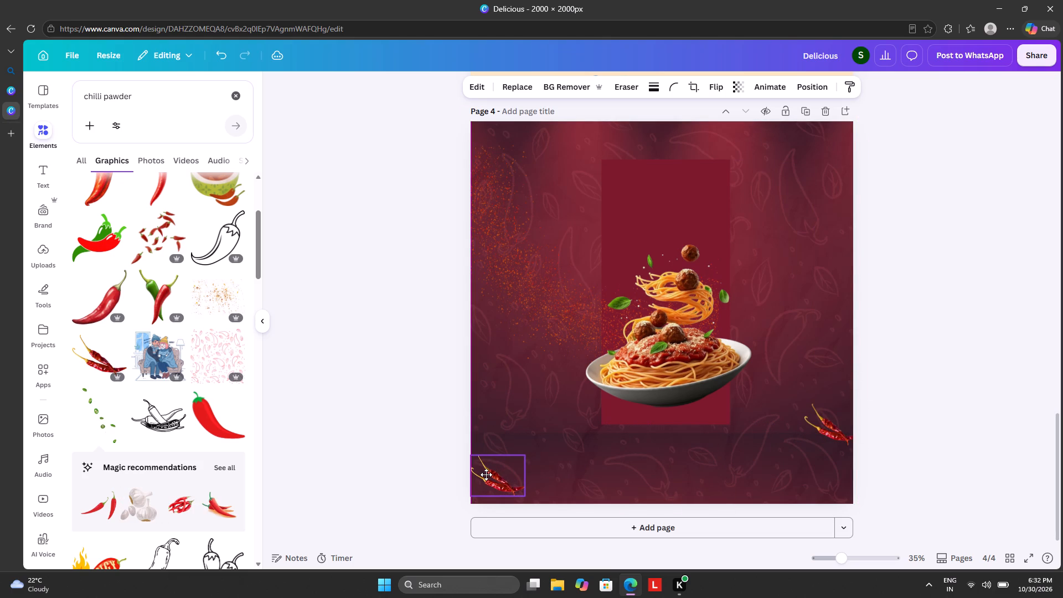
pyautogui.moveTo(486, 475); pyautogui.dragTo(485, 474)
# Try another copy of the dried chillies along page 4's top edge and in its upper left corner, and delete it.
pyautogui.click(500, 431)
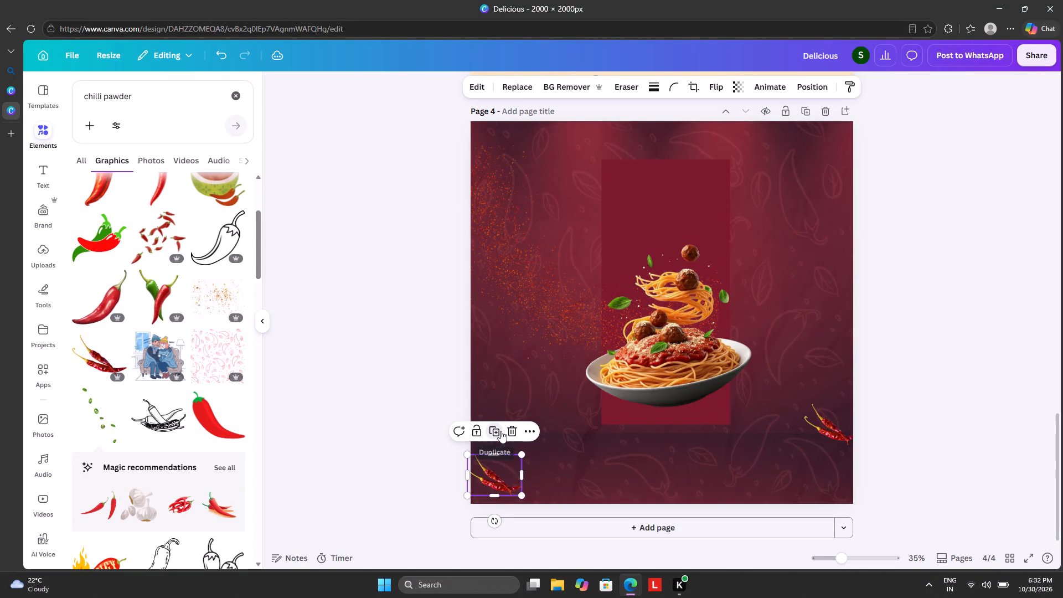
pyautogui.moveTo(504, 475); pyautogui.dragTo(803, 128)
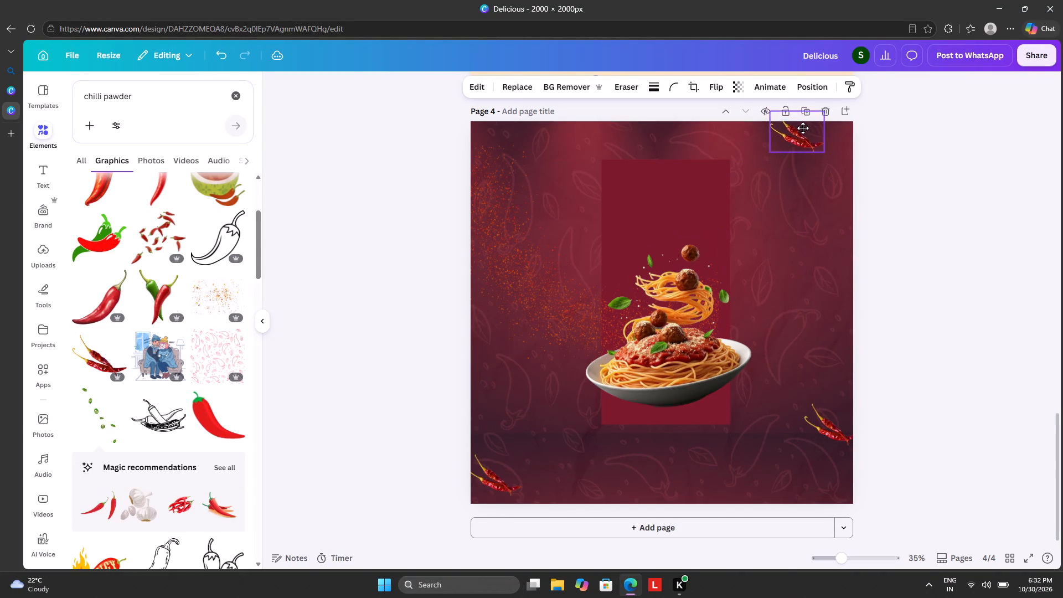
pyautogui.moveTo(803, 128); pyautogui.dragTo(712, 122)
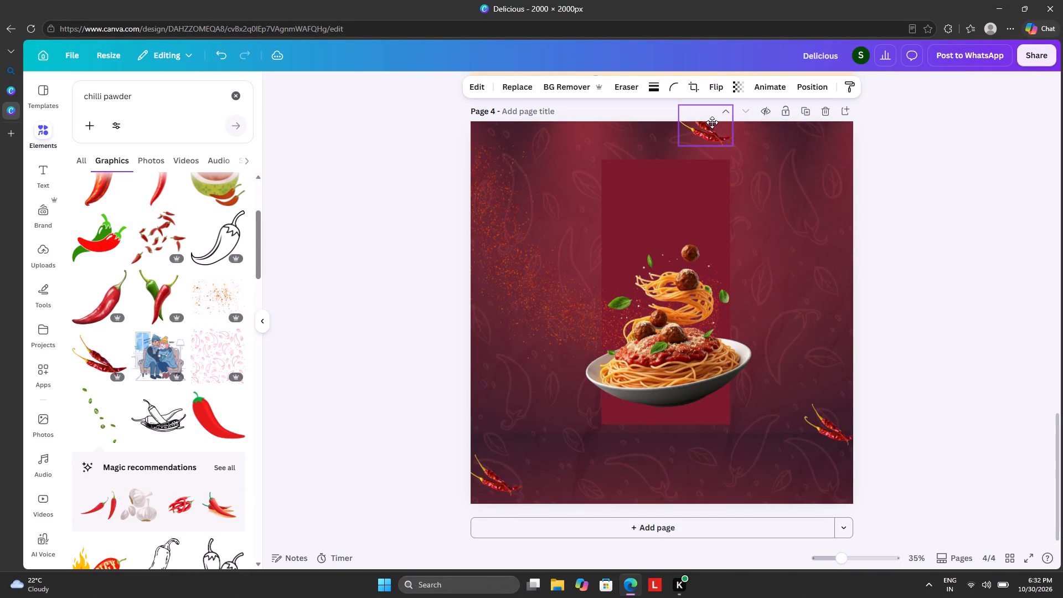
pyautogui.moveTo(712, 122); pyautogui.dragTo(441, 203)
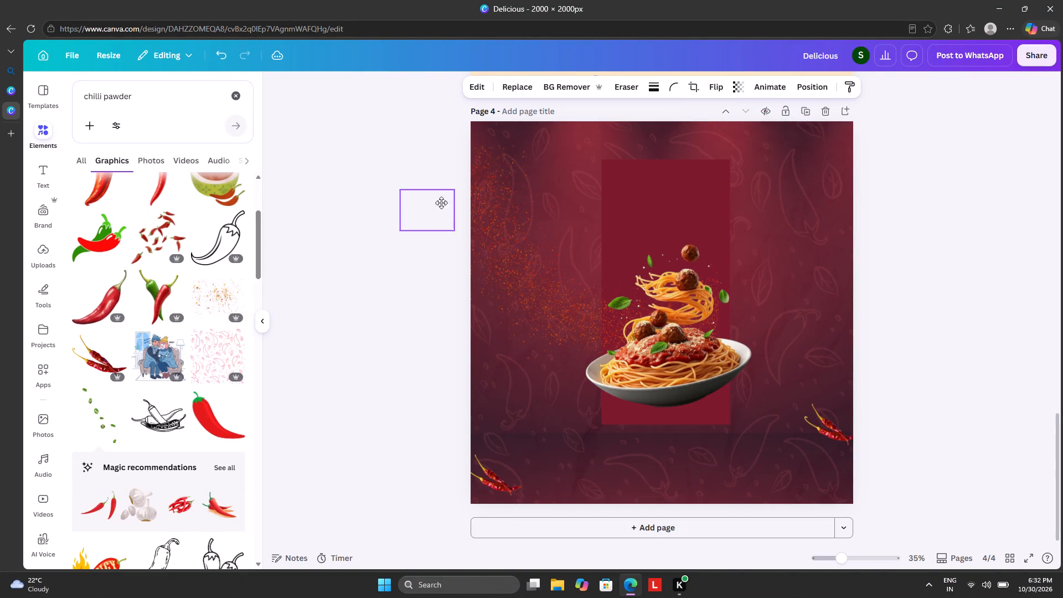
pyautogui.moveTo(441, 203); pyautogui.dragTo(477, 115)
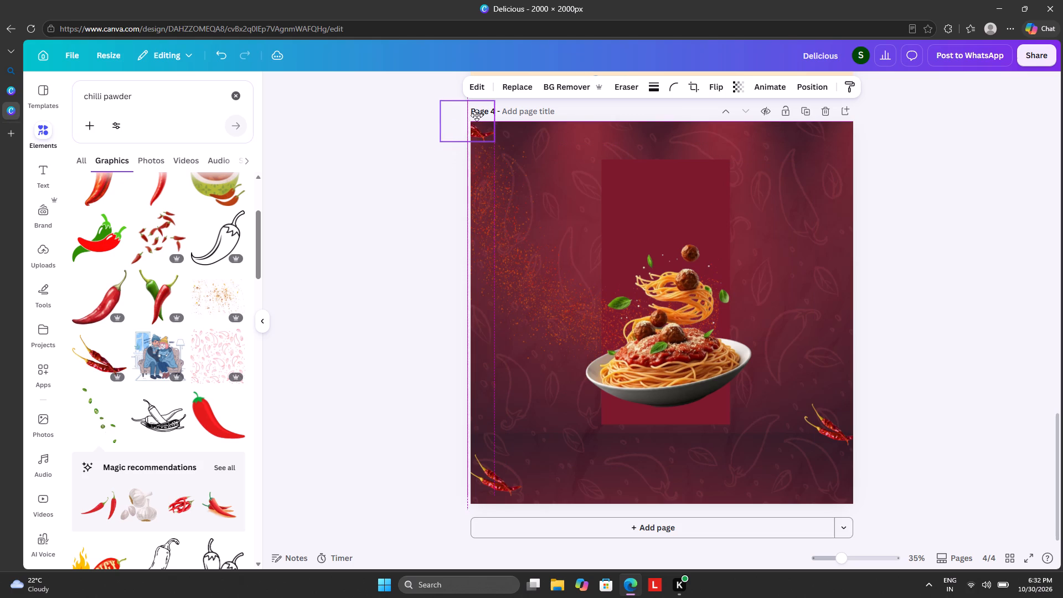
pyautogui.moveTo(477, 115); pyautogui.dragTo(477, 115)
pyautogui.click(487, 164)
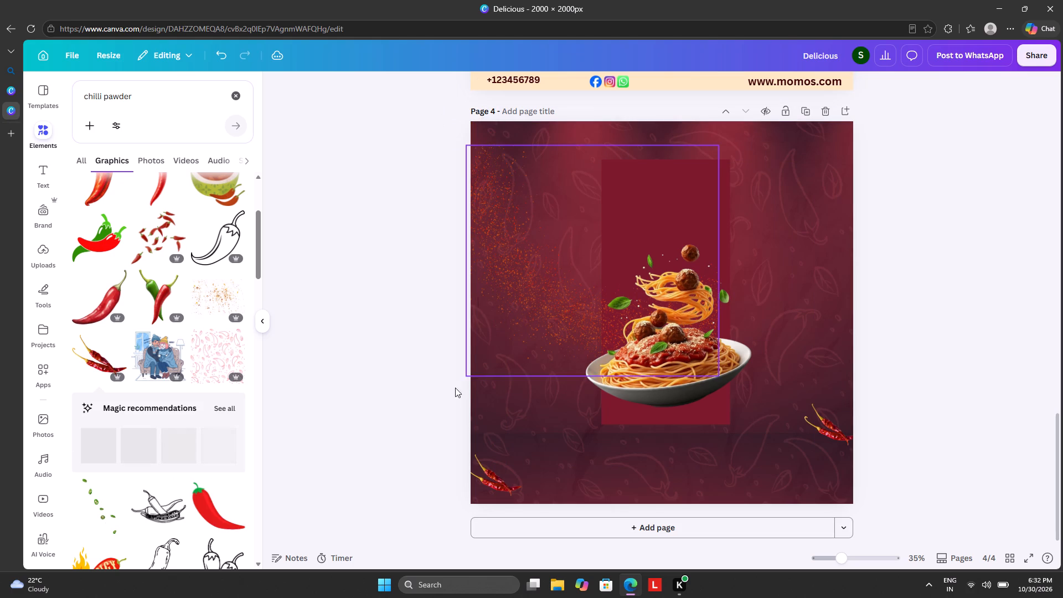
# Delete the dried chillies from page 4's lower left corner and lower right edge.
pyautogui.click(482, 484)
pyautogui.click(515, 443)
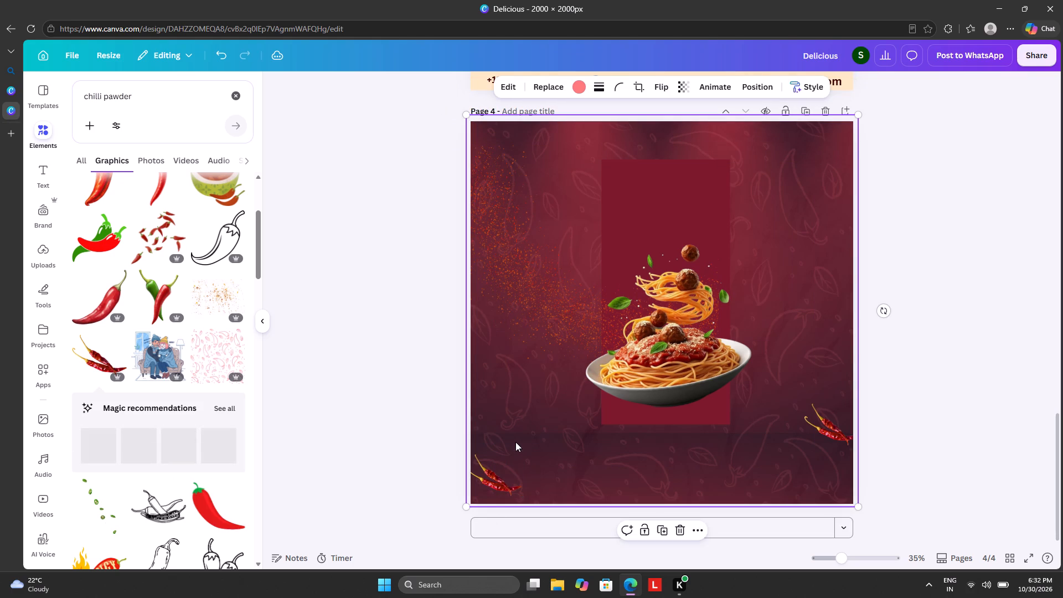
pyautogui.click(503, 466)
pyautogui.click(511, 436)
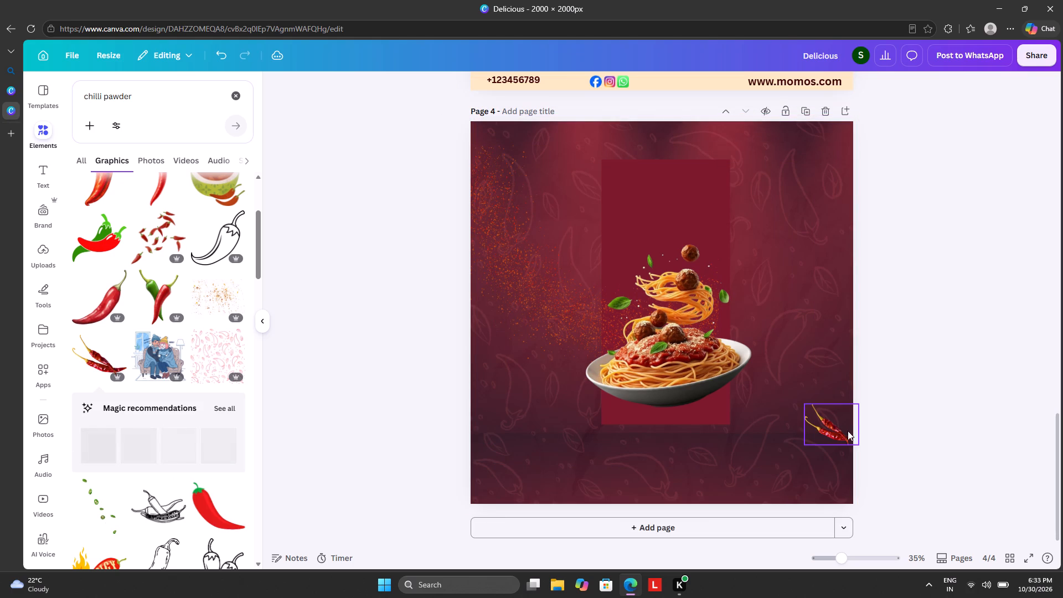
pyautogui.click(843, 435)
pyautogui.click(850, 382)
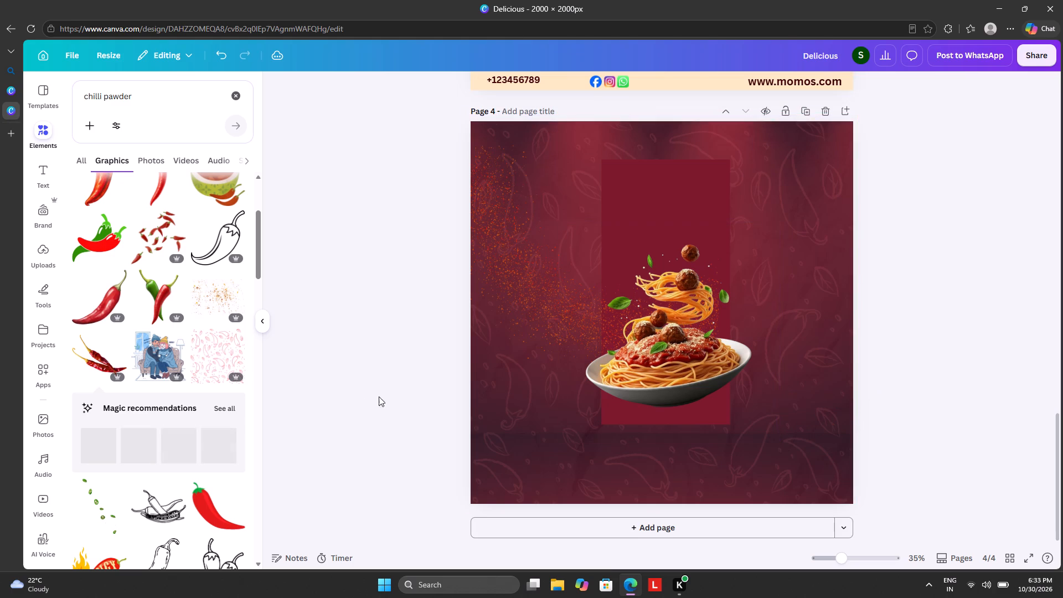
# Search the elements library for "chaumin".
pyautogui.scroll(-2, 168, 363)
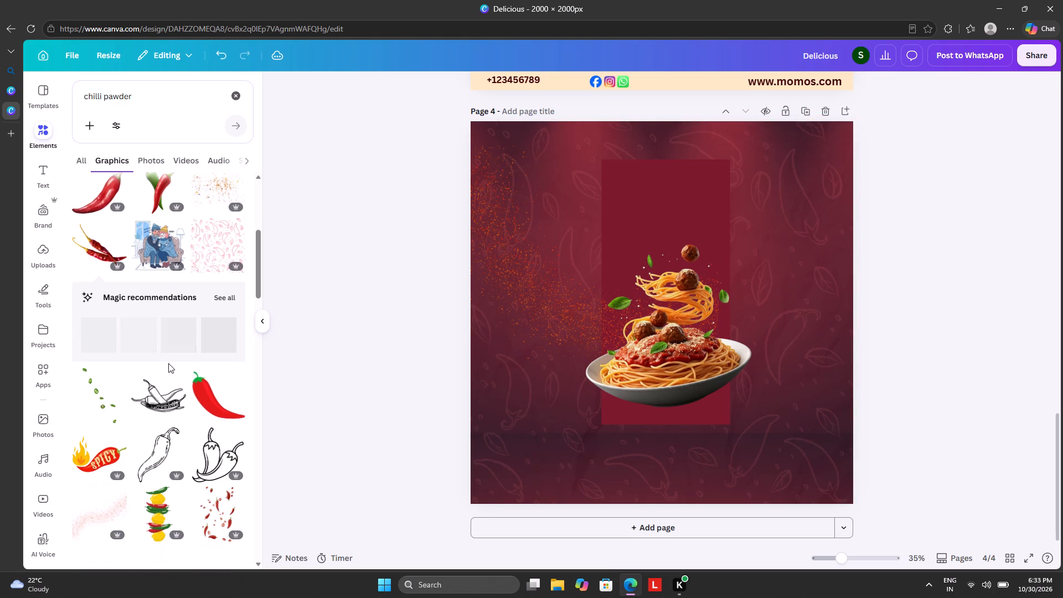
pyautogui.scroll(-2, 168, 363)
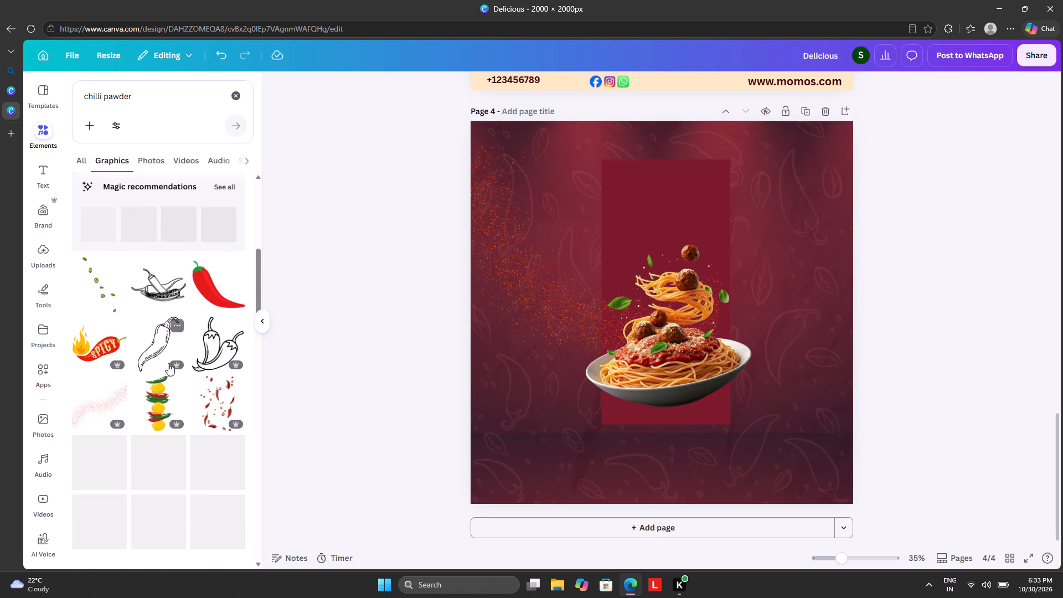
pyautogui.scroll(-1, 168, 363)
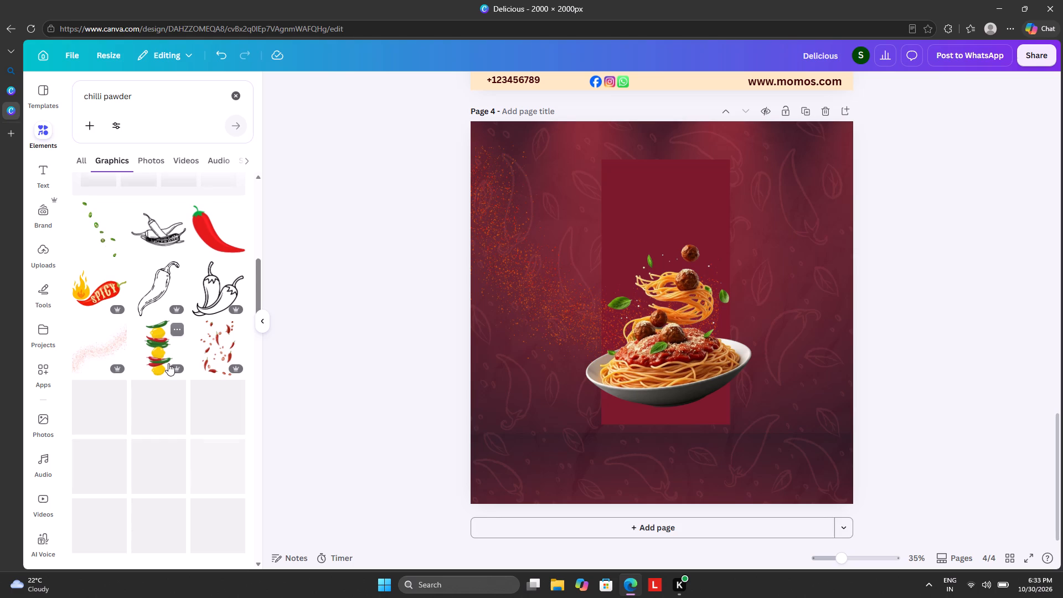
pyautogui.click(235, 95)
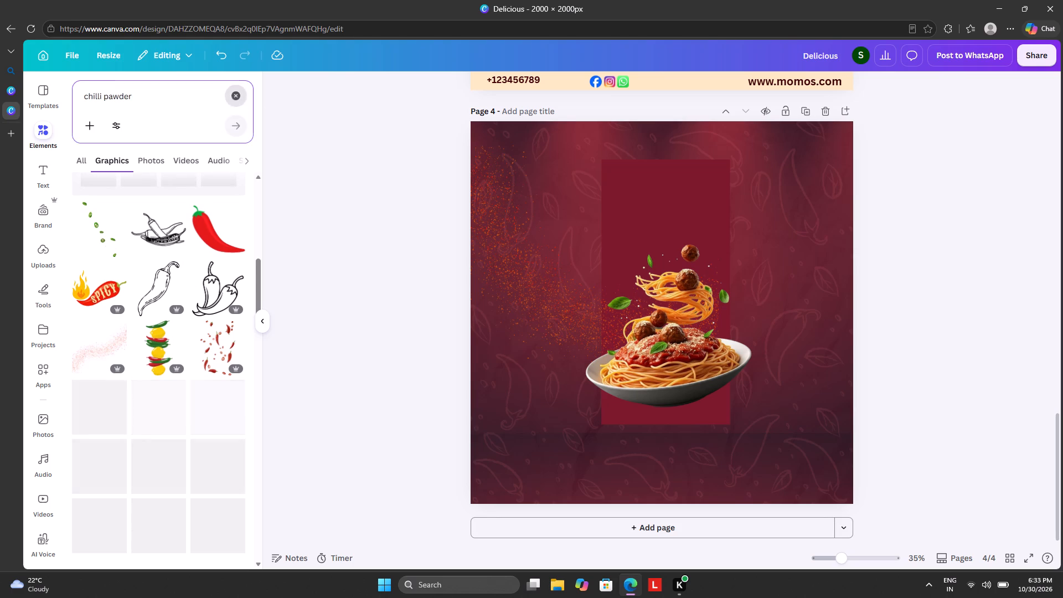
pyautogui.press('space')
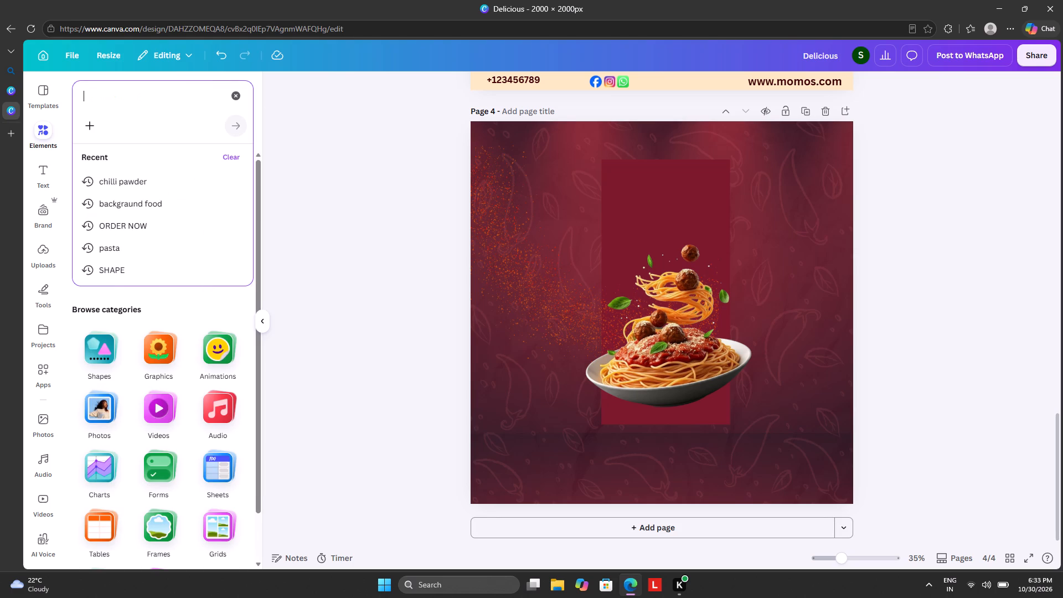
pyautogui.write('ch')
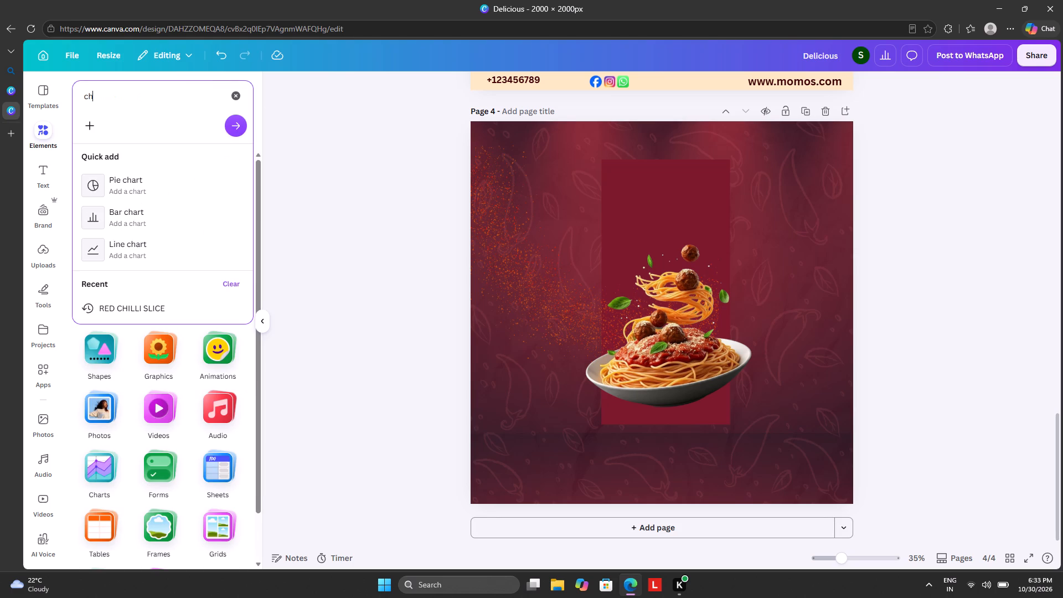
pyautogui.press('a')
pyautogui.write('umi')
pyautogui.press('n')
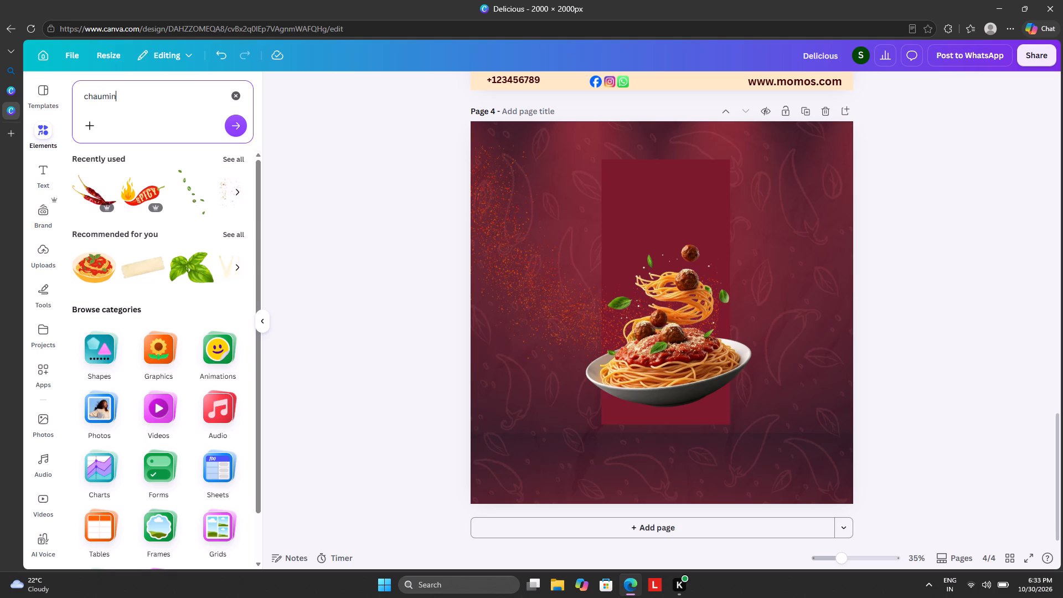
pyautogui.press('Return')
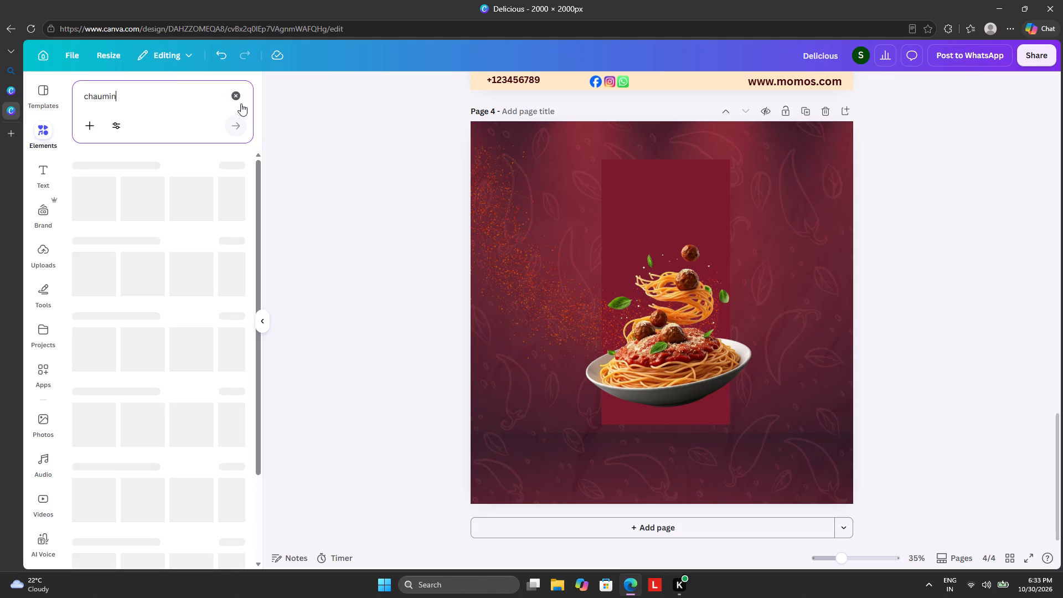
# Search the elements library for "nodles".
pyautogui.click(233, 90)
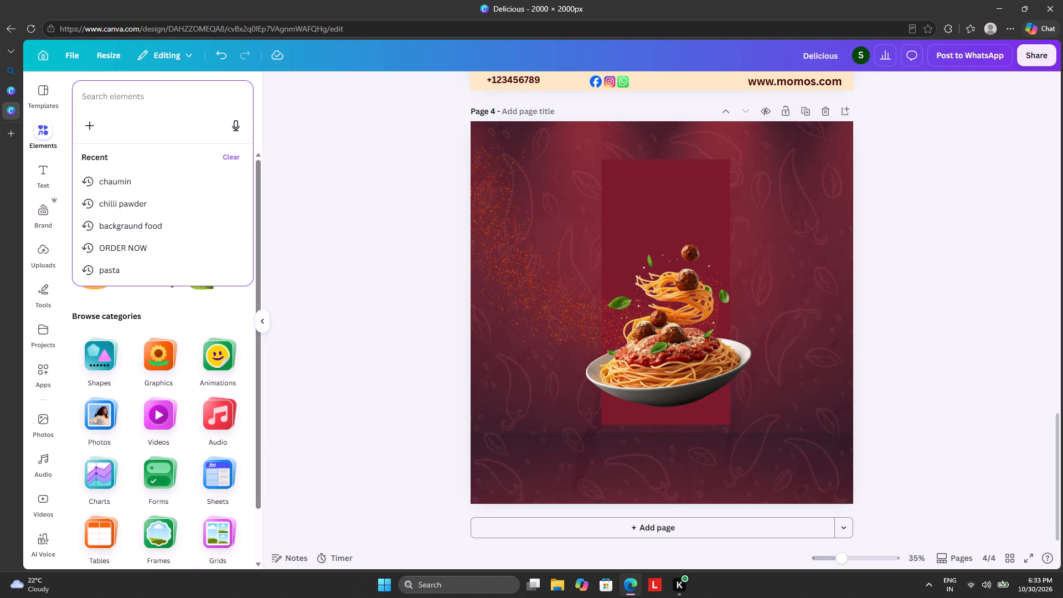
pyautogui.press('n')
pyautogui.press('o')
pyautogui.press('d')
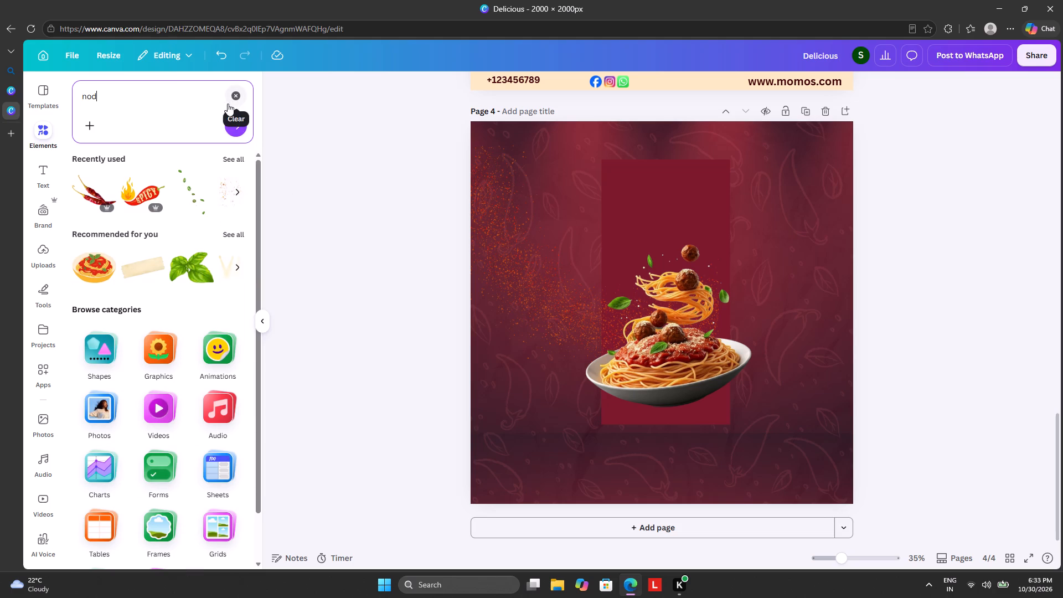
pyautogui.press('l')
pyautogui.press('e')
pyautogui.press('s')
pyautogui.press('Return')
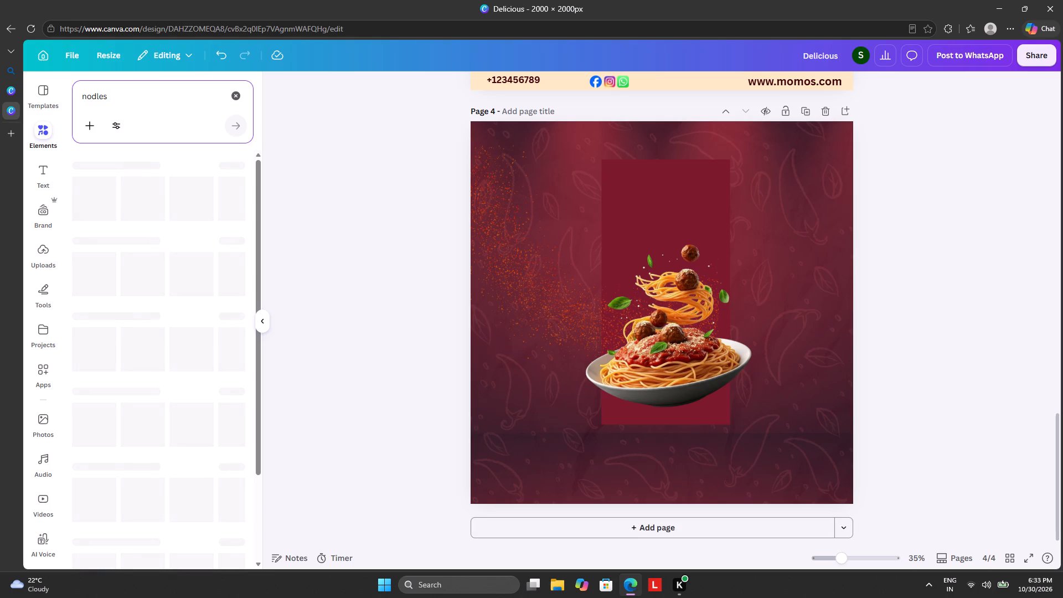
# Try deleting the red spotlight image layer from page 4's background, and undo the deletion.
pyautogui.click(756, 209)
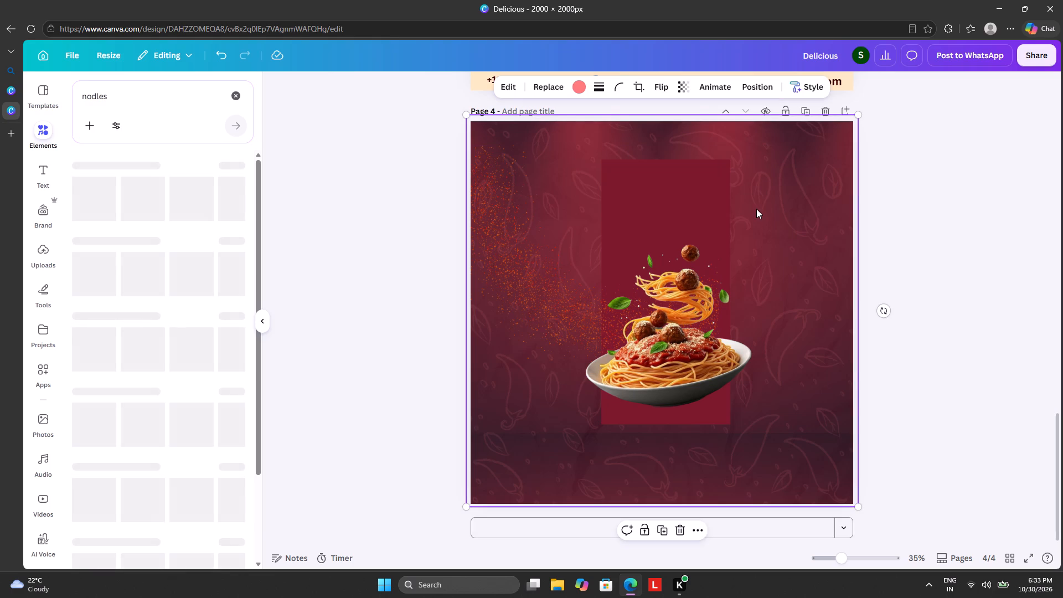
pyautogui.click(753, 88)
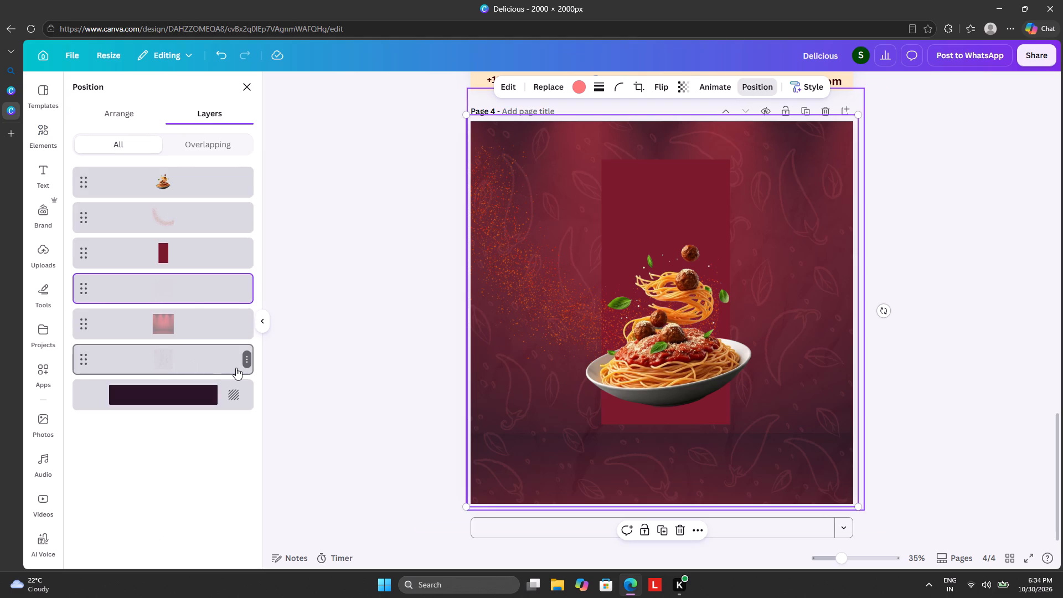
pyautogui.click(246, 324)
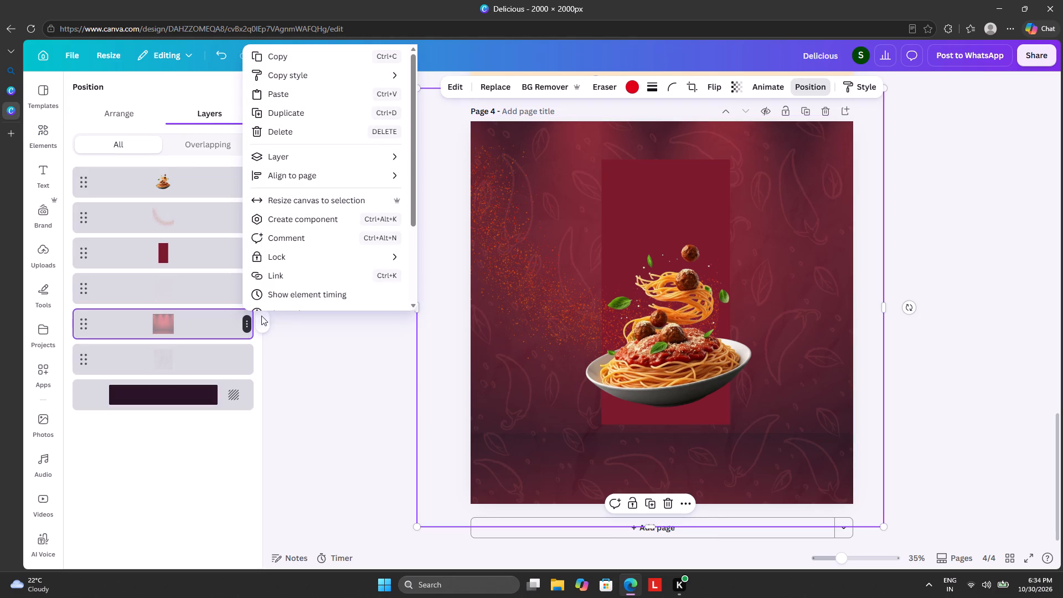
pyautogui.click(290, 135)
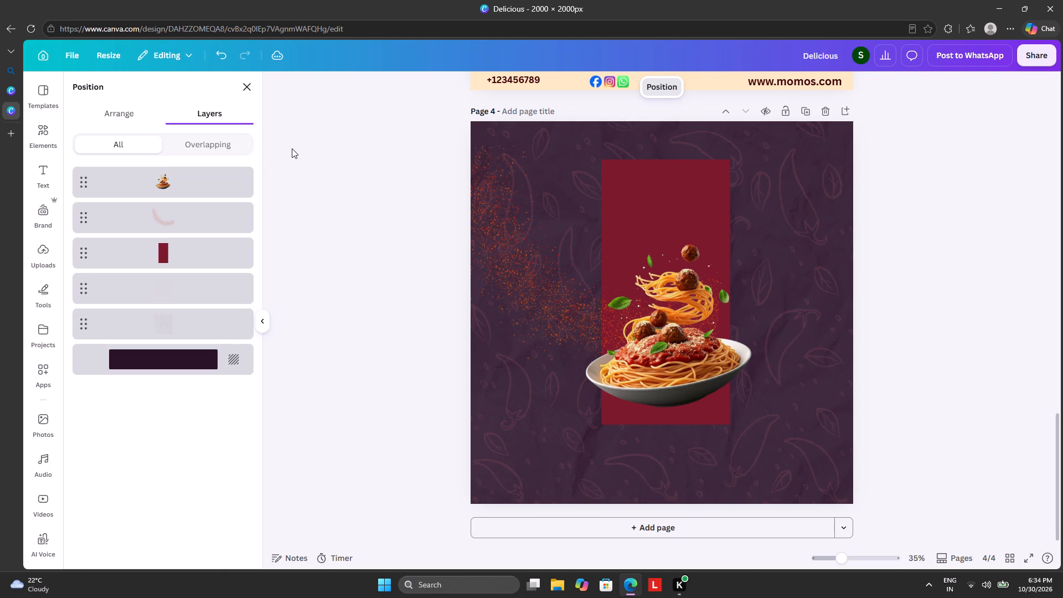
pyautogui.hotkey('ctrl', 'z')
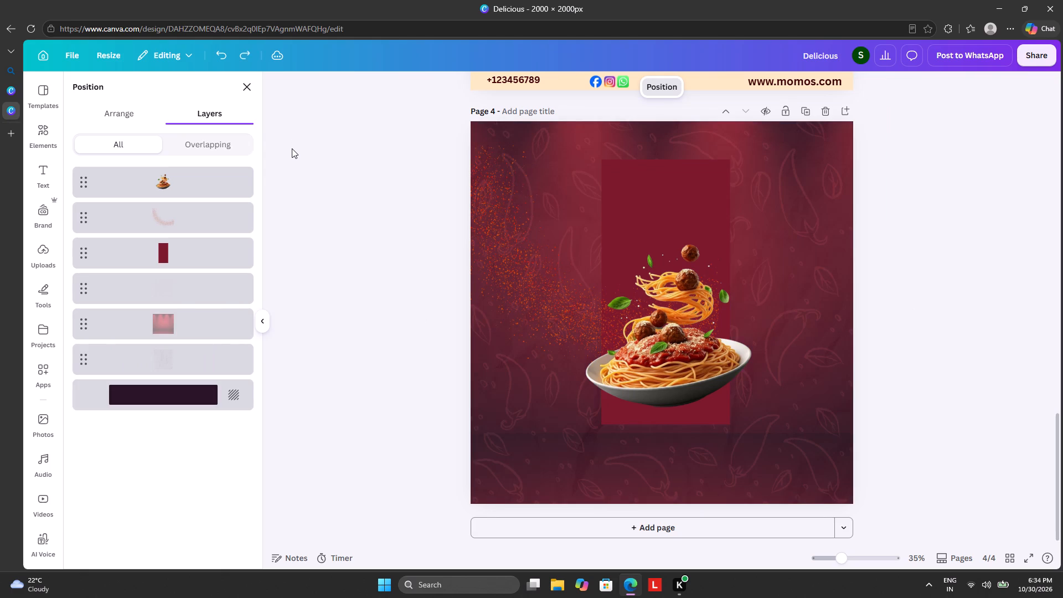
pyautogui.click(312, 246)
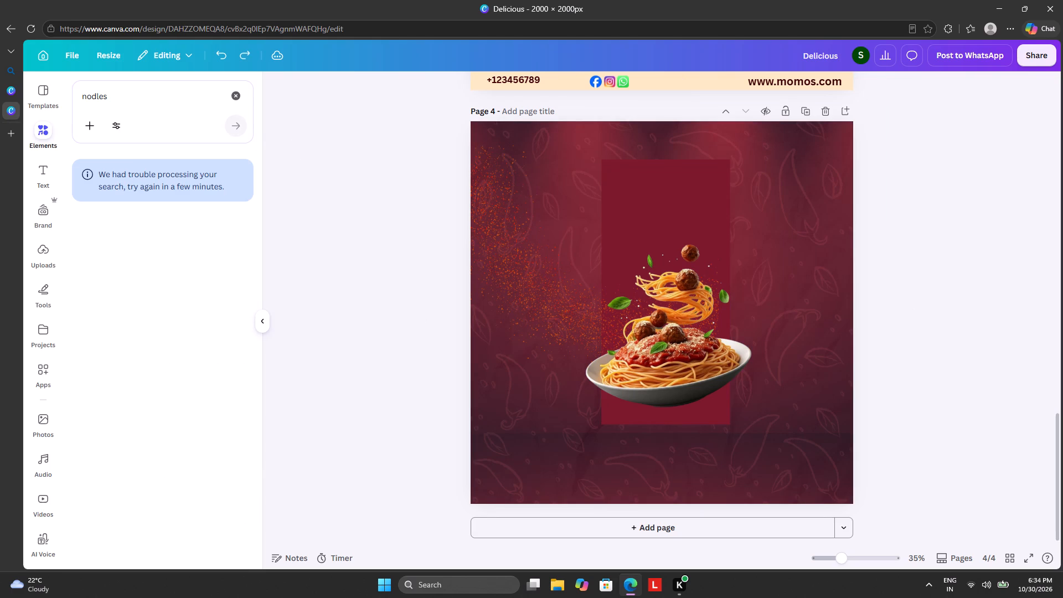
# Search the elements library for "noodle".
pyautogui.click(239, 95)
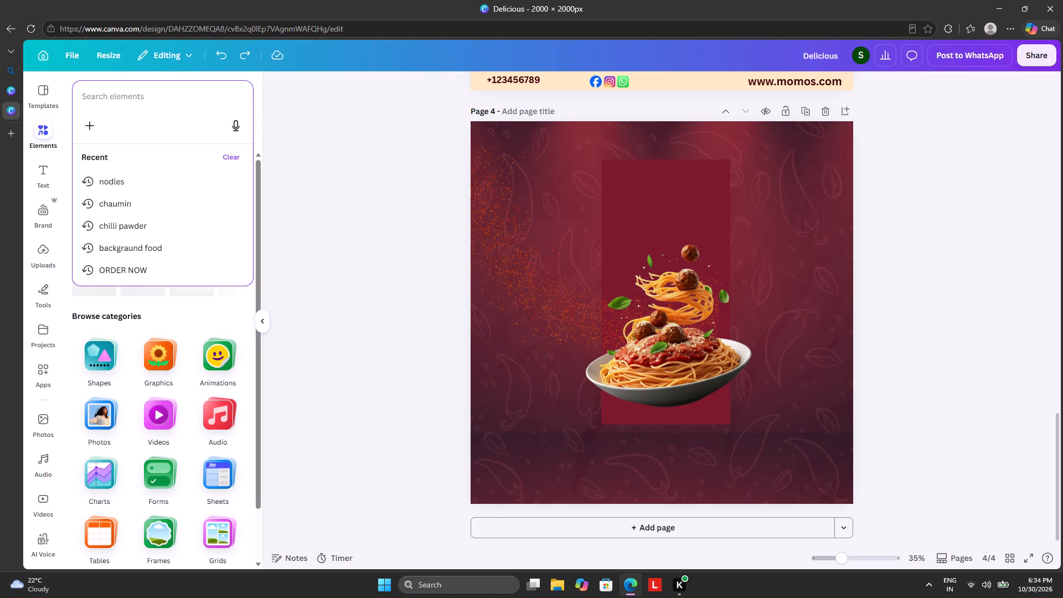
pyautogui.press('n')
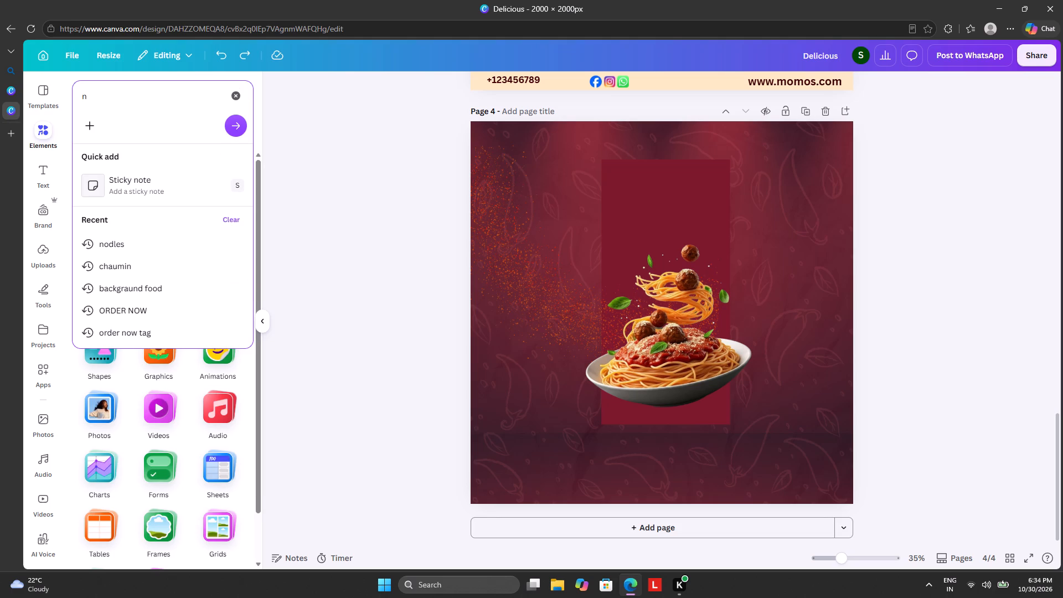
pyautogui.press('o')
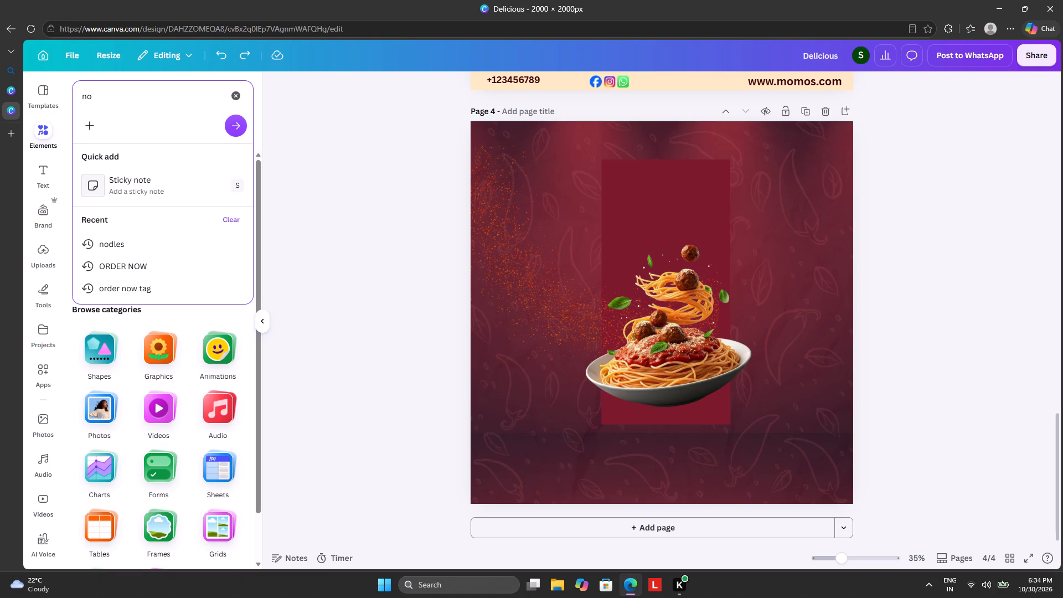
pyautogui.press('o')
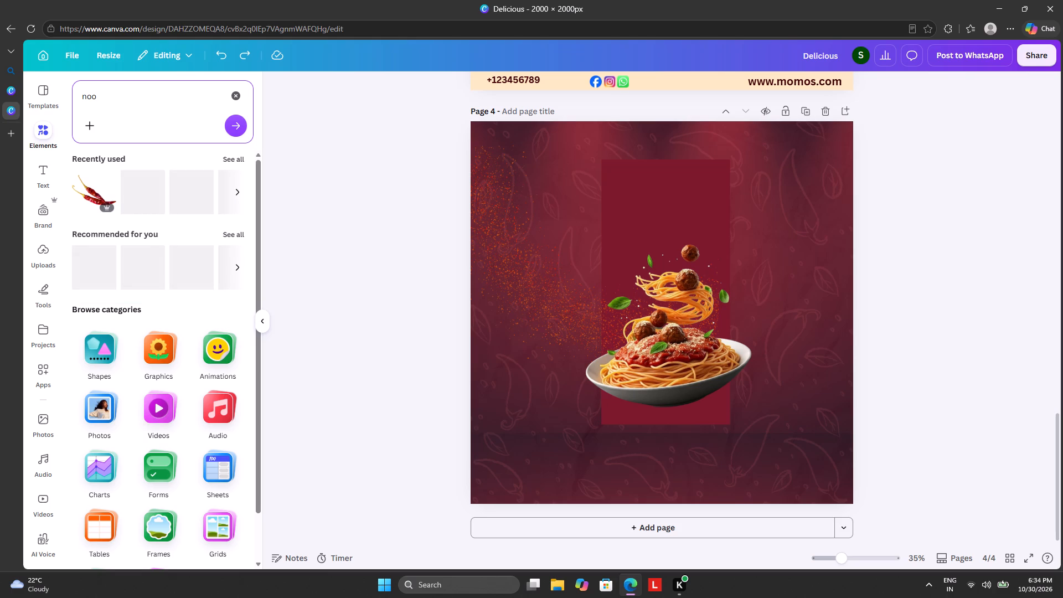
pyautogui.write('dl')
pyautogui.press('e')
pyautogui.press('Return')
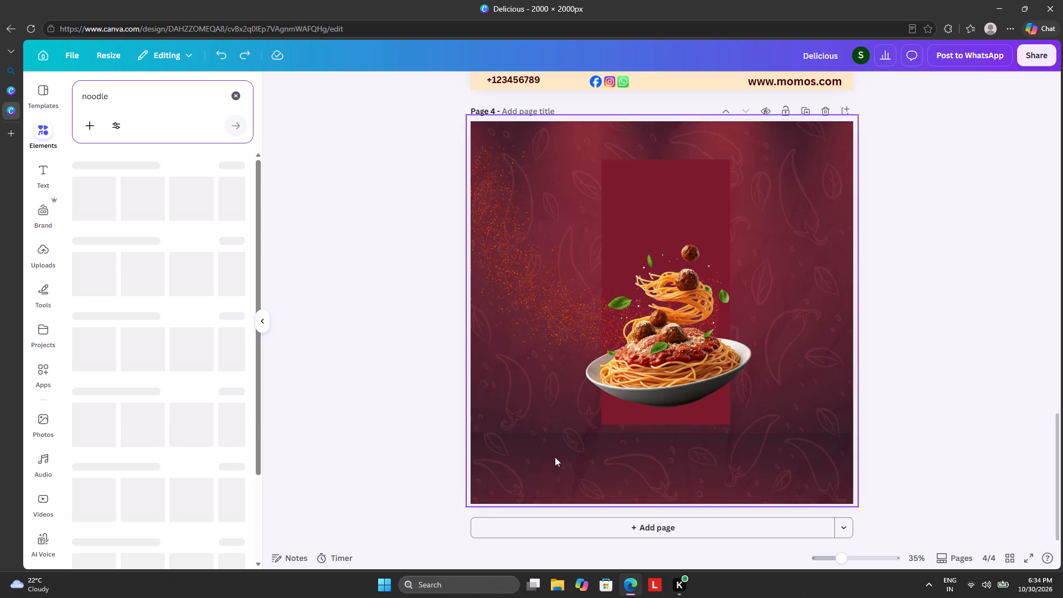
# Move the spaghetti plate slightly upward on page 4's dark red rectangle.
pyautogui.moveTo(699, 369); pyautogui.dragTo(696, 358)
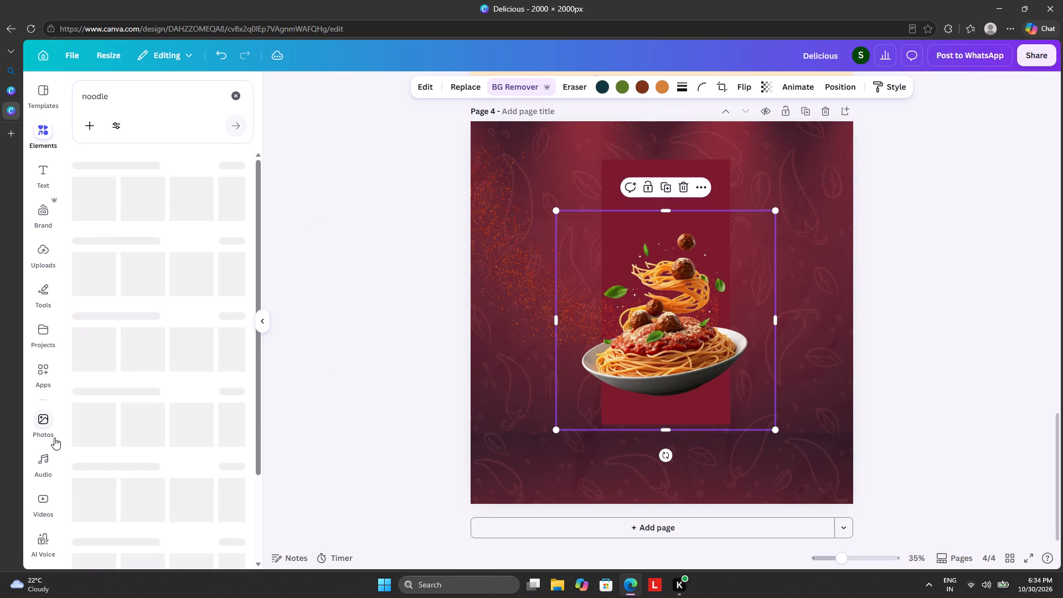
# Browse the full collection of recently used photos in the photo library.
pyautogui.click(47, 428)
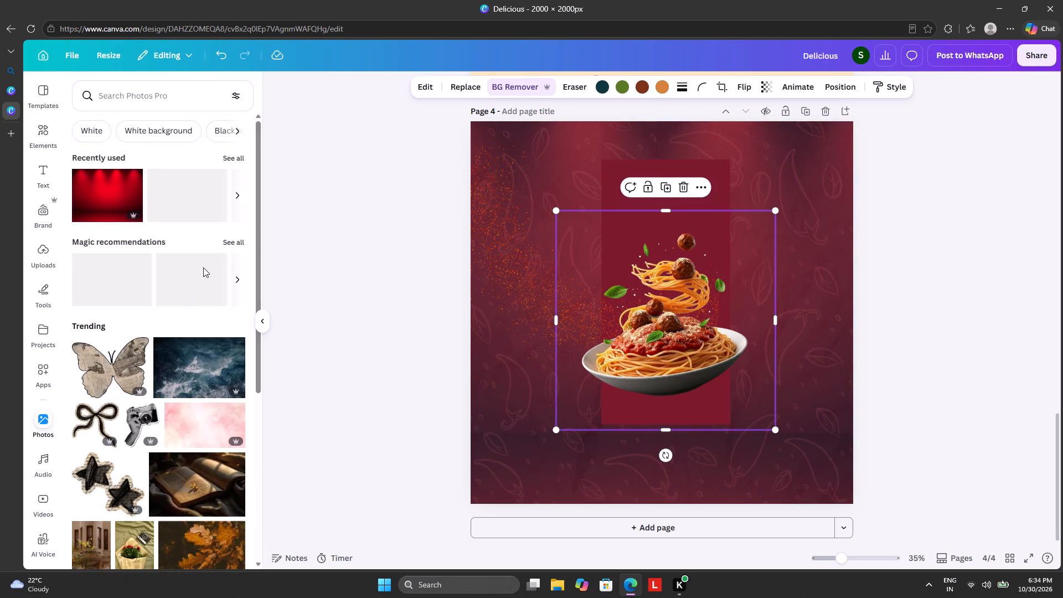
pyautogui.click(232, 153)
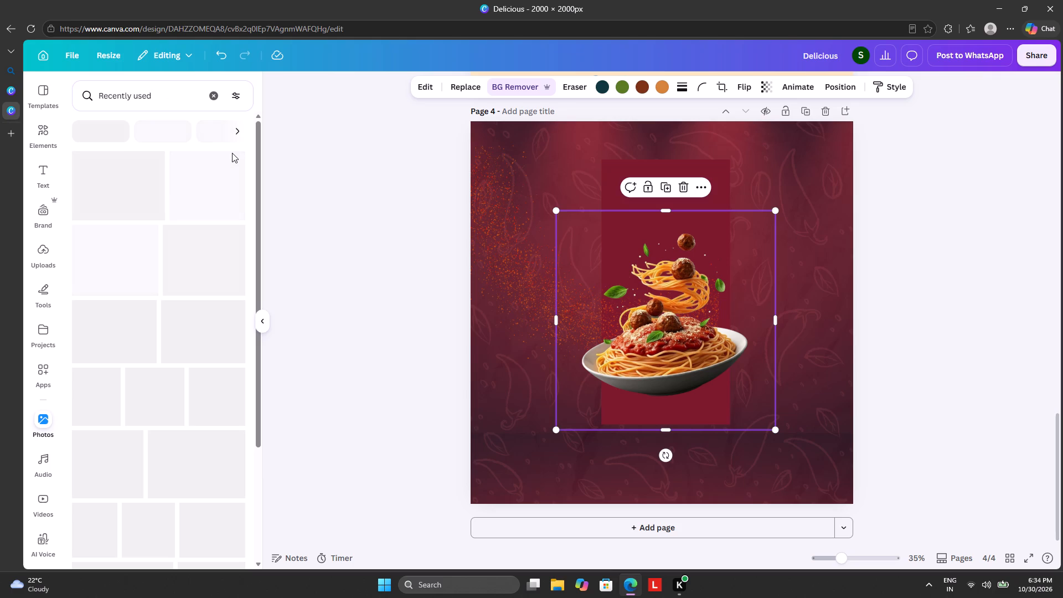
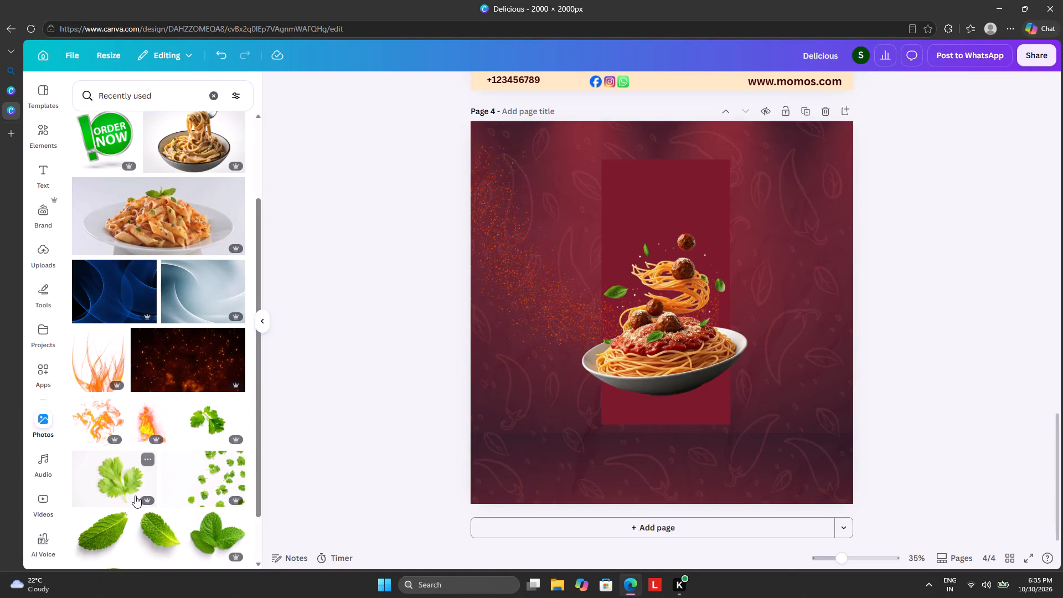
# Add the single dark green leaf photo to page 4, shrink it, and place it tilted in the page's bottom-left corner.
pyautogui.scroll(-3, 187, 445)
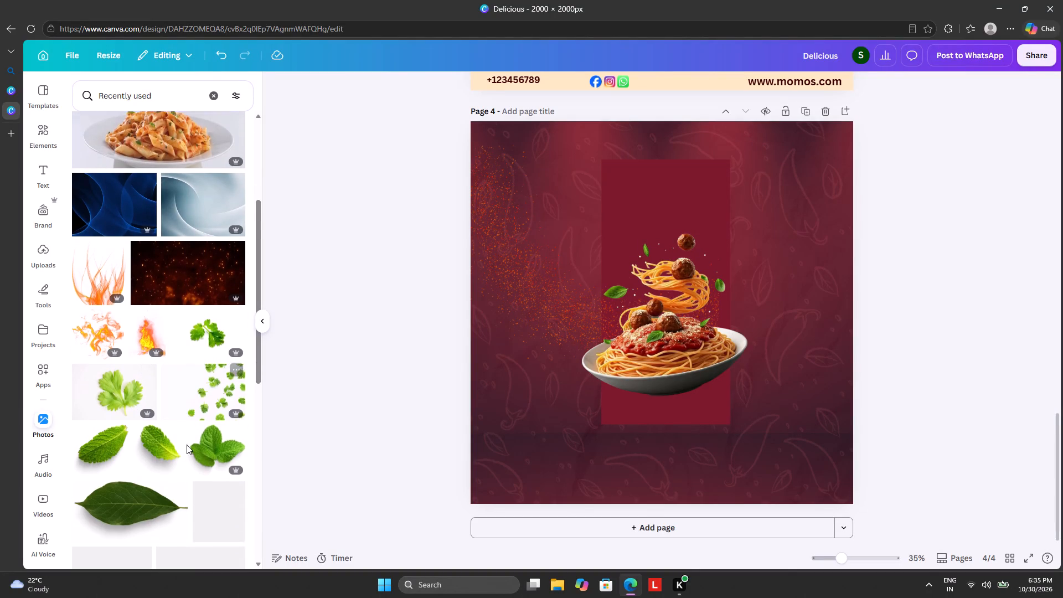
pyautogui.click(158, 478)
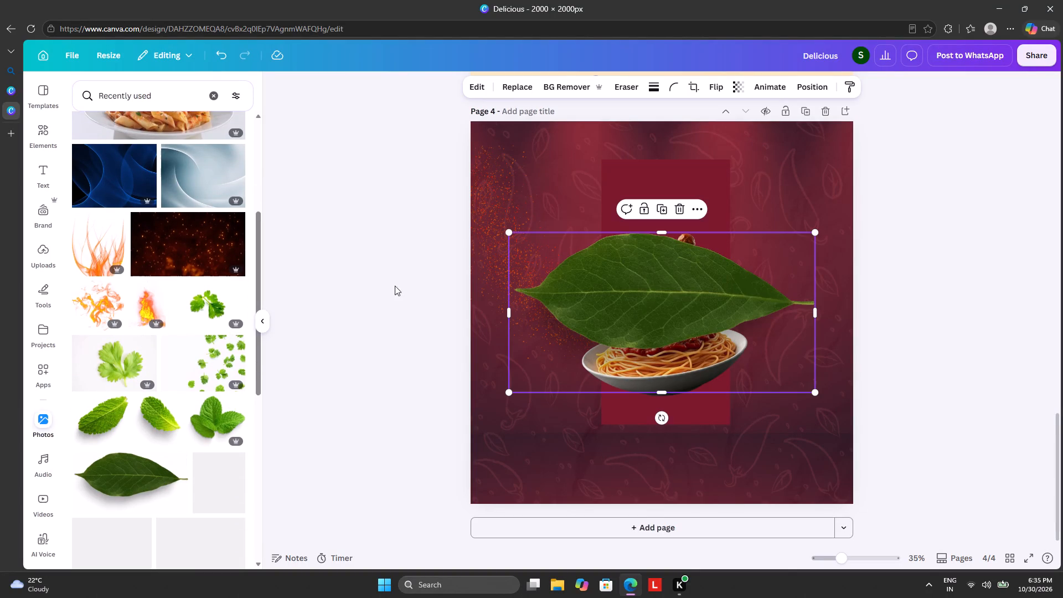
pyautogui.moveTo(505, 230); pyautogui.dragTo(637, 277)
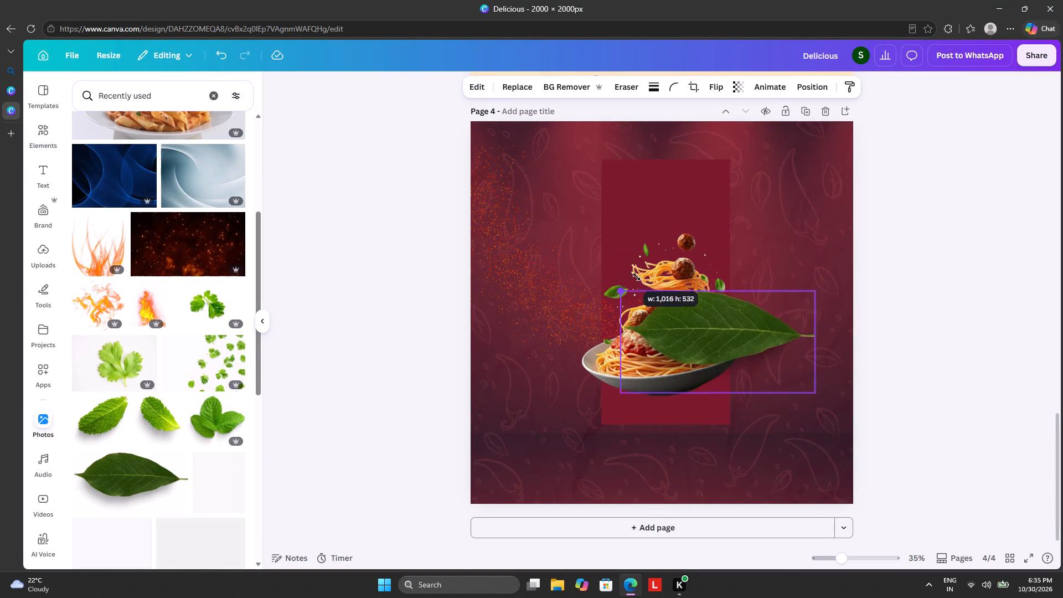
pyautogui.moveTo(637, 277); pyautogui.dragTo(752, 336)
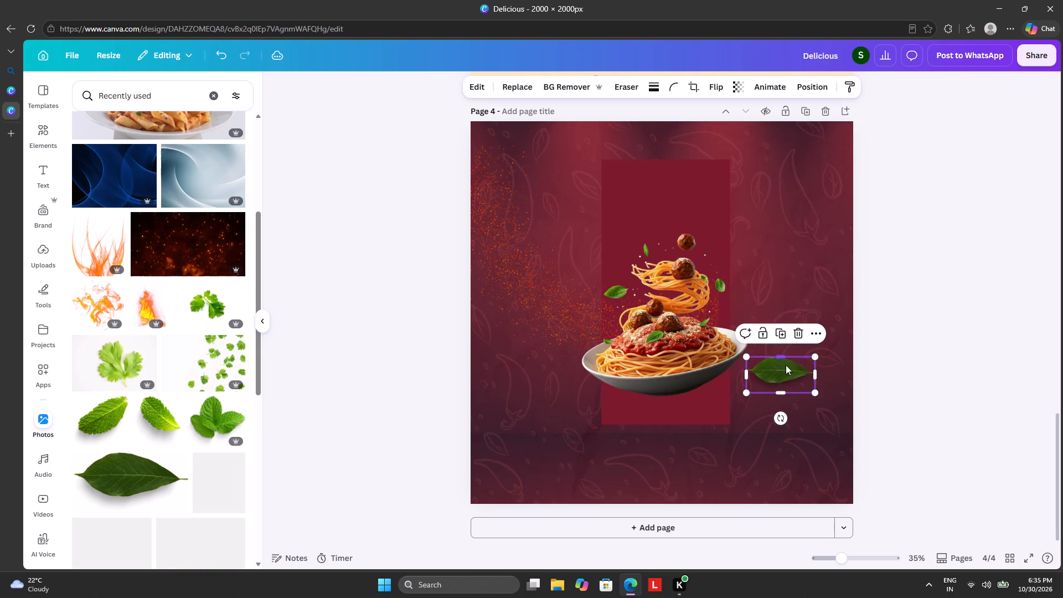
pyautogui.moveTo(788, 377); pyautogui.dragTo(503, 495)
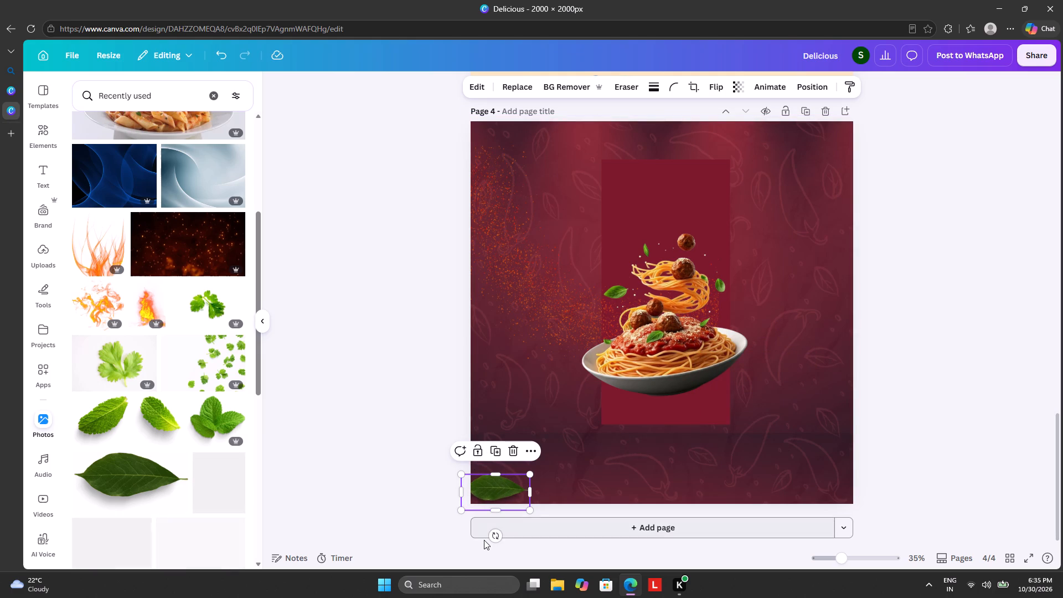
pyautogui.moveTo(496, 530); pyautogui.dragTo(497, 497)
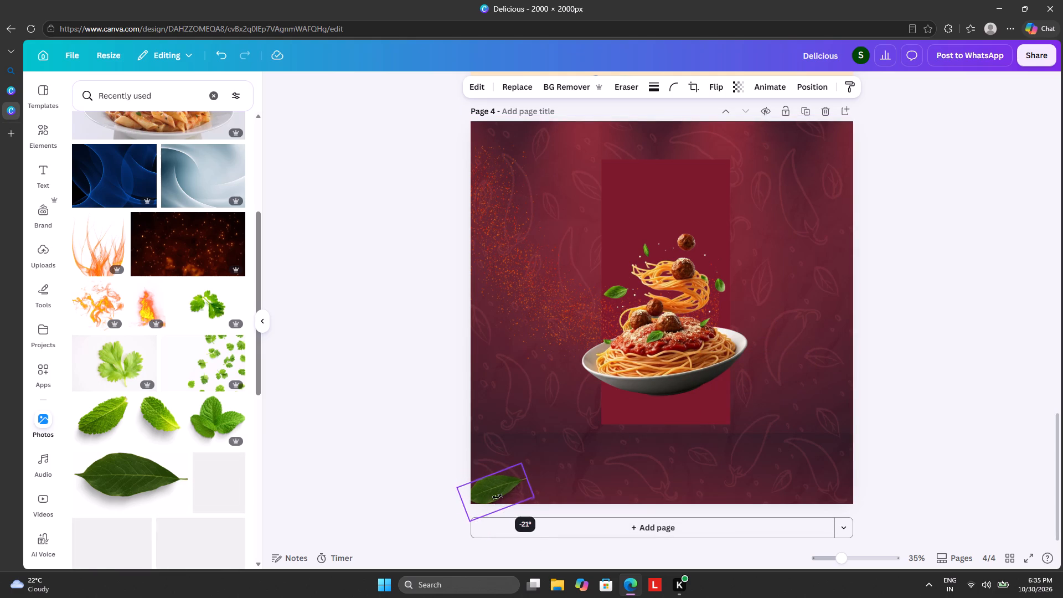
pyautogui.moveTo(497, 497); pyautogui.dragTo(472, 524)
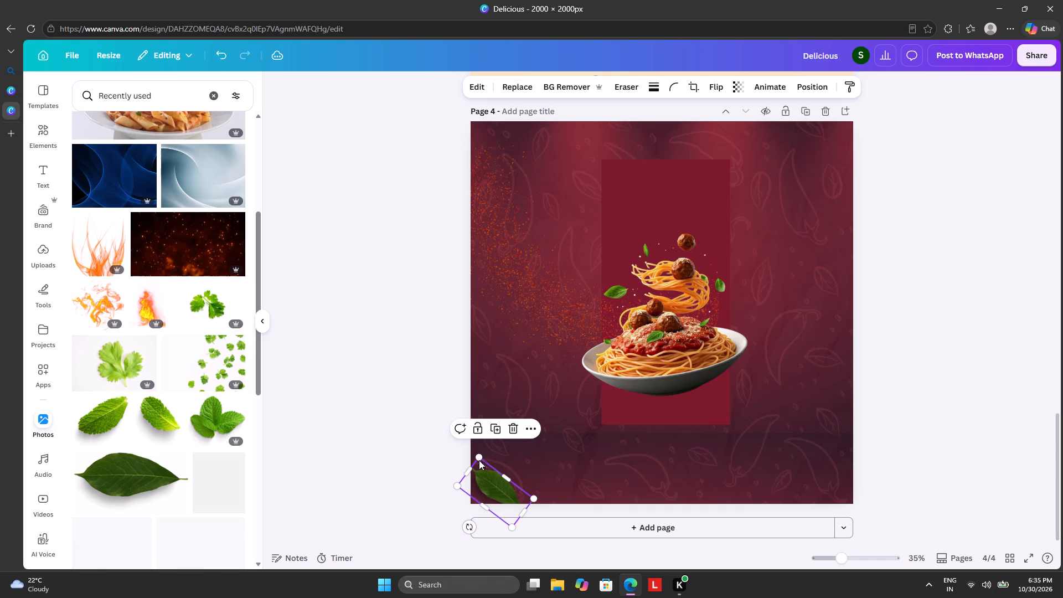
# Duplicate the corner leaf and place the copy, turned around, partly off the page in page 4's top-left corner.
pyautogui.click(493, 432)
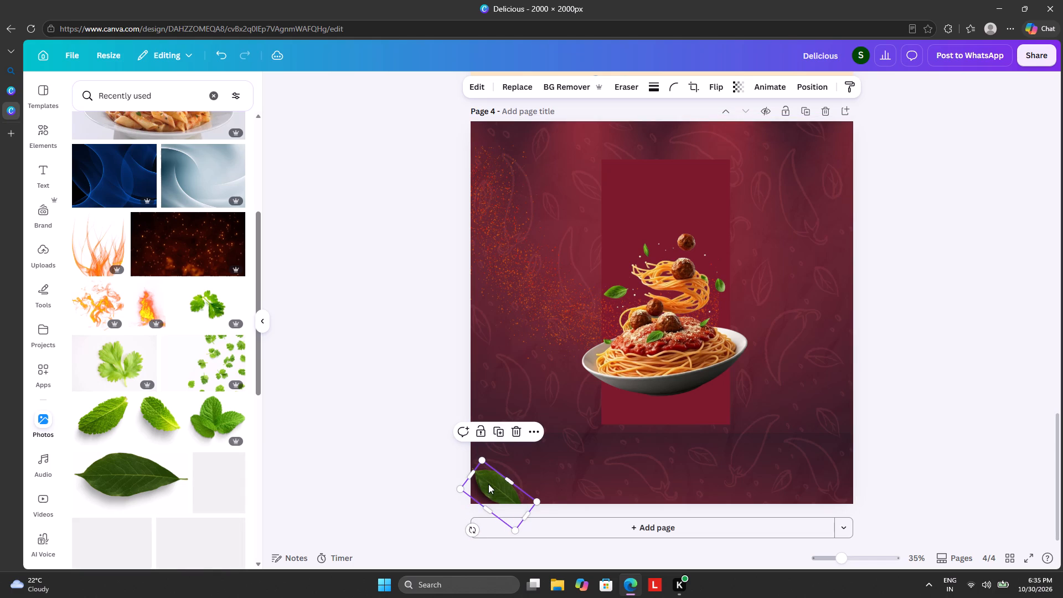
pyautogui.moveTo(488, 484); pyautogui.dragTo(487, 146)
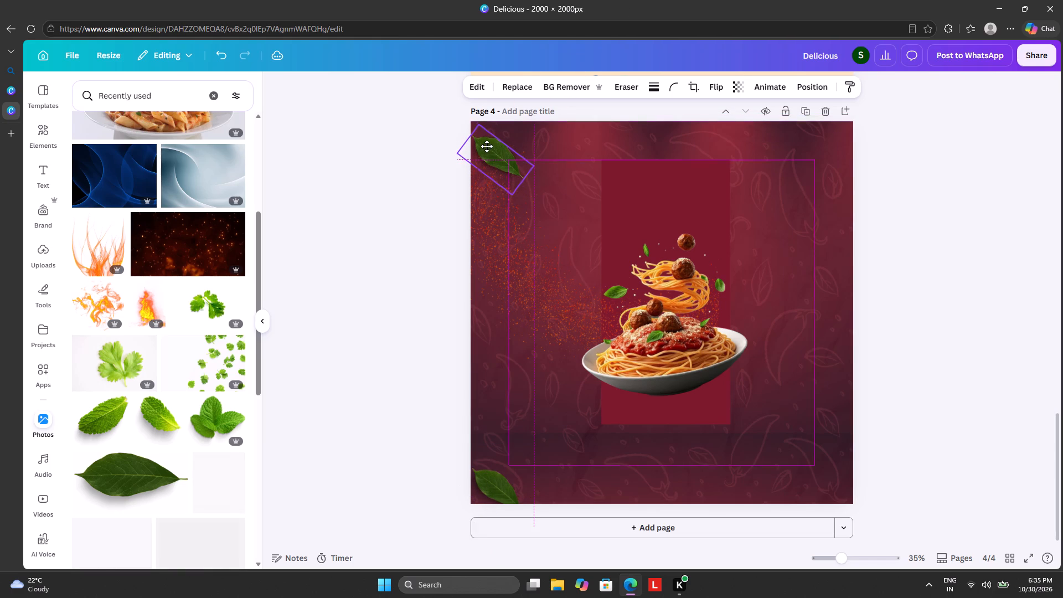
pyautogui.moveTo(487, 146); pyautogui.dragTo(489, 144)
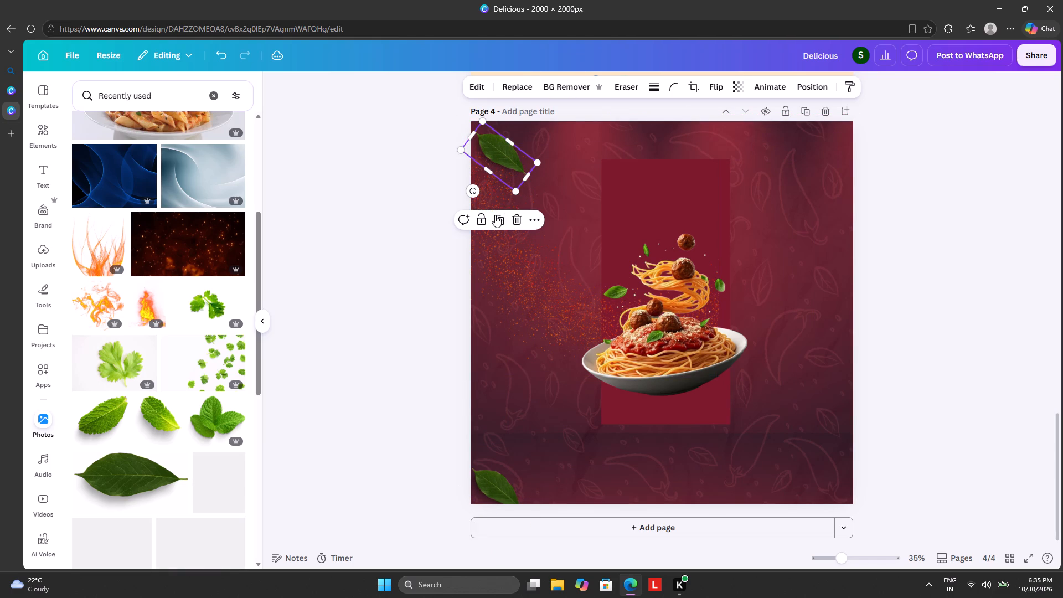
pyautogui.moveTo(477, 189); pyautogui.dragTo(359, 19)
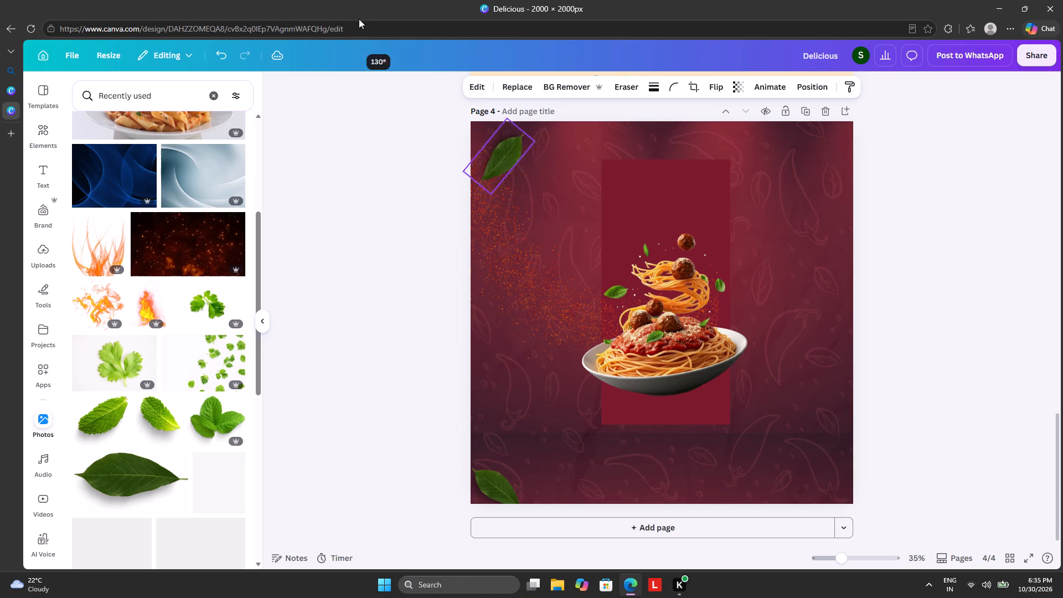
pyautogui.moveTo(359, 19); pyautogui.dragTo(537, 118)
pyautogui.moveTo(505, 155); pyautogui.dragTo(496, 141)
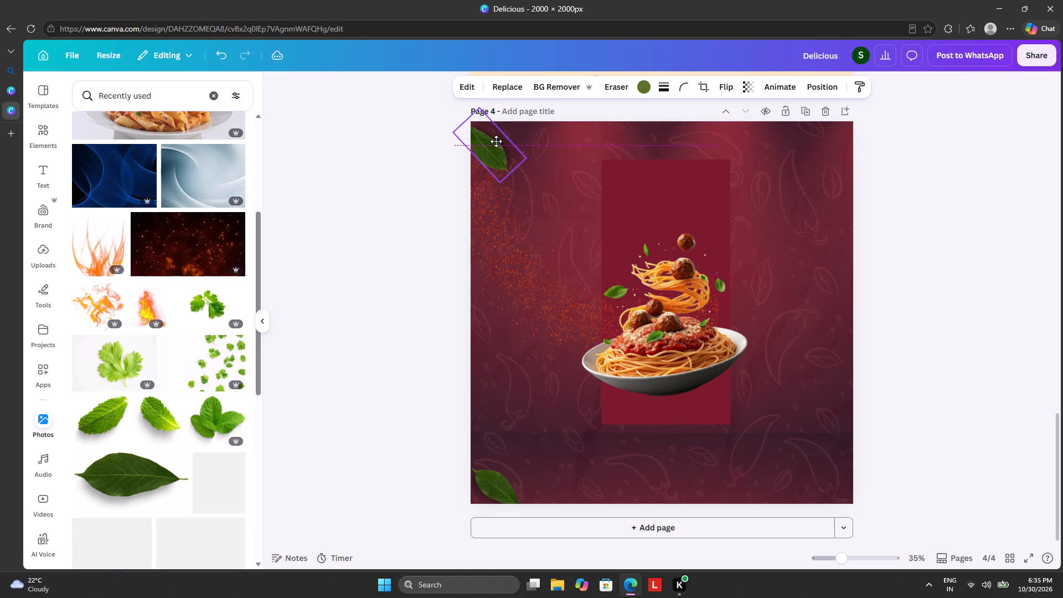
pyautogui.moveTo(496, 141); pyautogui.dragTo(496, 135)
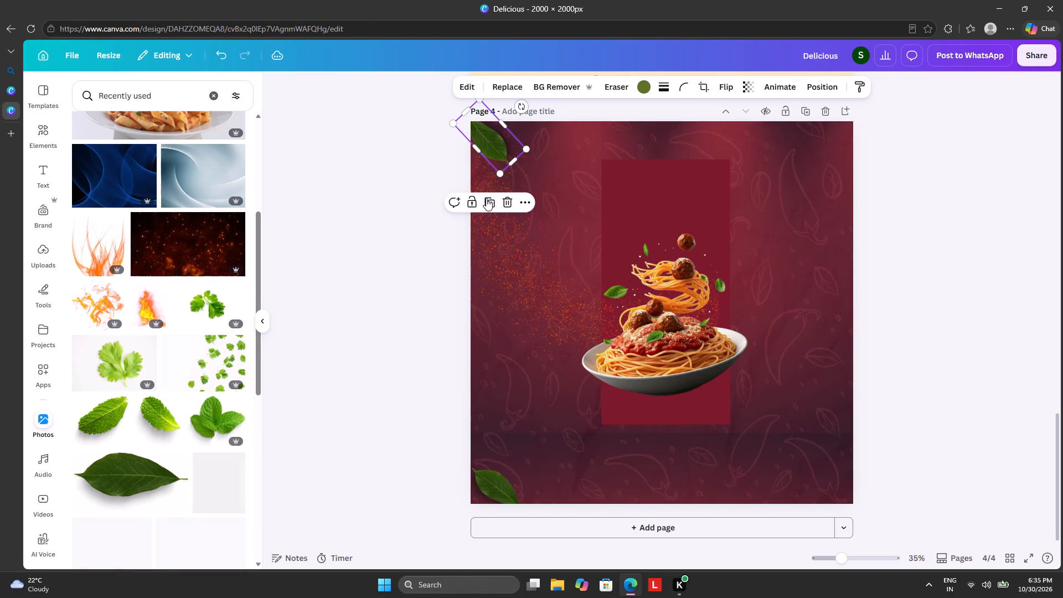
# Duplicate the top-left leaf and set the copy nearly upright, partly off page 4's right edge at plate height.
pyautogui.click(486, 202)
pyautogui.moveTo(499, 146); pyautogui.dragTo(814, 151)
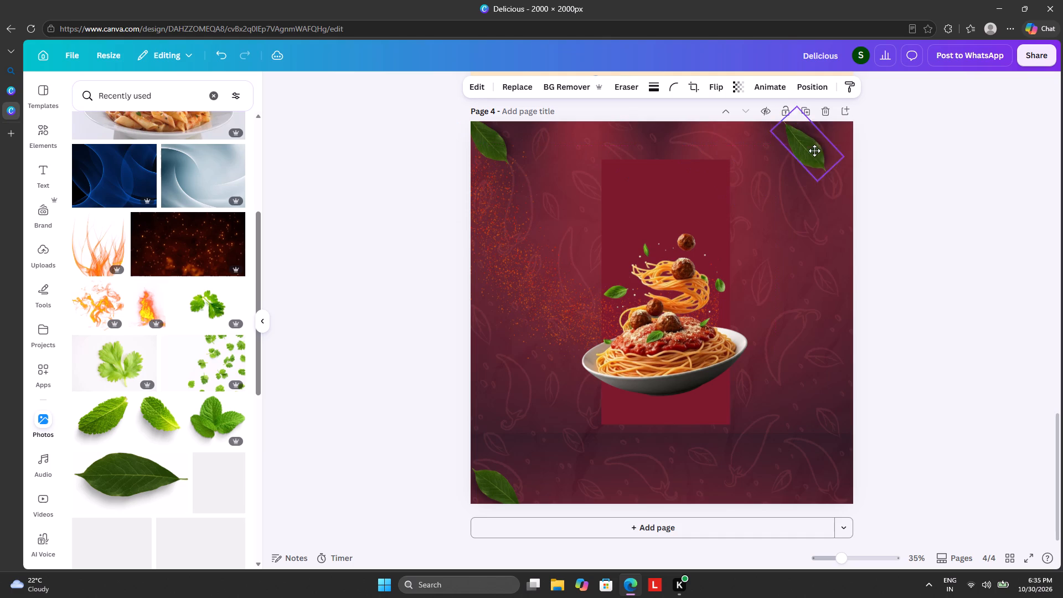
pyautogui.moveTo(814, 151); pyautogui.dragTo(841, 144)
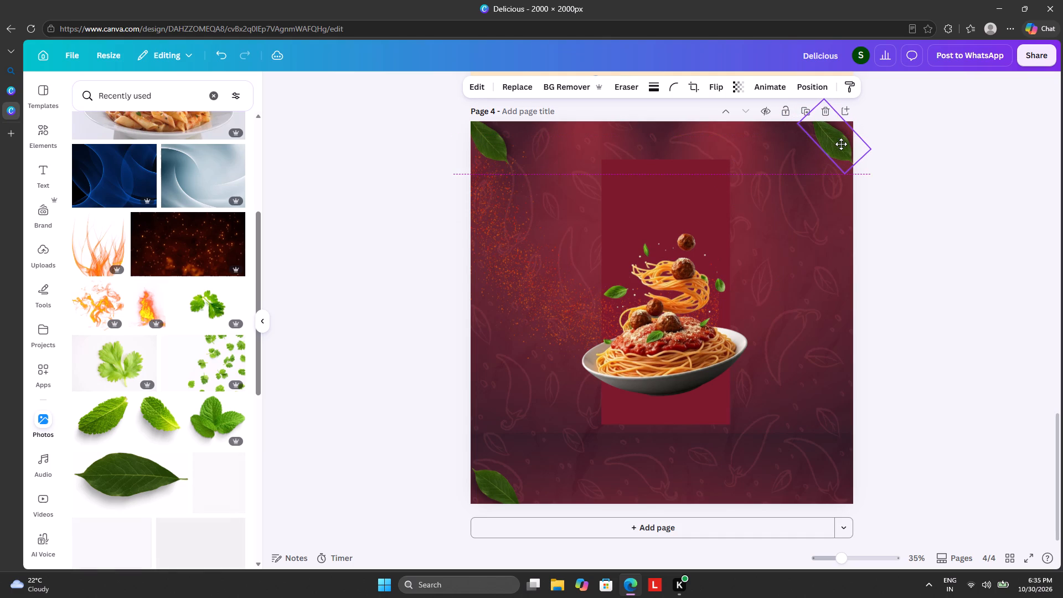
pyautogui.moveTo(841, 144); pyautogui.dragTo(728, 264)
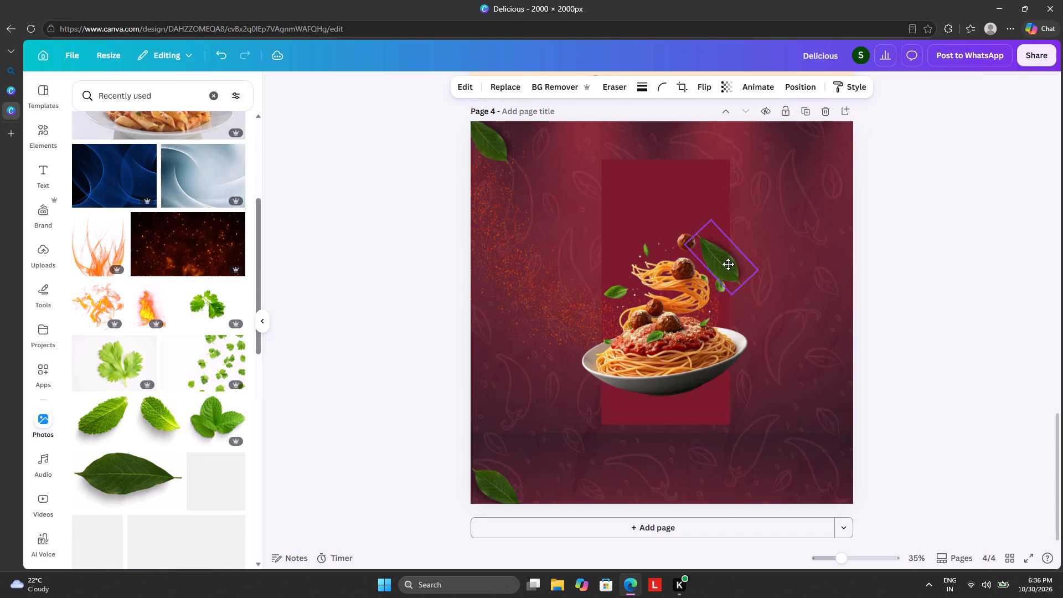
pyautogui.moveTo(728, 264); pyautogui.dragTo(727, 176)
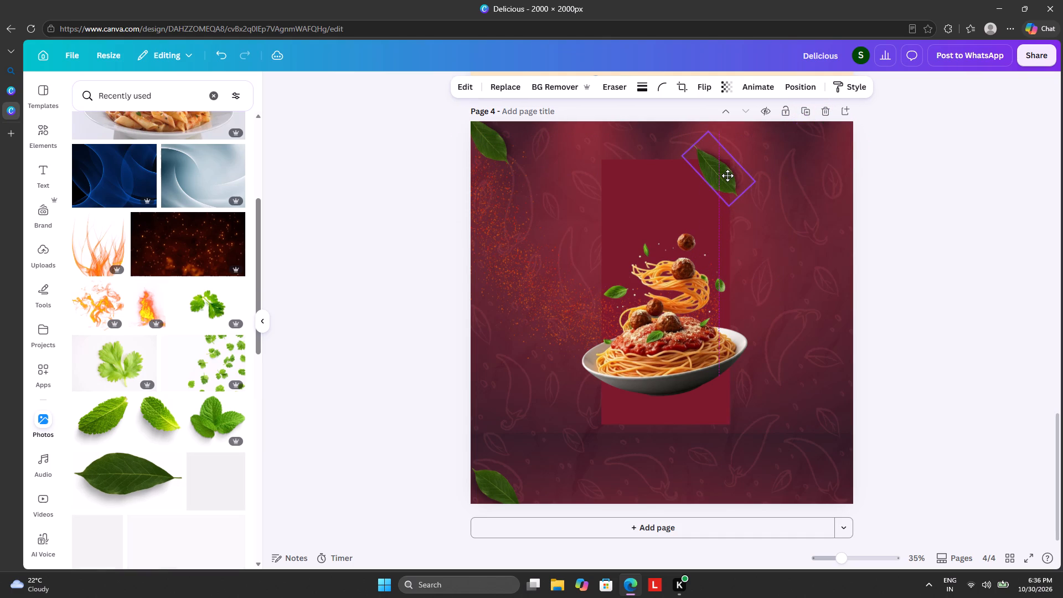
pyautogui.moveTo(727, 176); pyautogui.dragTo(746, 334)
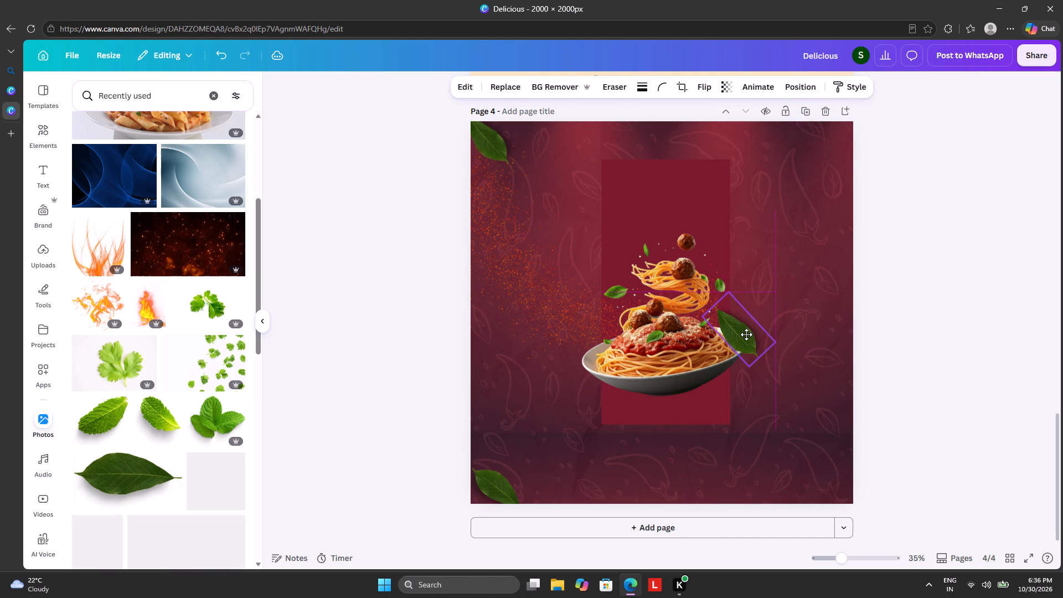
pyautogui.moveTo(746, 334); pyautogui.dragTo(737, 329)
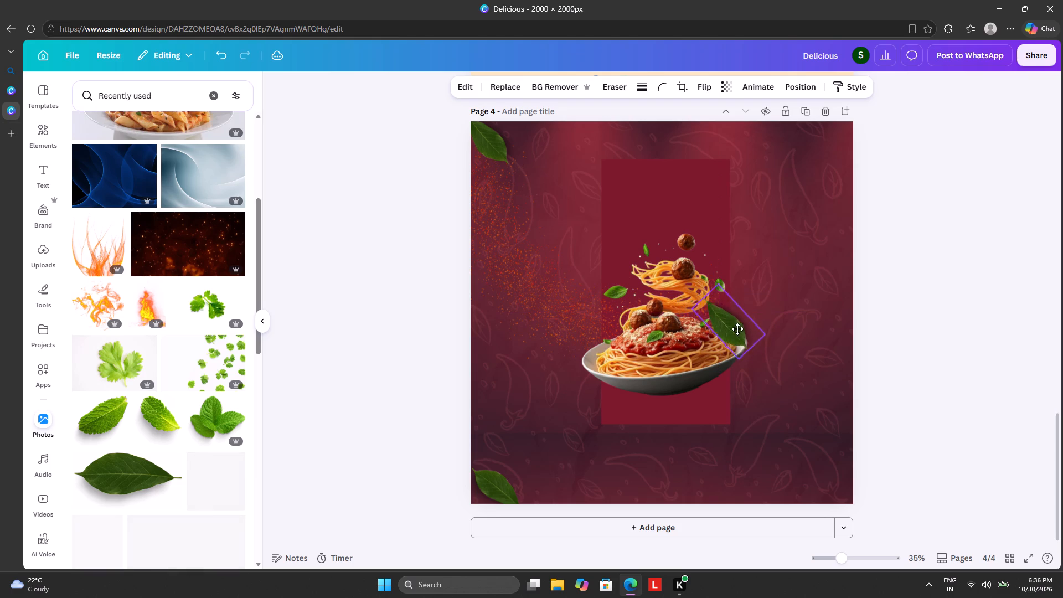
pyautogui.moveTo(737, 329); pyautogui.dragTo(830, 453)
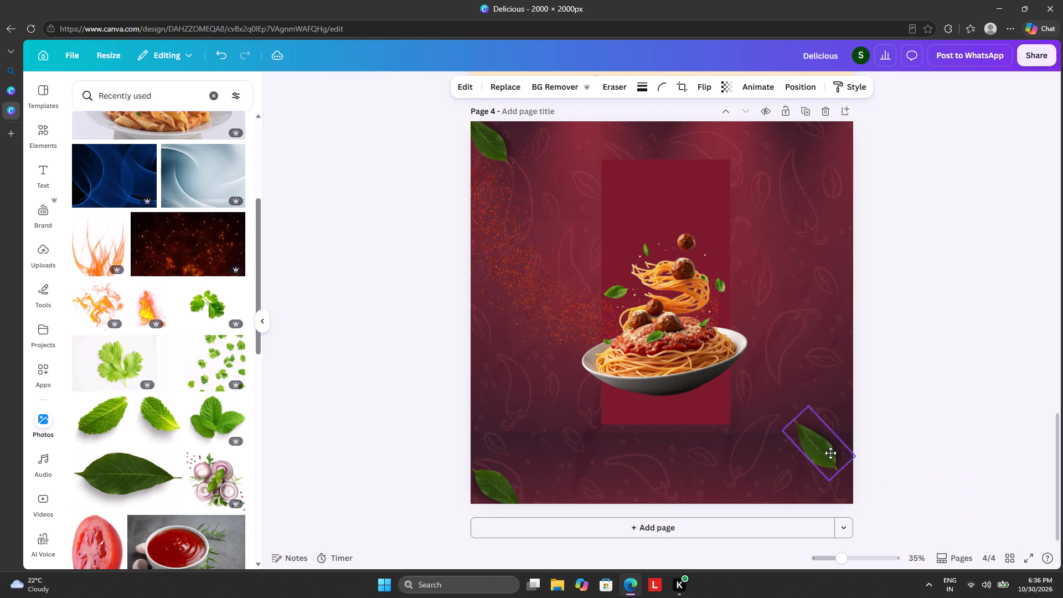
pyautogui.moveTo(830, 453); pyautogui.dragTo(843, 483)
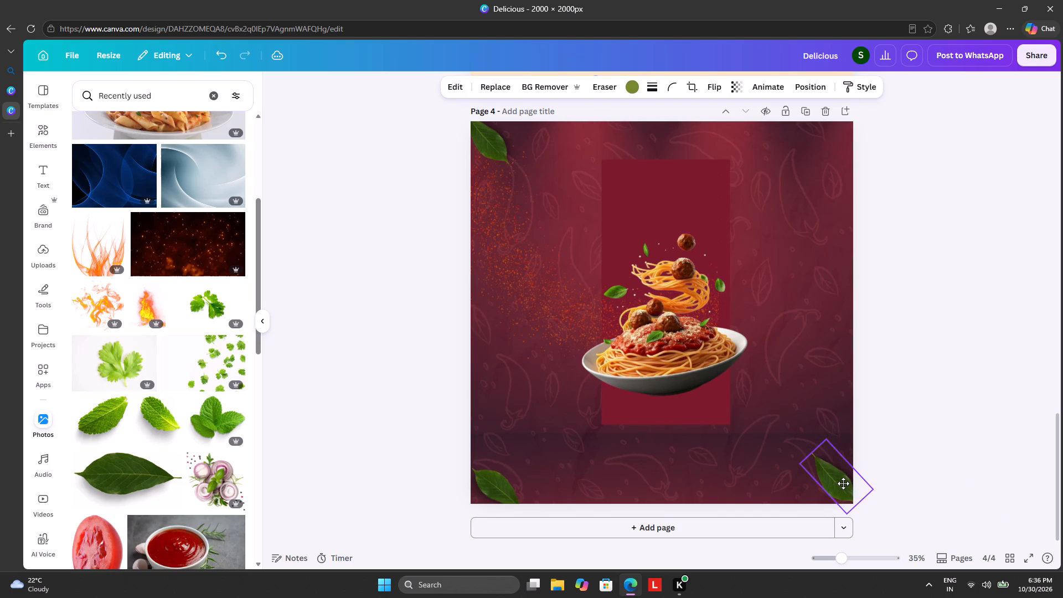
pyautogui.moveTo(843, 483); pyautogui.dragTo(842, 483)
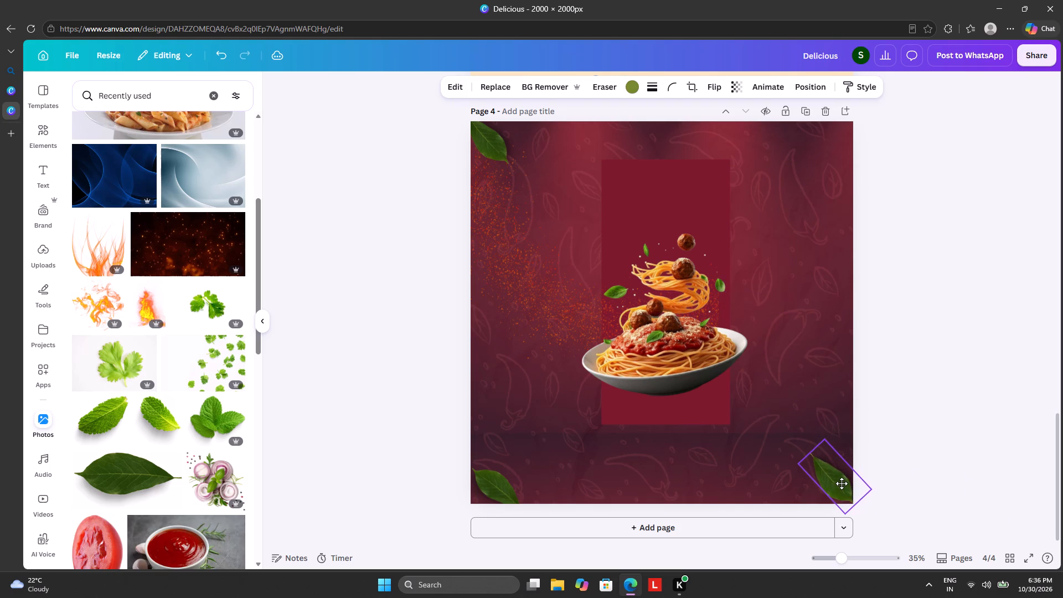
pyautogui.moveTo(842, 483); pyautogui.dragTo(854, 340)
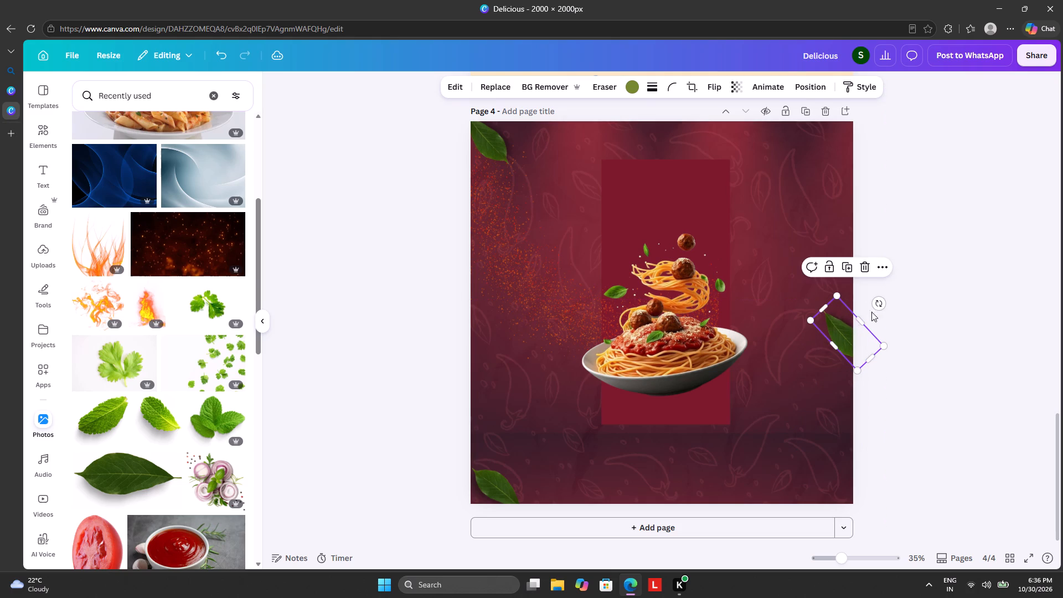
pyautogui.moveTo(880, 305); pyautogui.dragTo(811, 331)
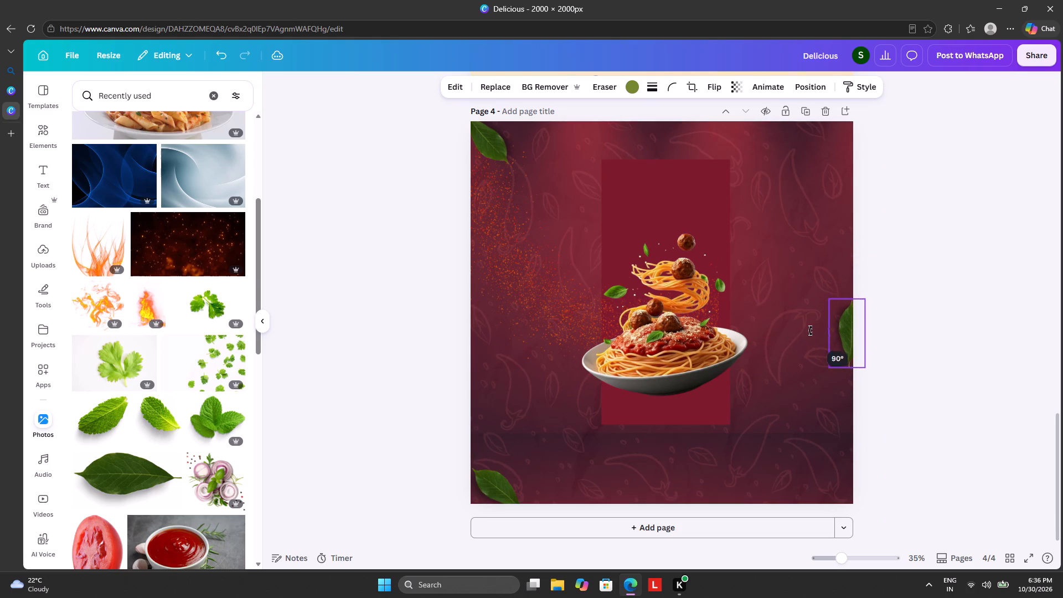
pyautogui.moveTo(811, 331); pyautogui.dragTo(827, 324)
pyautogui.click(963, 347)
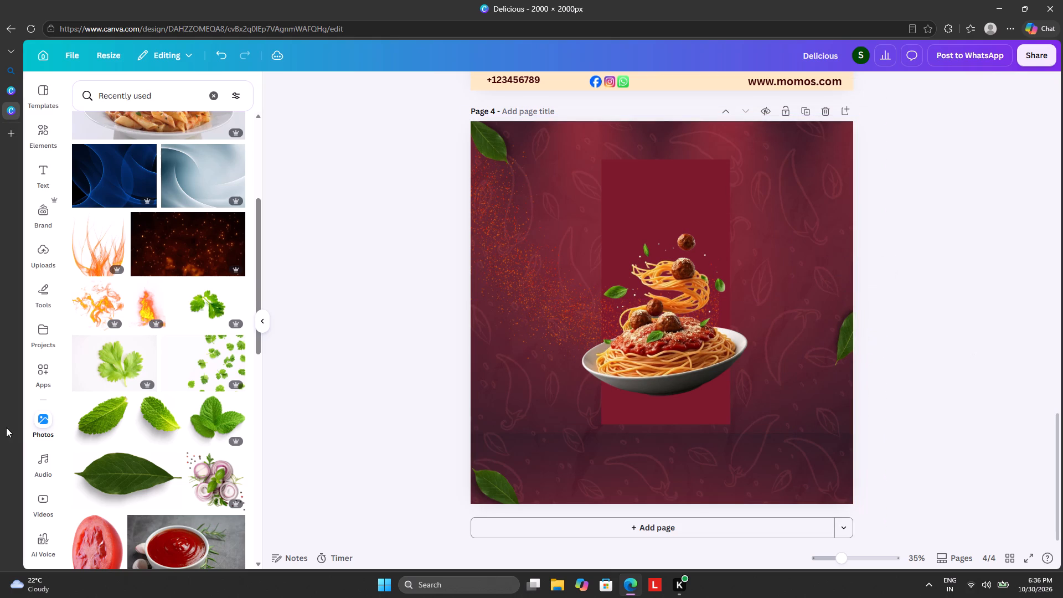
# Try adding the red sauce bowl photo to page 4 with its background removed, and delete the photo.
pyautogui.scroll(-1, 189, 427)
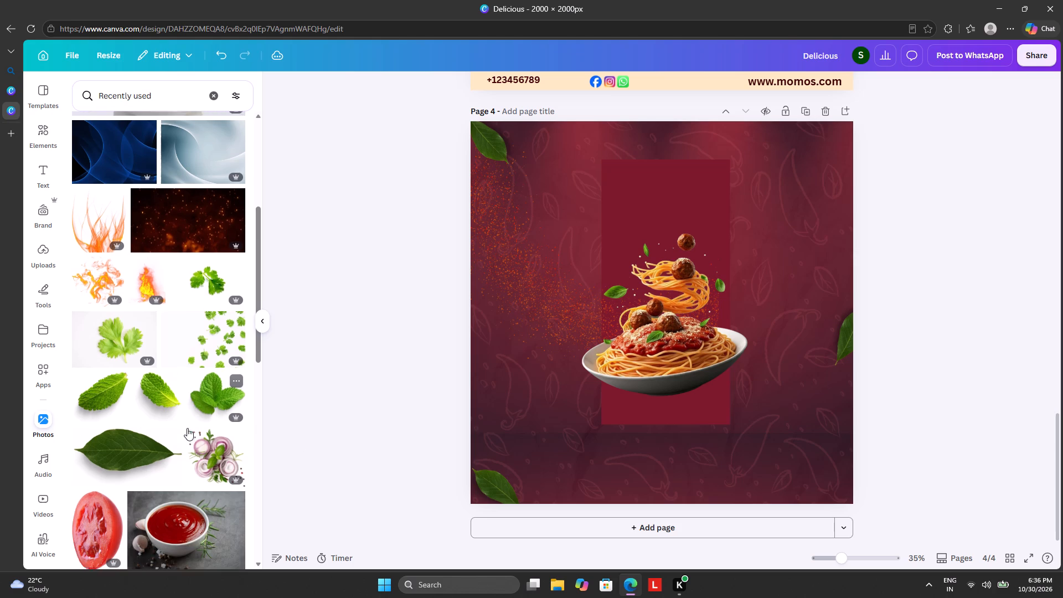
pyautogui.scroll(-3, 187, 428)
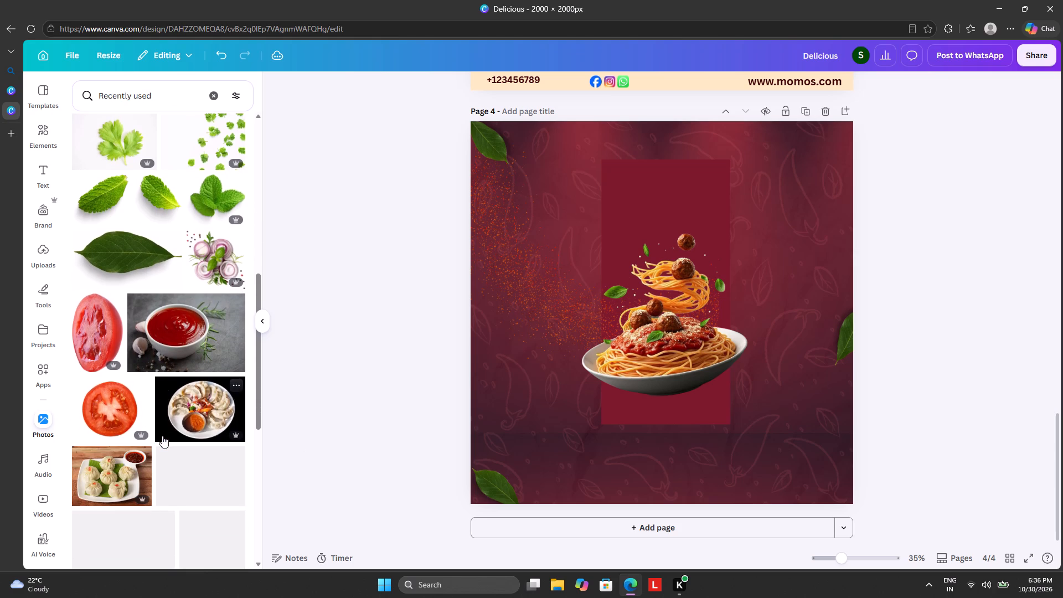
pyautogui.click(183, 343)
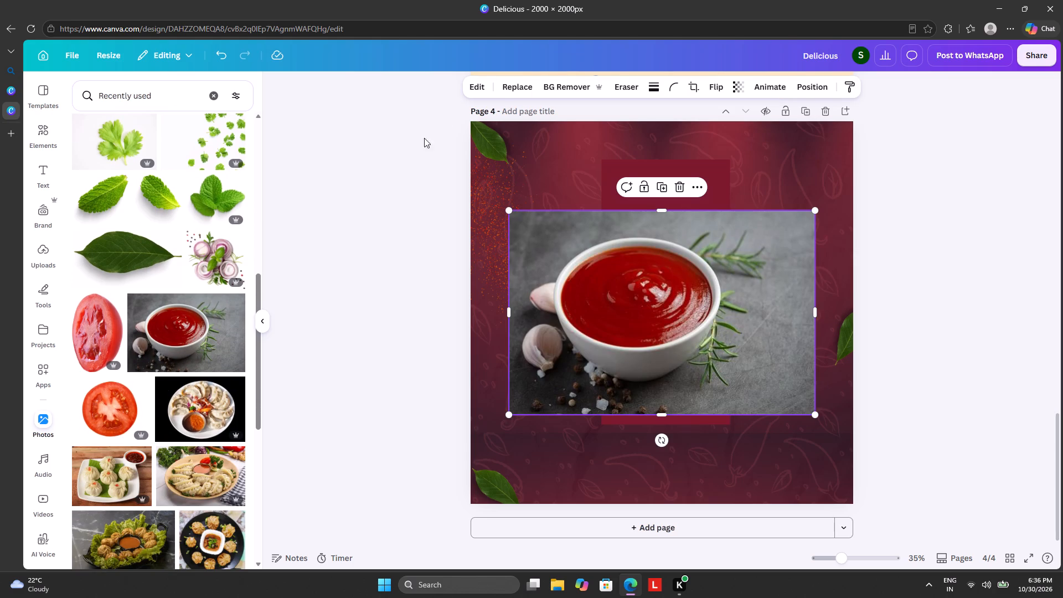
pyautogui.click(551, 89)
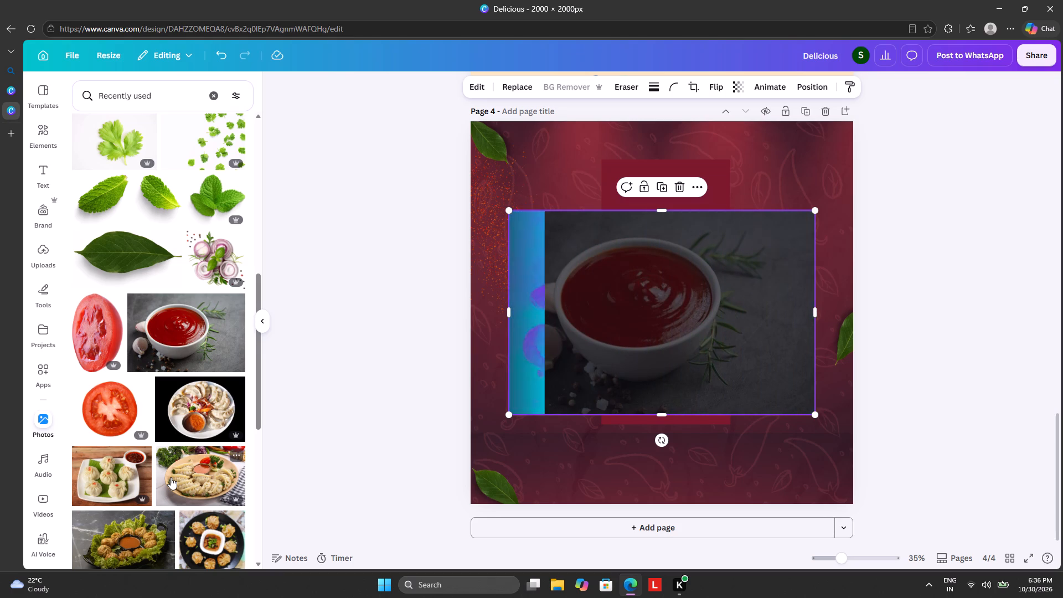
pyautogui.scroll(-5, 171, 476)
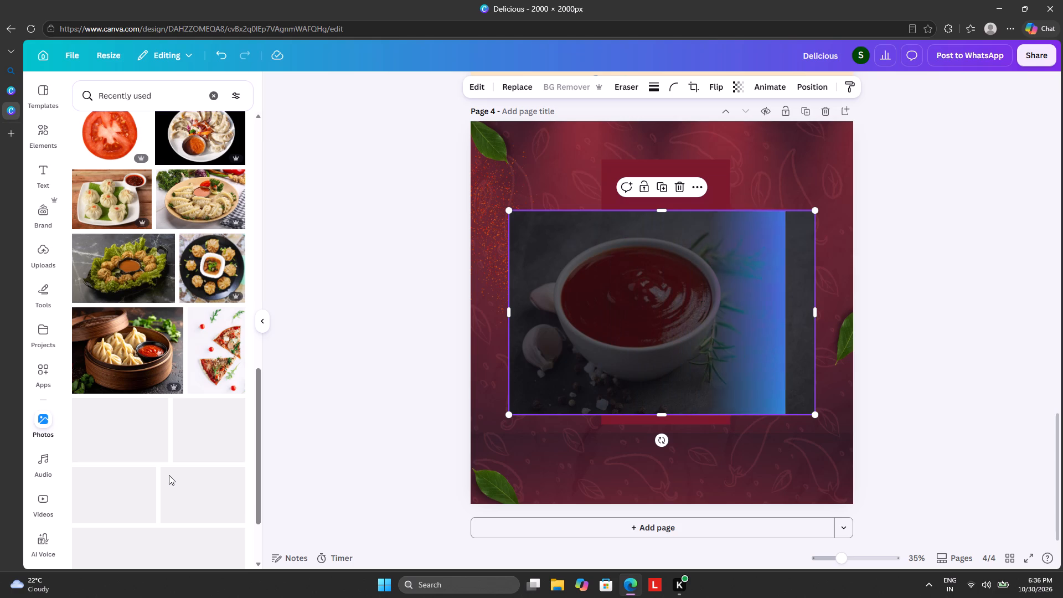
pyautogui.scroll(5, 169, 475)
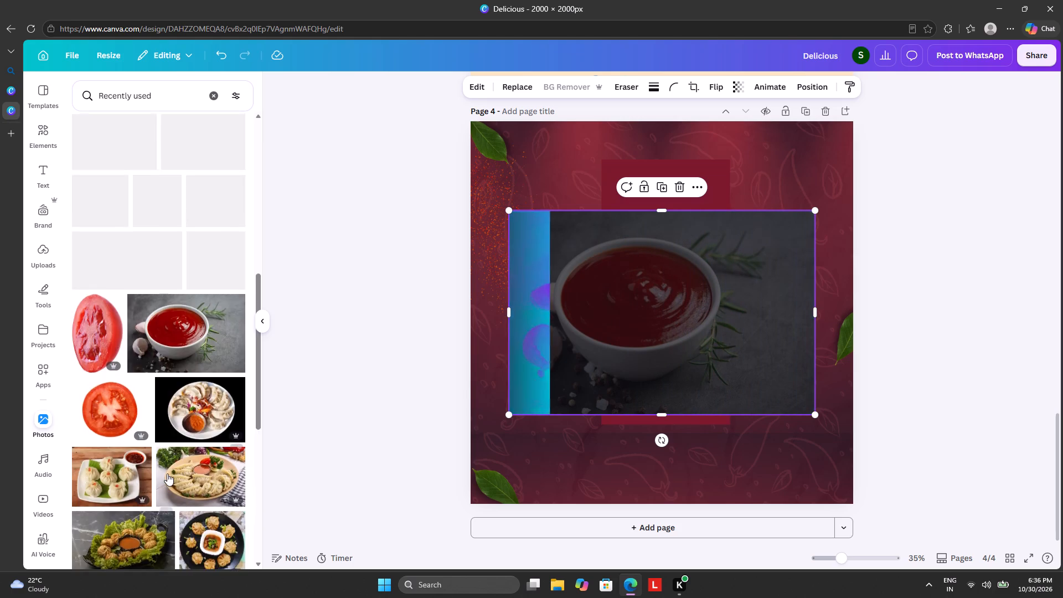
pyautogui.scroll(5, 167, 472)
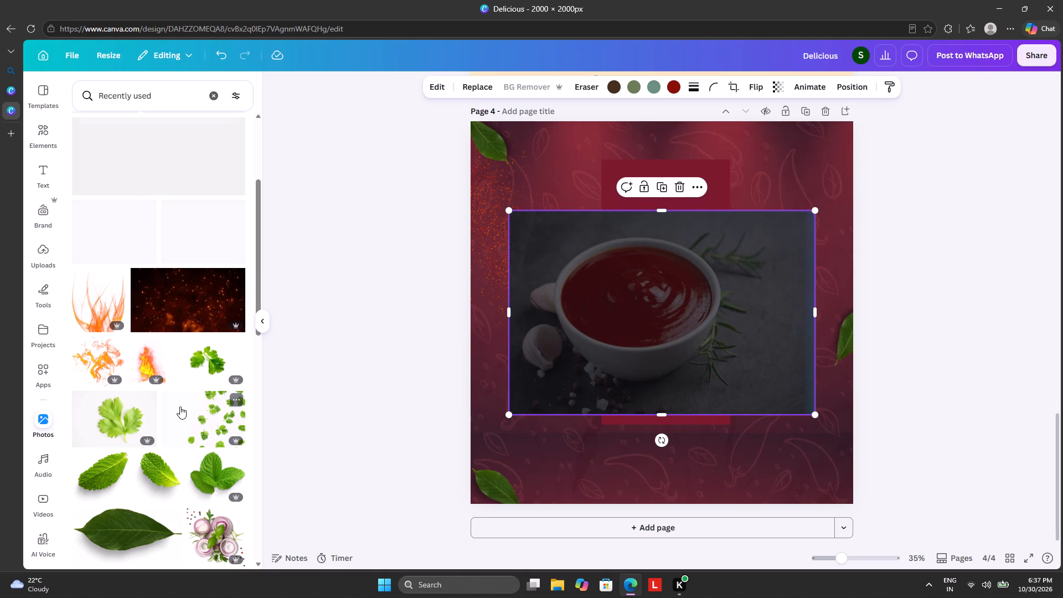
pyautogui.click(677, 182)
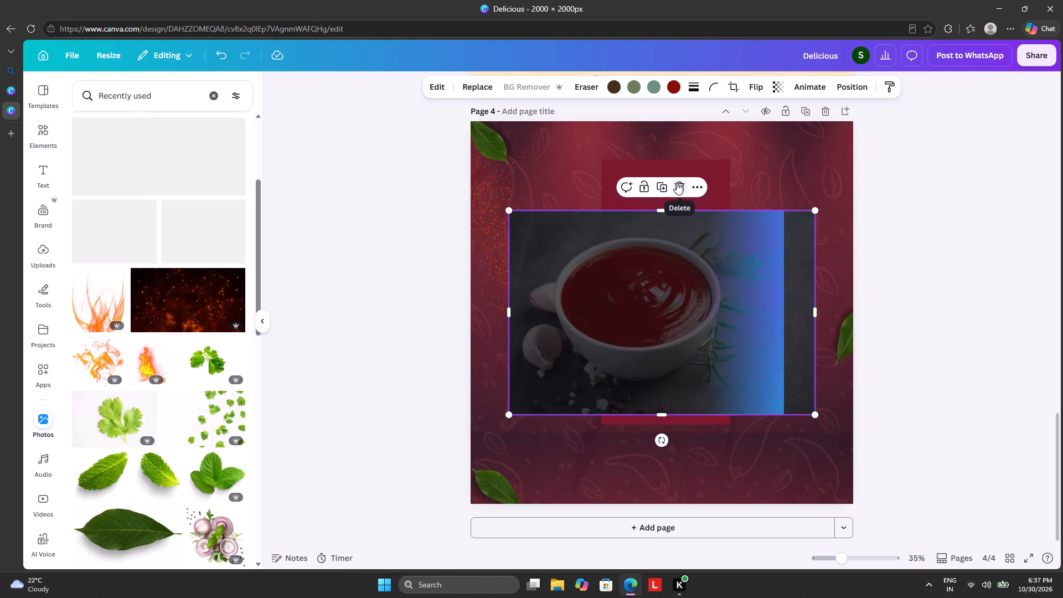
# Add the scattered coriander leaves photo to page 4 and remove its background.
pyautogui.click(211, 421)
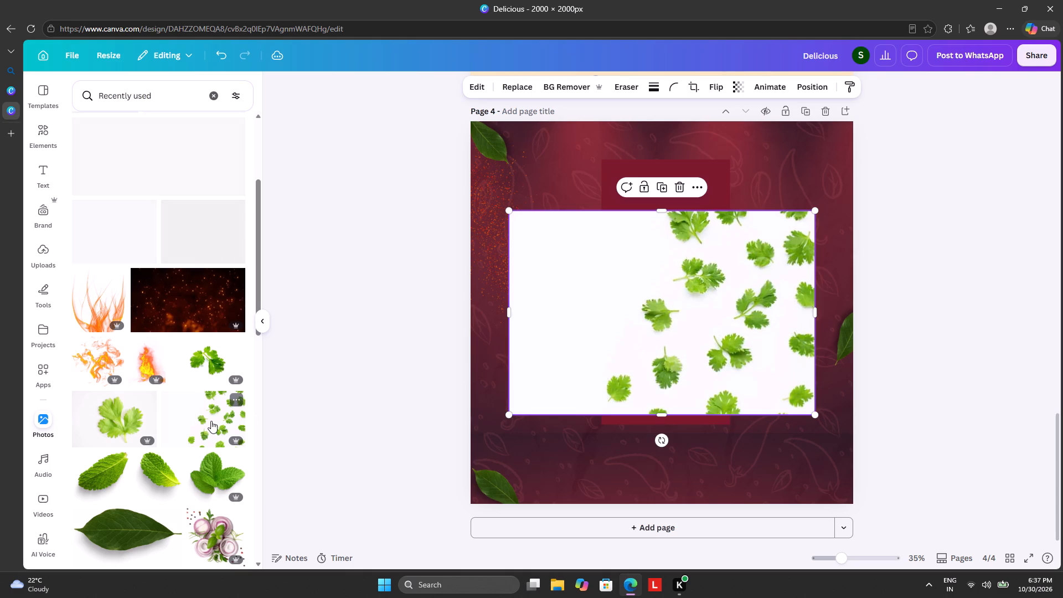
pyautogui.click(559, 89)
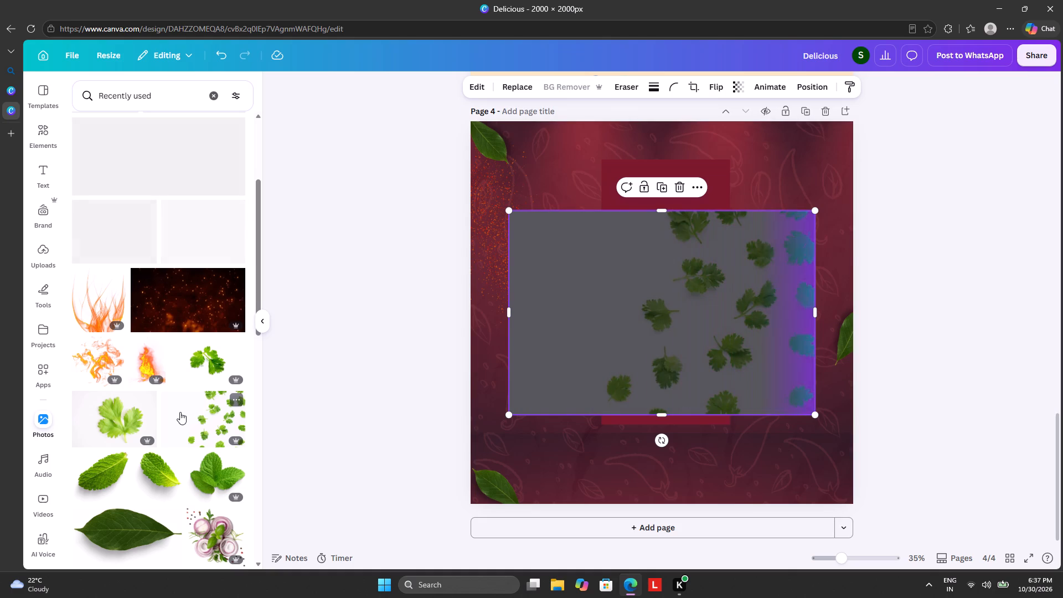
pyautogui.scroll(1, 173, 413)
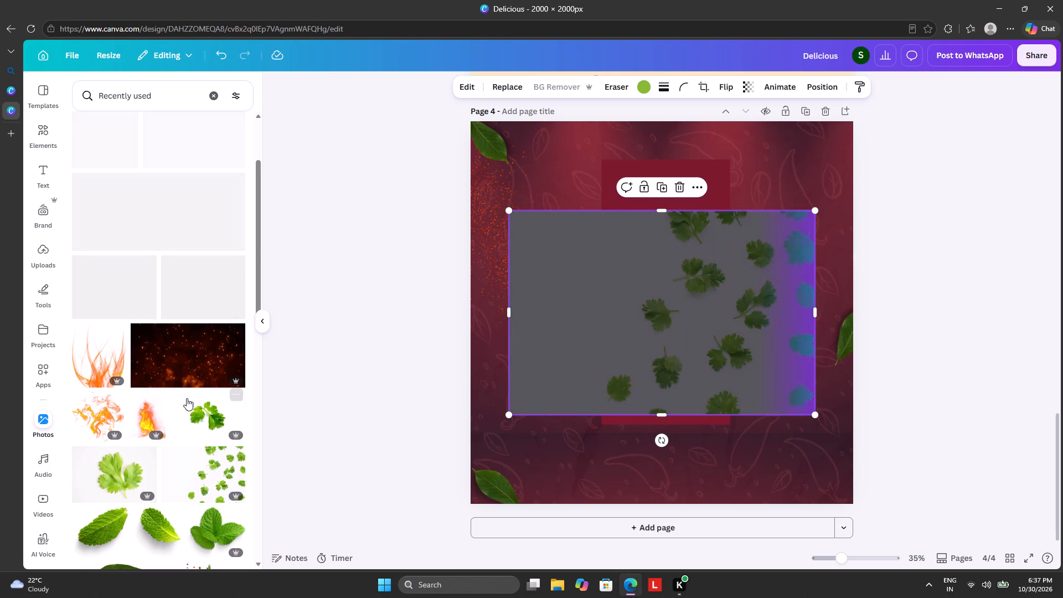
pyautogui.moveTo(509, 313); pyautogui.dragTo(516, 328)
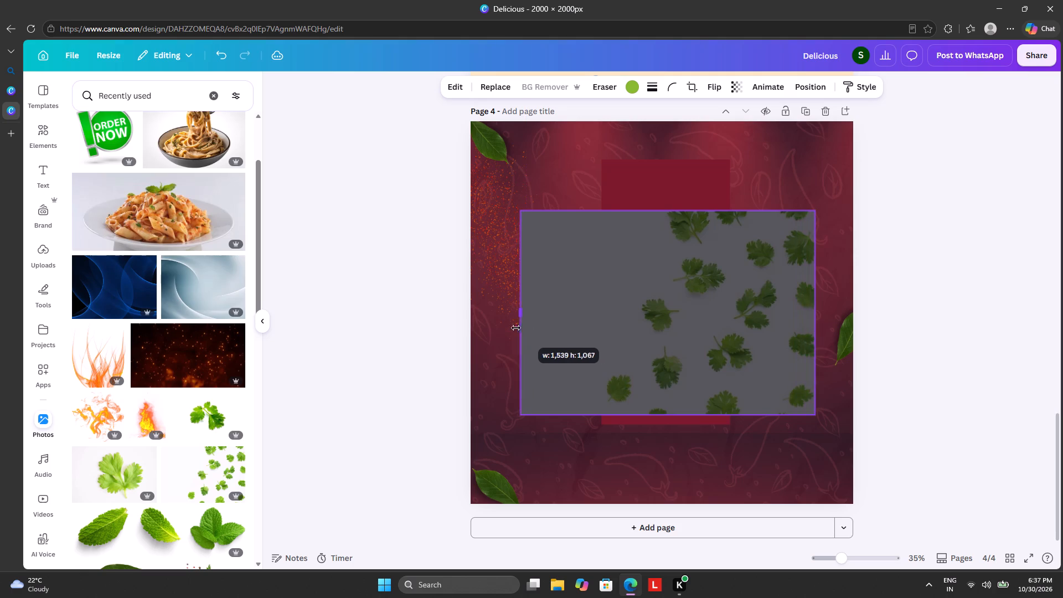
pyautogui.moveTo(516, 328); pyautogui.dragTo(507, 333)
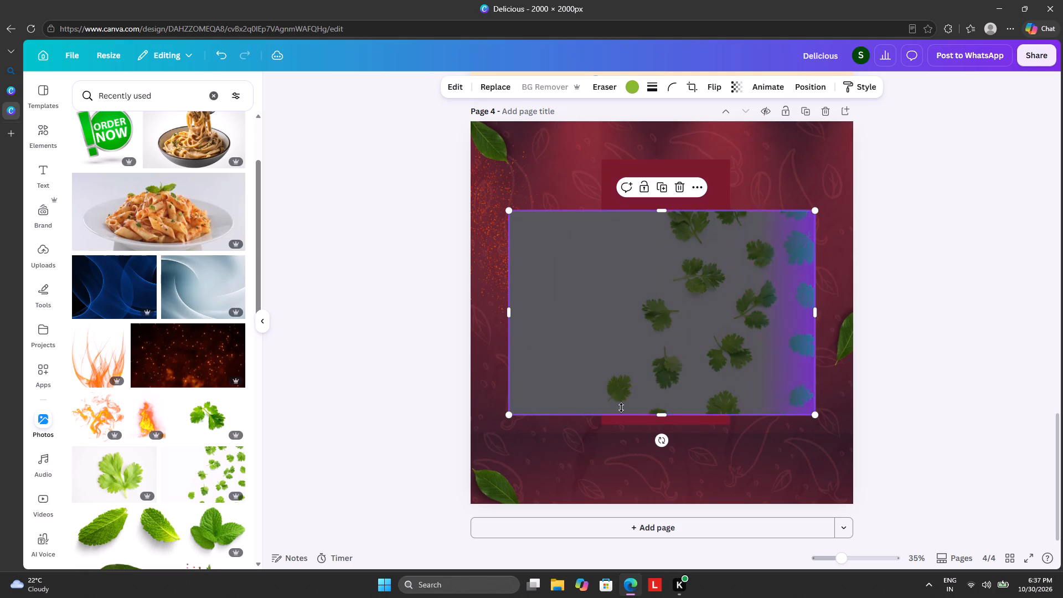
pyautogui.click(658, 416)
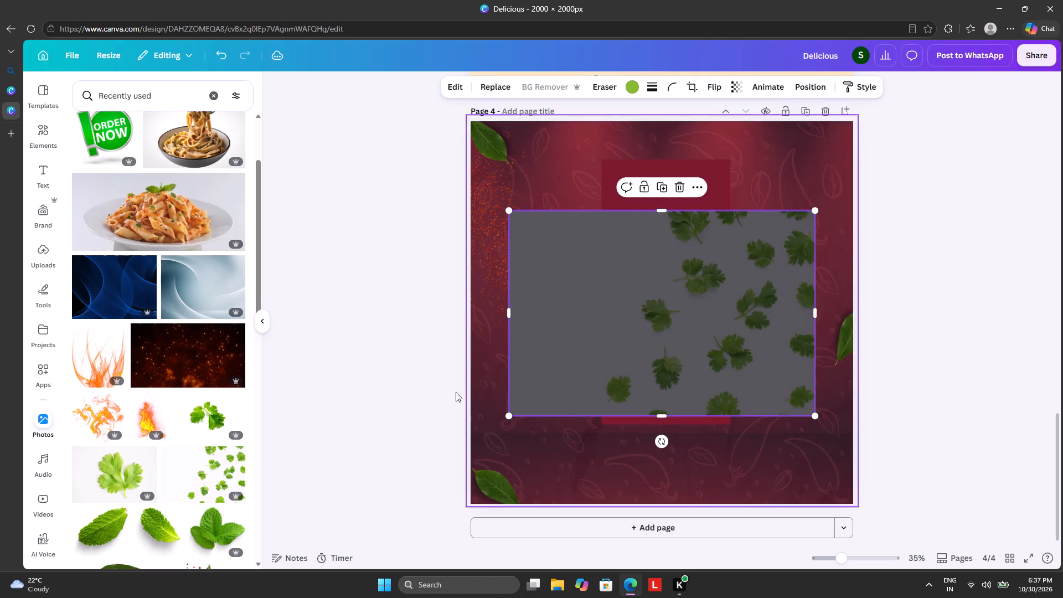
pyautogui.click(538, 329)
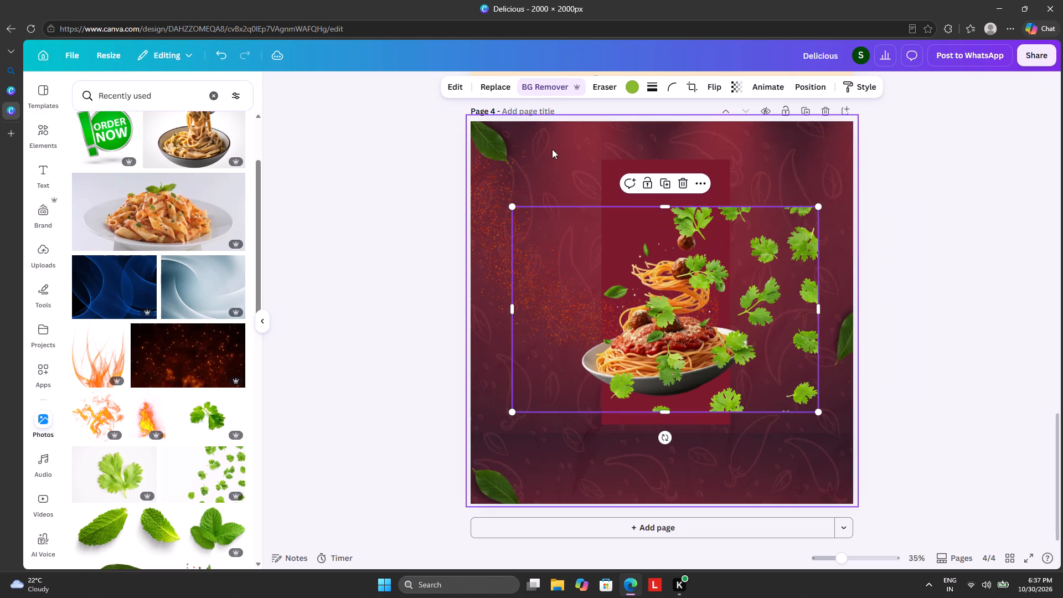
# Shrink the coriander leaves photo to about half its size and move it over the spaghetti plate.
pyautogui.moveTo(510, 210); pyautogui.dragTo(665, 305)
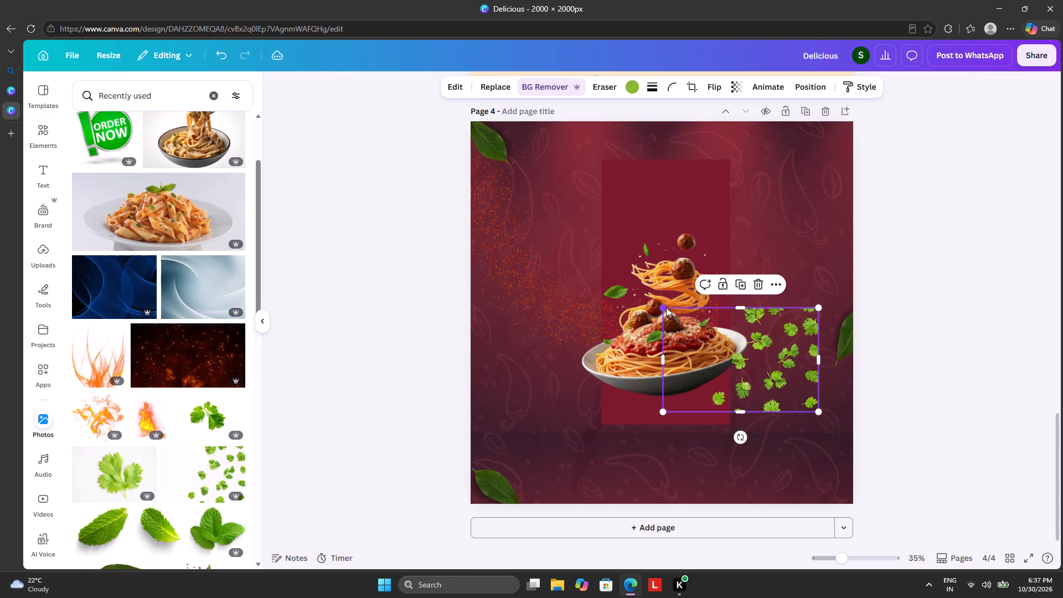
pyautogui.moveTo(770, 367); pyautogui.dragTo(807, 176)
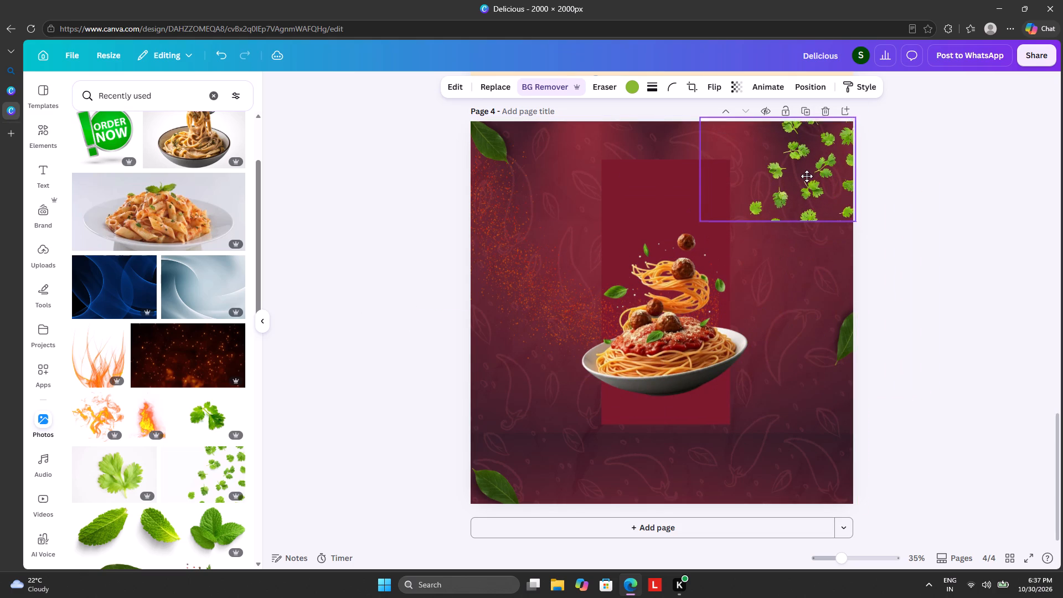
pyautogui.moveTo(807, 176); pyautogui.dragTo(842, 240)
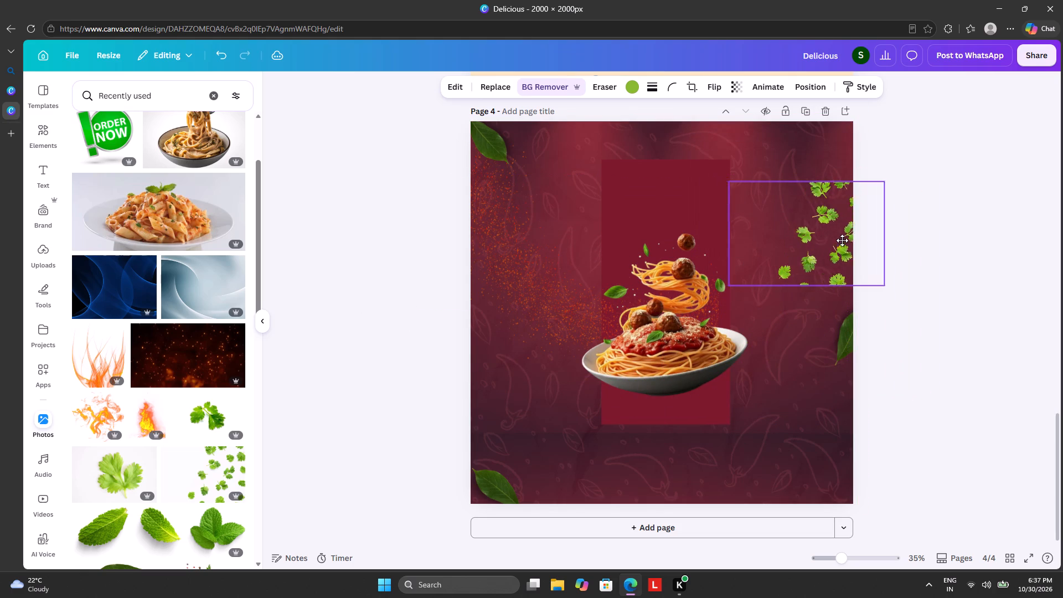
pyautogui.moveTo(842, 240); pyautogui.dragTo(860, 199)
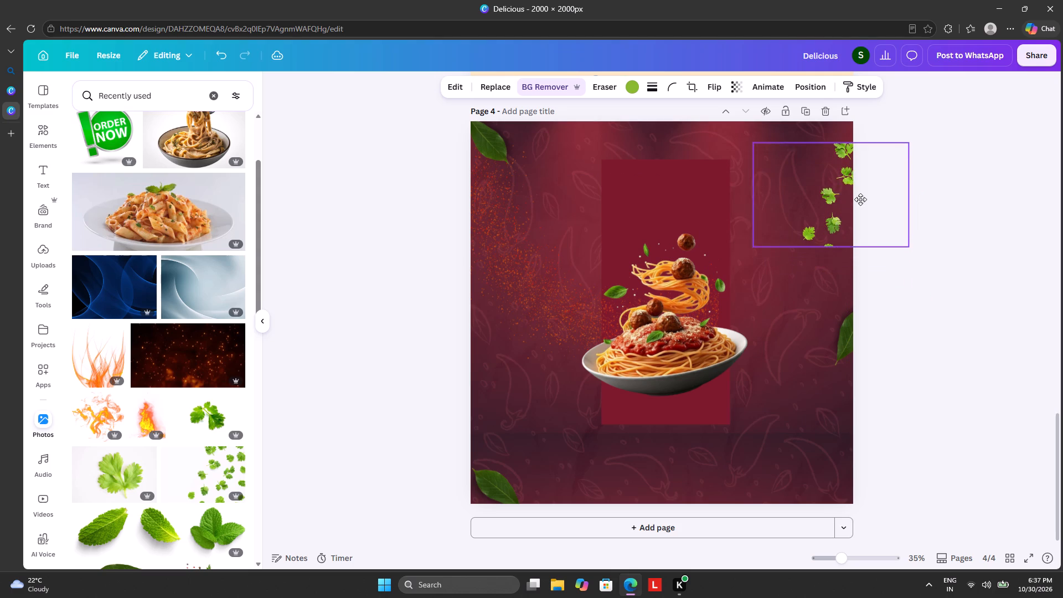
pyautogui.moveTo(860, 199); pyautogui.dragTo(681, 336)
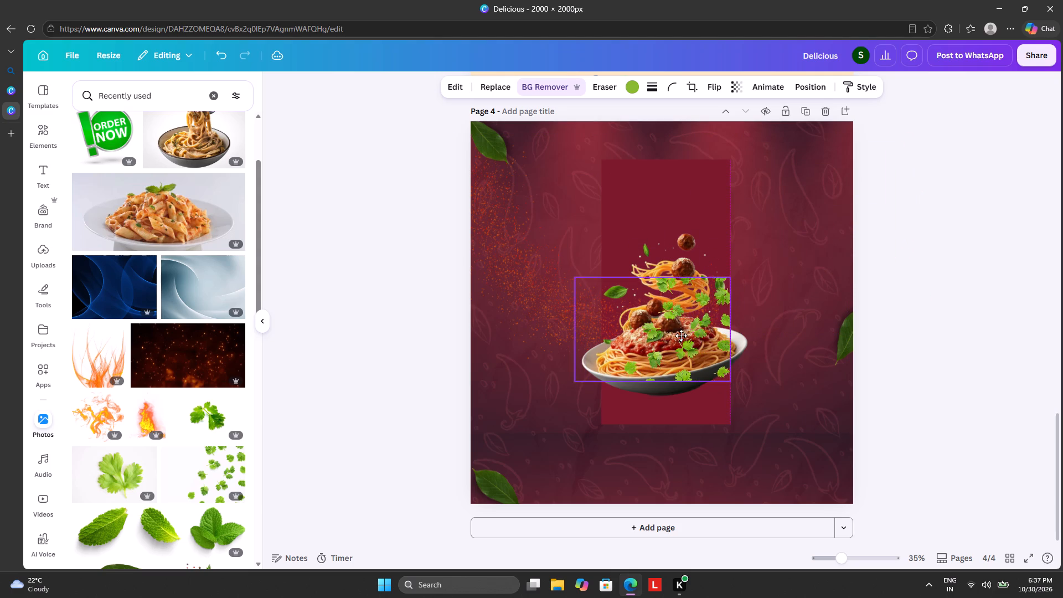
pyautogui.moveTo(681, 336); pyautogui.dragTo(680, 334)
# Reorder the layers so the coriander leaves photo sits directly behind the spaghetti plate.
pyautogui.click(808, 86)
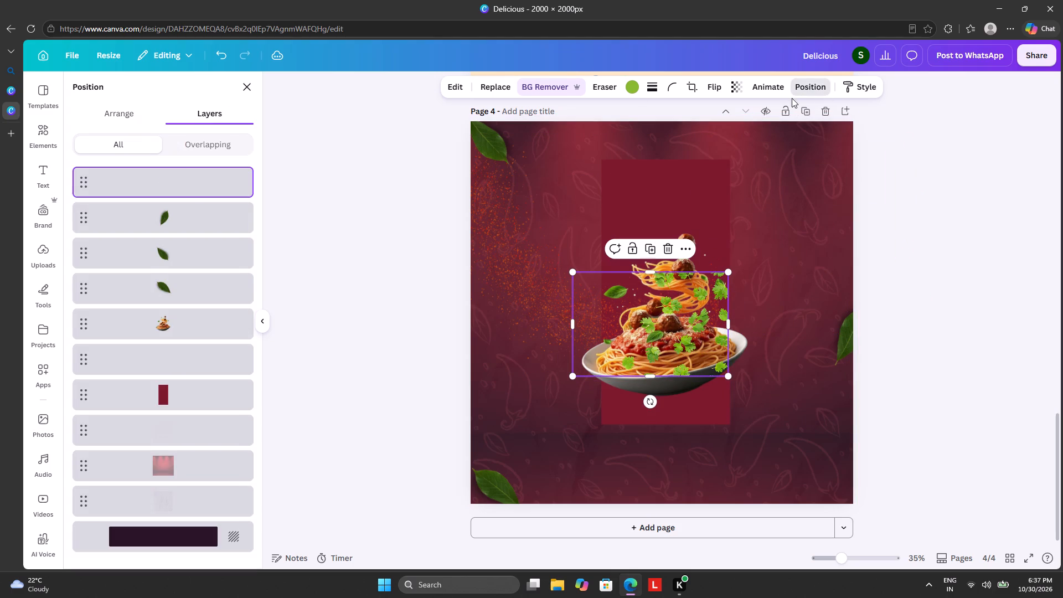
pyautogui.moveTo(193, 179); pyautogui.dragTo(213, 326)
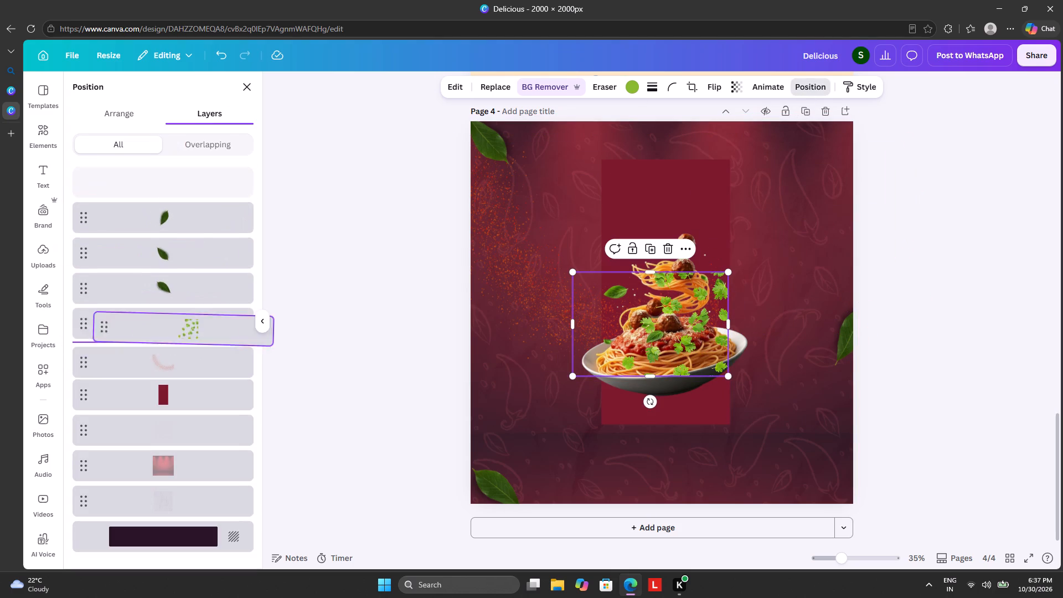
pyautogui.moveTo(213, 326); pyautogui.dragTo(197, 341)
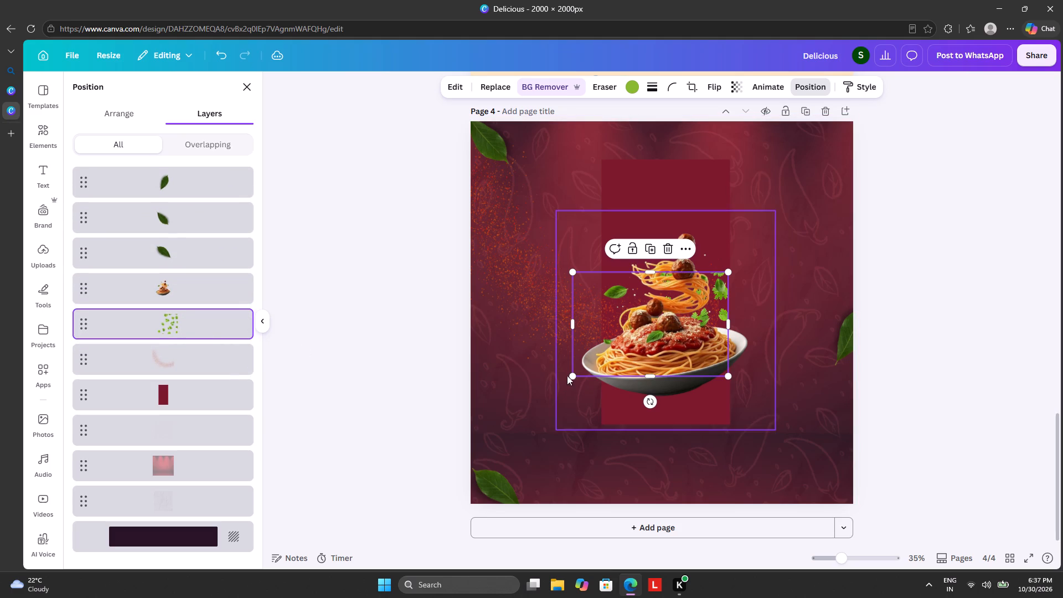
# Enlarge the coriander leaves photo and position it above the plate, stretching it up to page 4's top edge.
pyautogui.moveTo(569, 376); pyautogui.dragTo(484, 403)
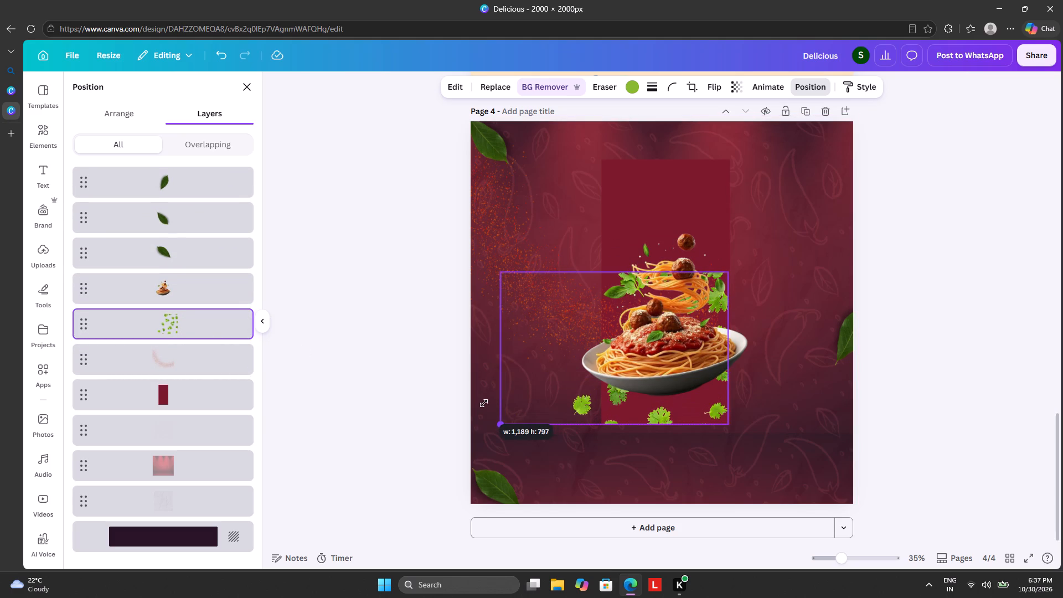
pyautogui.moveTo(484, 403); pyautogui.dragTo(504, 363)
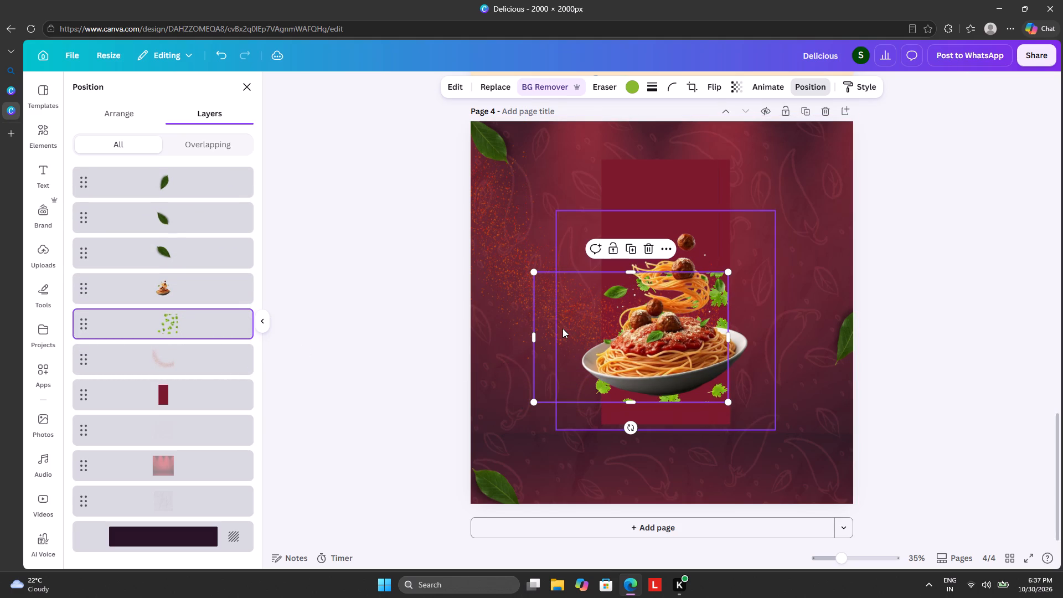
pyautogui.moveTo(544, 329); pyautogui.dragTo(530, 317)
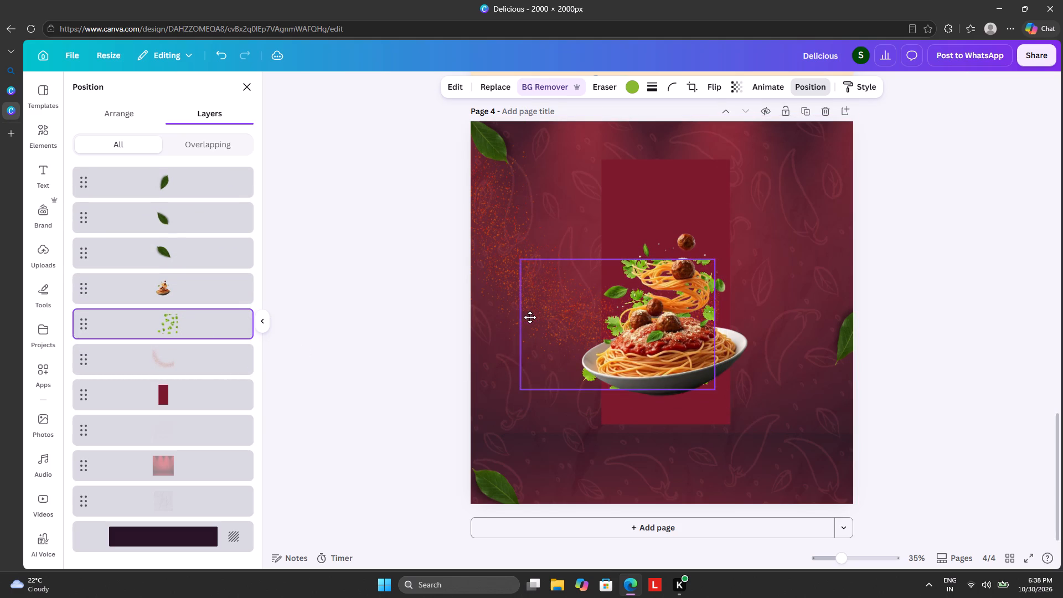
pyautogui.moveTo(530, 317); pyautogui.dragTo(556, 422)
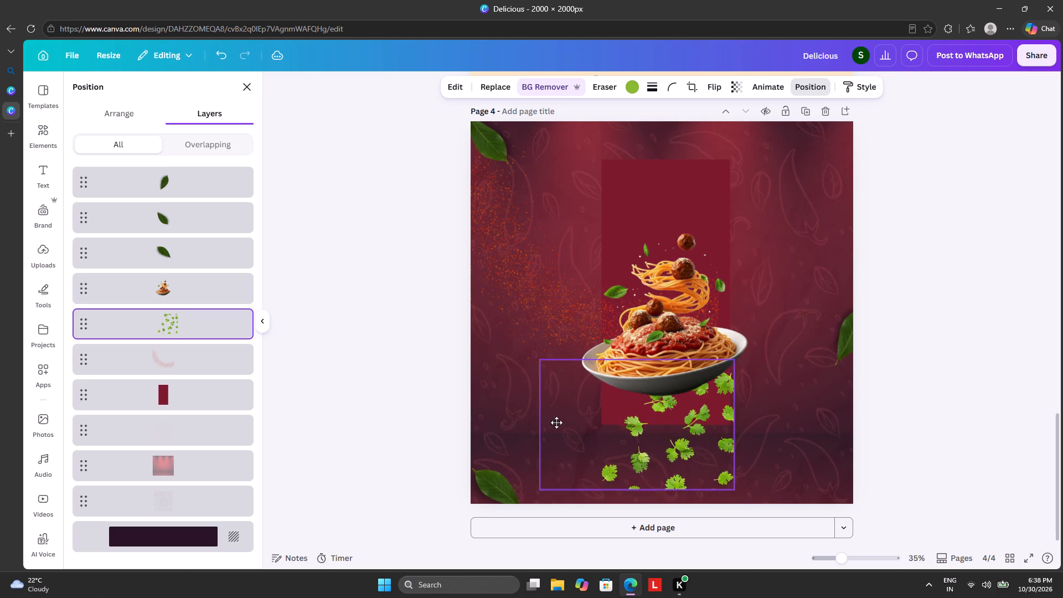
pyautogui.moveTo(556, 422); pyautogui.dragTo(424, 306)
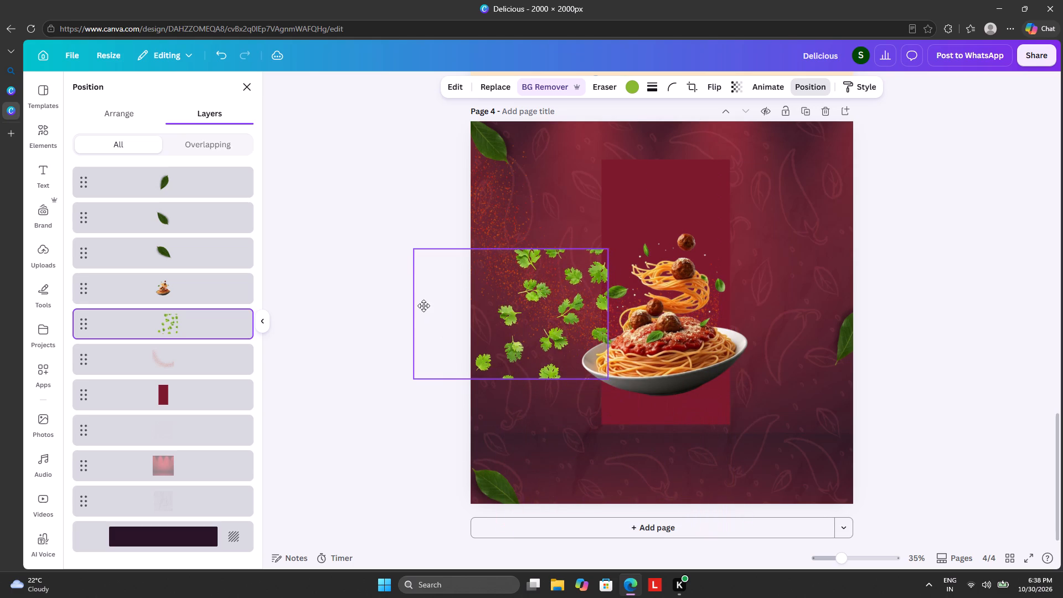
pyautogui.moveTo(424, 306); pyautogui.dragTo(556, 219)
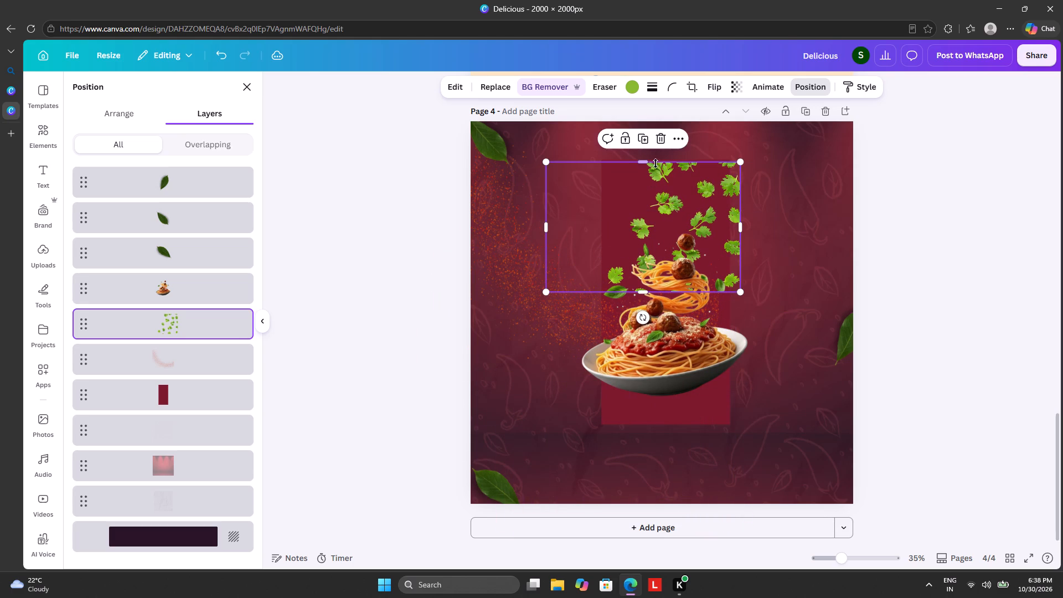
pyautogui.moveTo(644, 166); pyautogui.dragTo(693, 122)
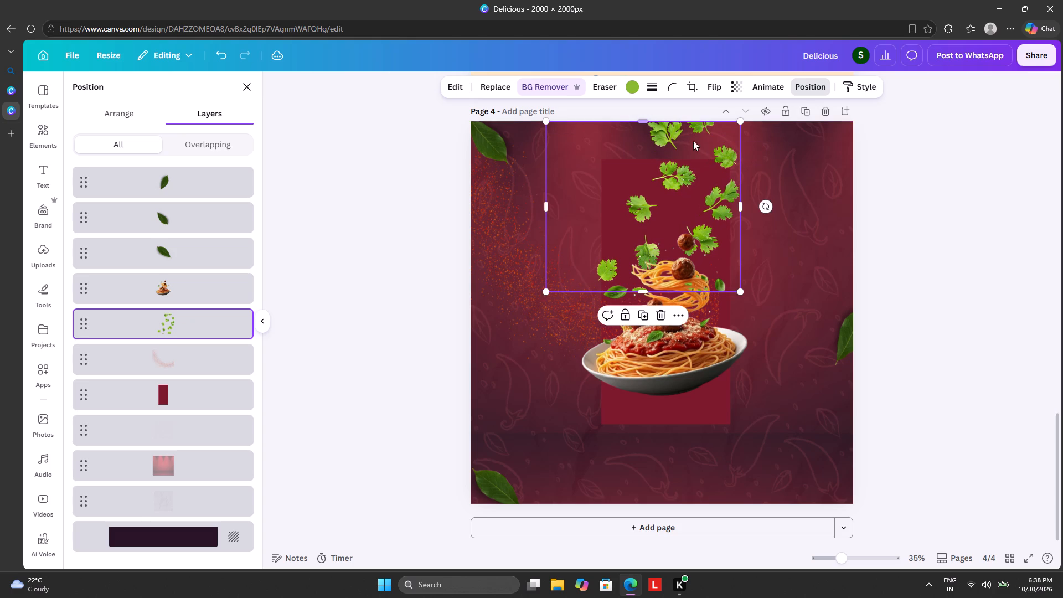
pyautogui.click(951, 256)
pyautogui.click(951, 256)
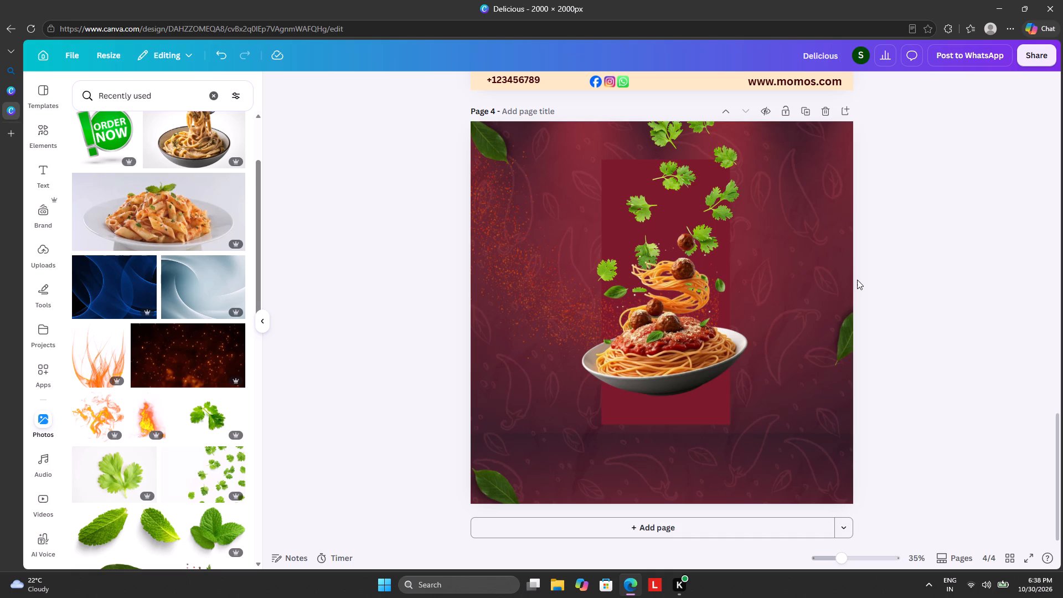
# Add the swirling orange flames photo to page 4 and place its layer directly behind the spaghetti plate.
pyautogui.click(110, 413)
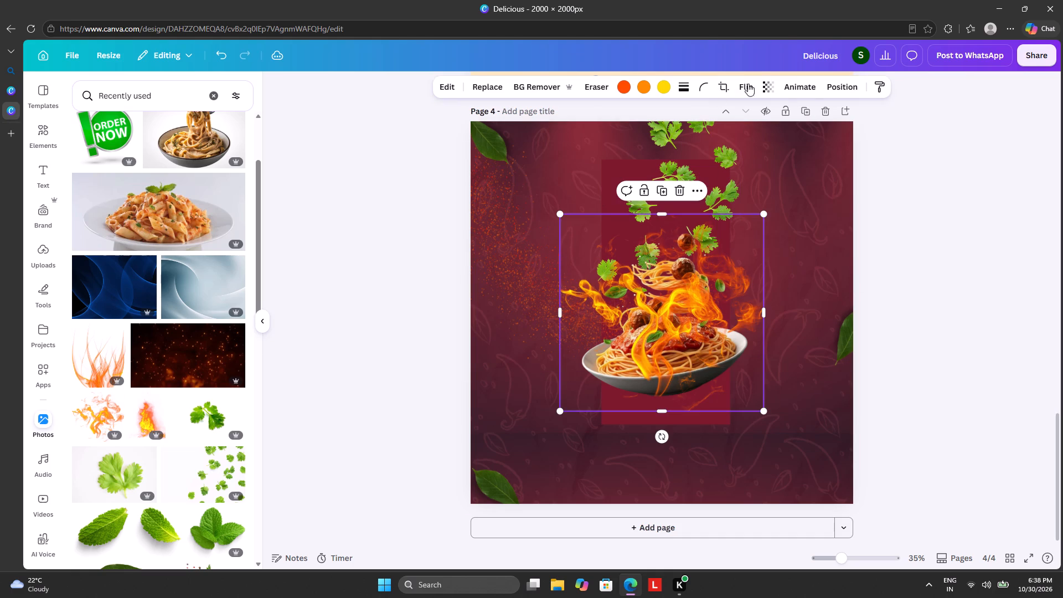
pyautogui.click(834, 89)
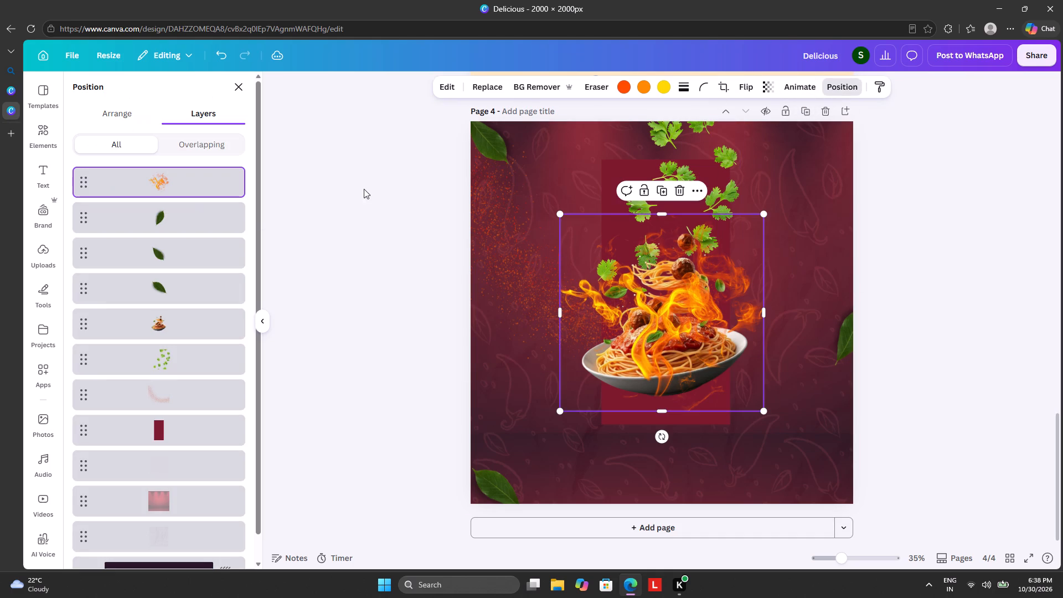
pyautogui.moveTo(187, 179); pyautogui.dragTo(181, 338)
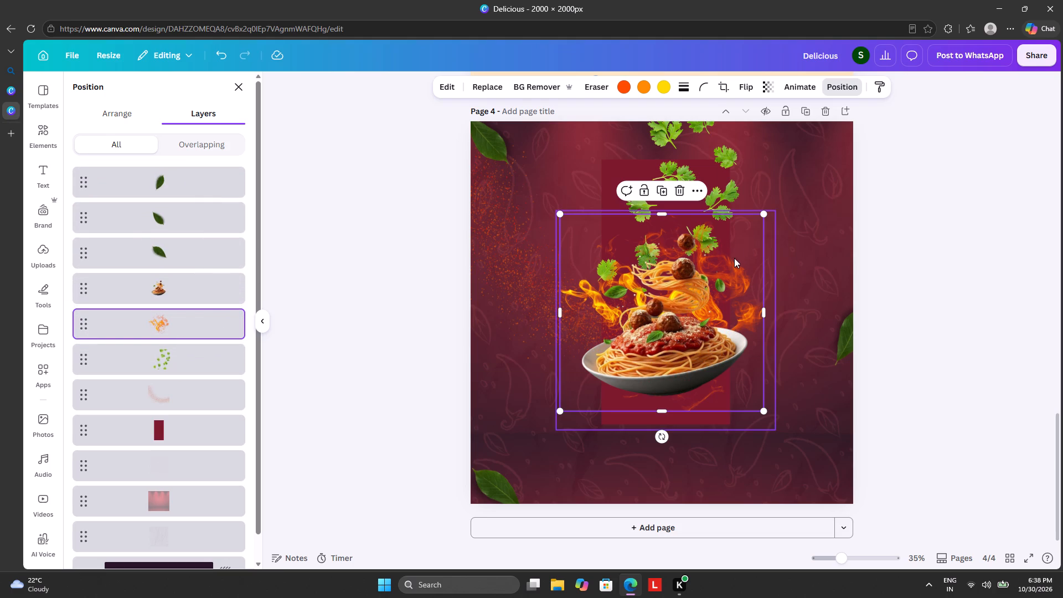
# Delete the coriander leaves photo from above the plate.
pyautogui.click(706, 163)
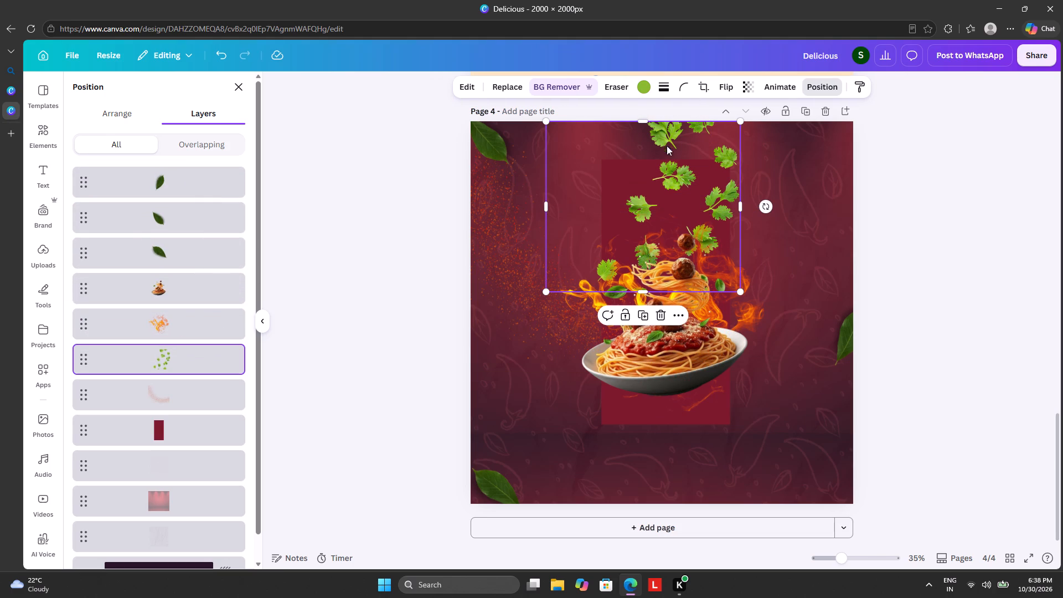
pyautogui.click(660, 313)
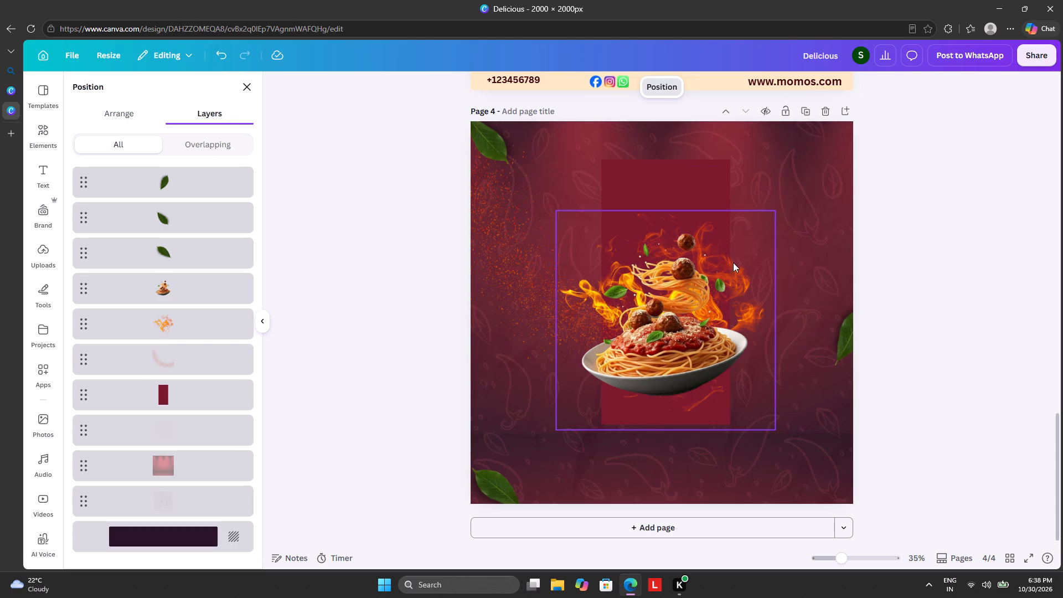
# Move the spaghetti plate photo slightly up and to the right in front of the flames.
pyautogui.moveTo(734, 261); pyautogui.dragTo(740, 241)
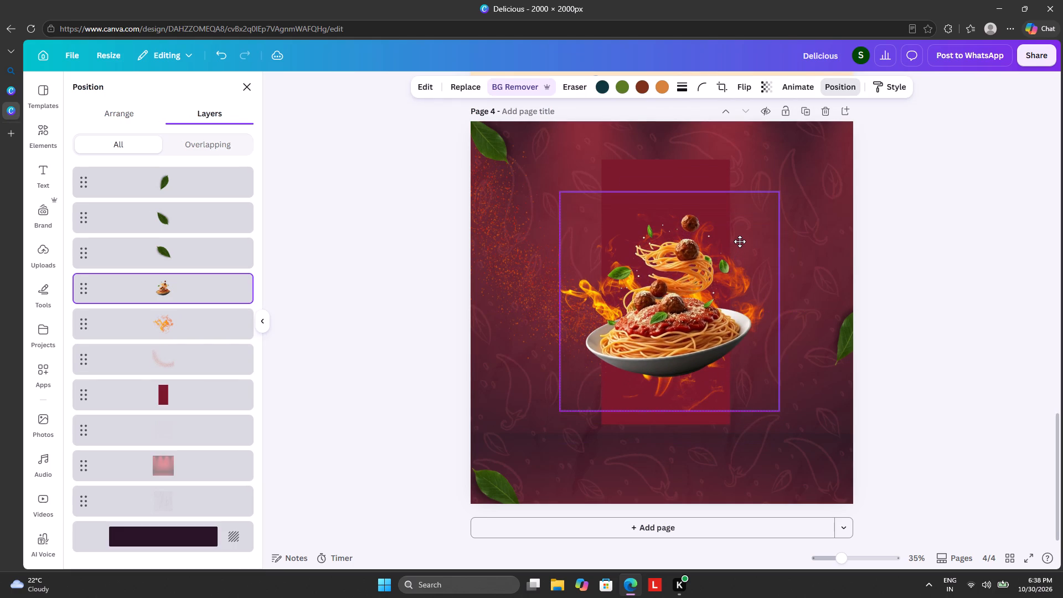
pyautogui.moveTo(740, 241); pyautogui.dragTo(740, 252)
pyautogui.click(762, 219)
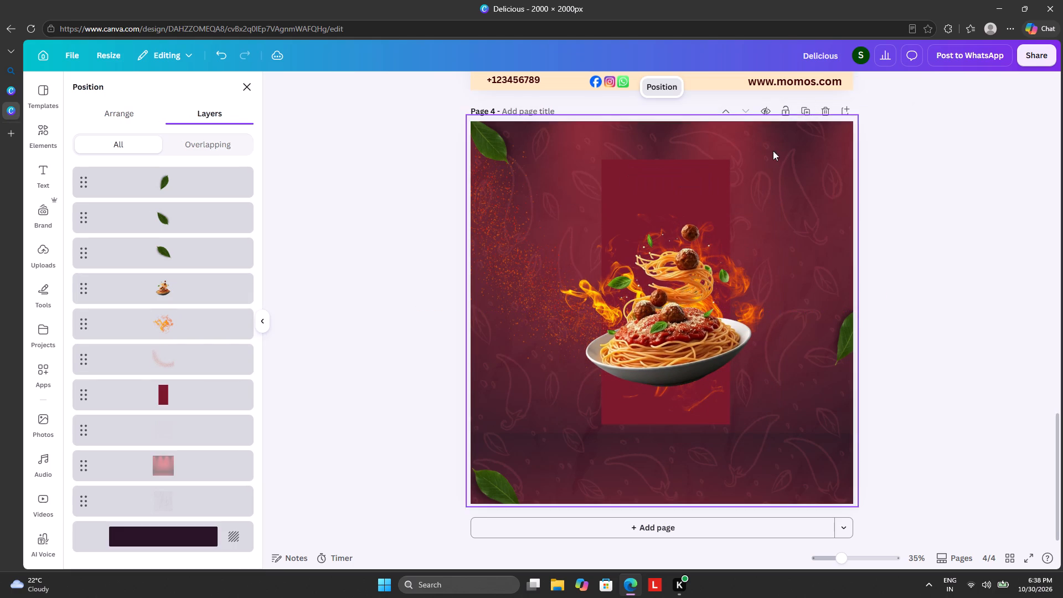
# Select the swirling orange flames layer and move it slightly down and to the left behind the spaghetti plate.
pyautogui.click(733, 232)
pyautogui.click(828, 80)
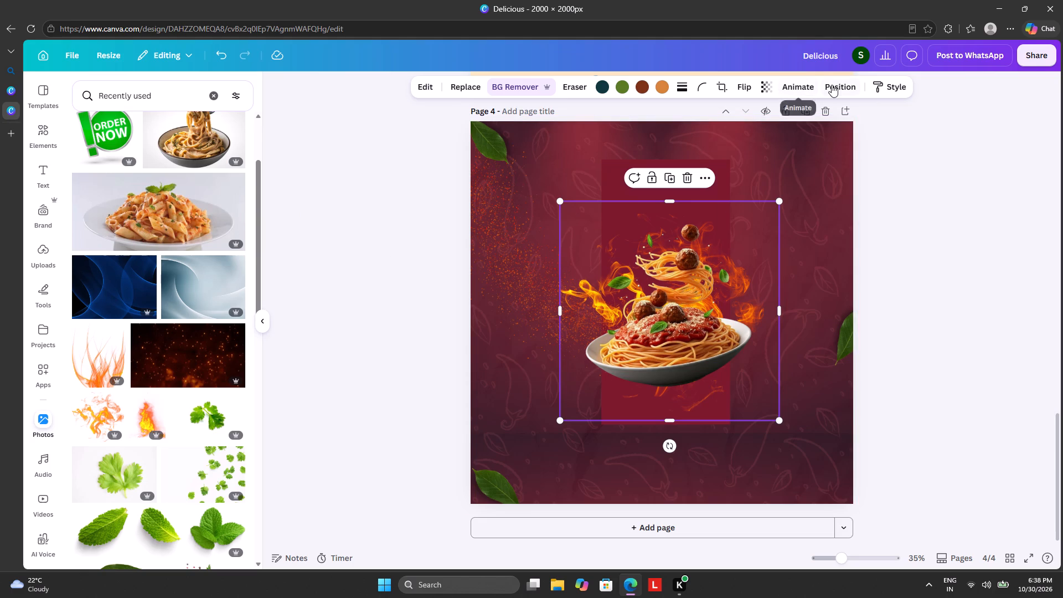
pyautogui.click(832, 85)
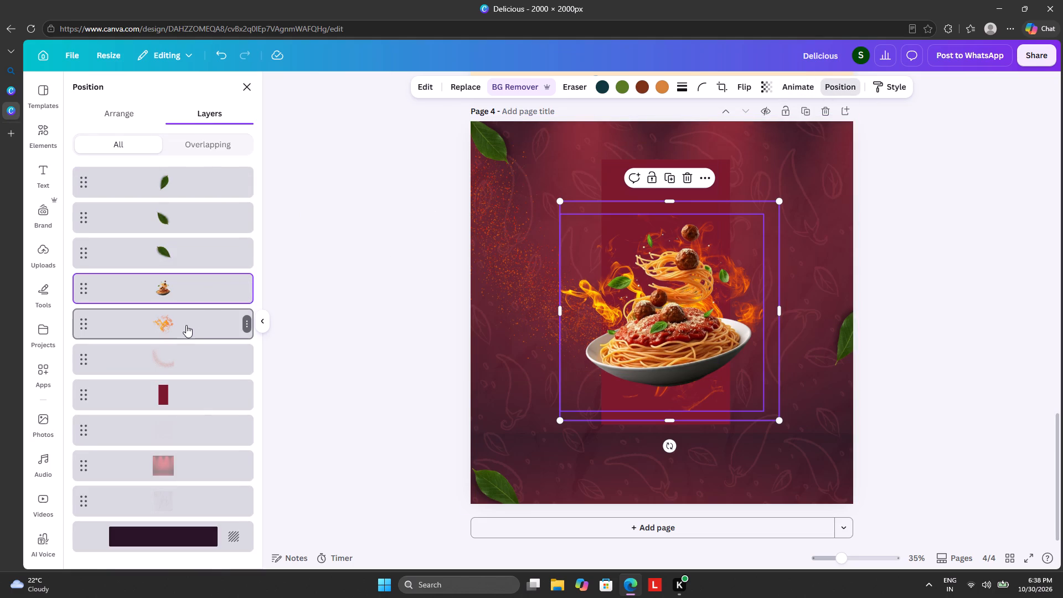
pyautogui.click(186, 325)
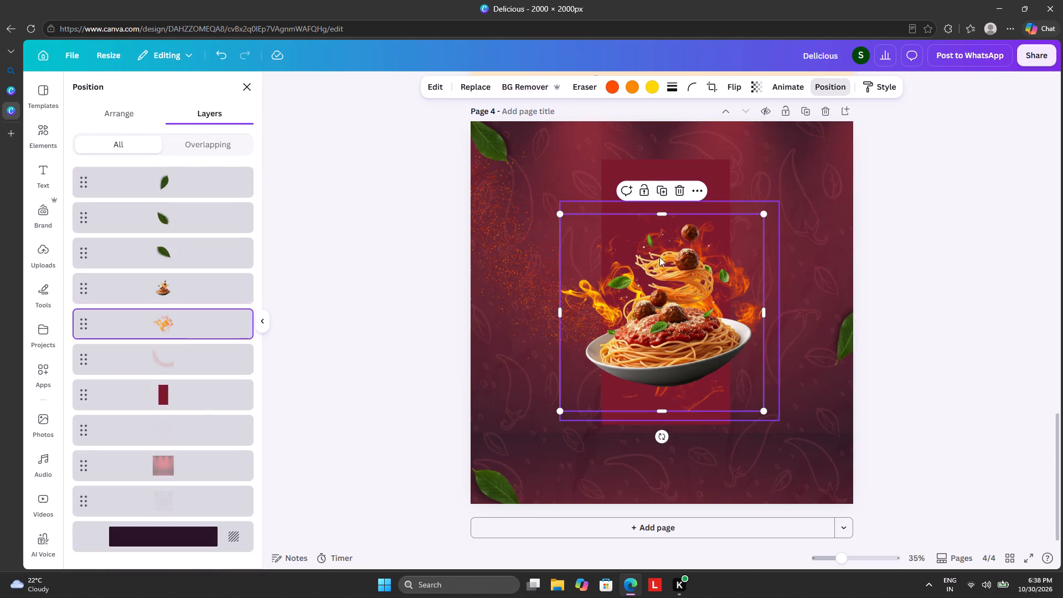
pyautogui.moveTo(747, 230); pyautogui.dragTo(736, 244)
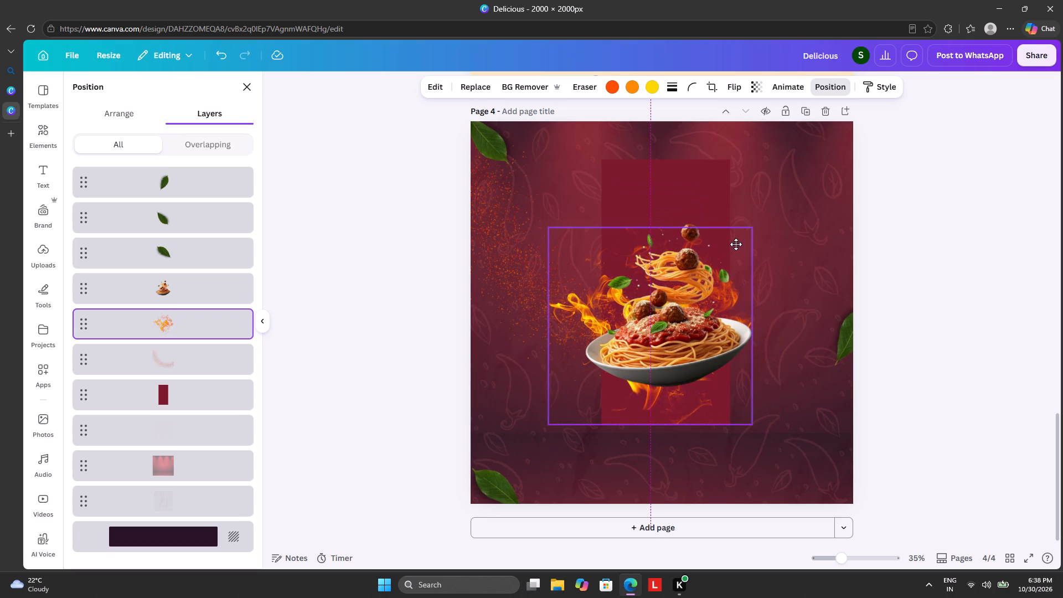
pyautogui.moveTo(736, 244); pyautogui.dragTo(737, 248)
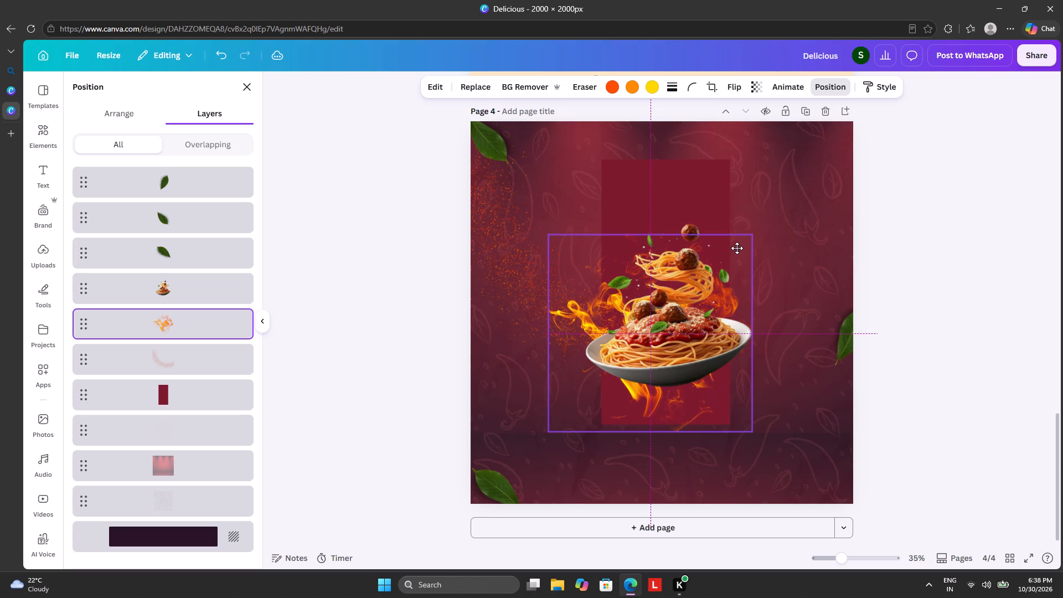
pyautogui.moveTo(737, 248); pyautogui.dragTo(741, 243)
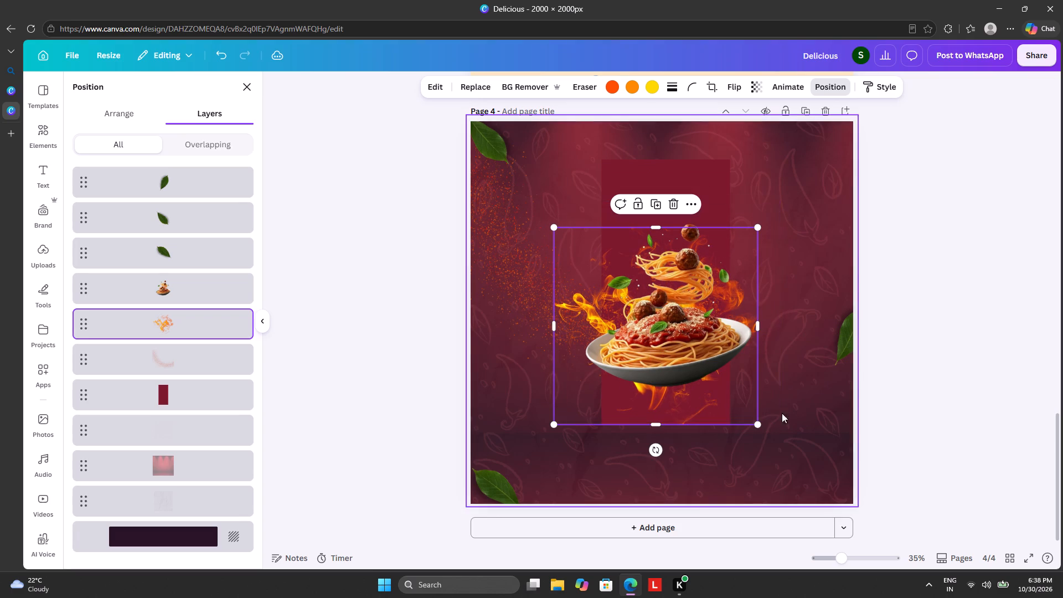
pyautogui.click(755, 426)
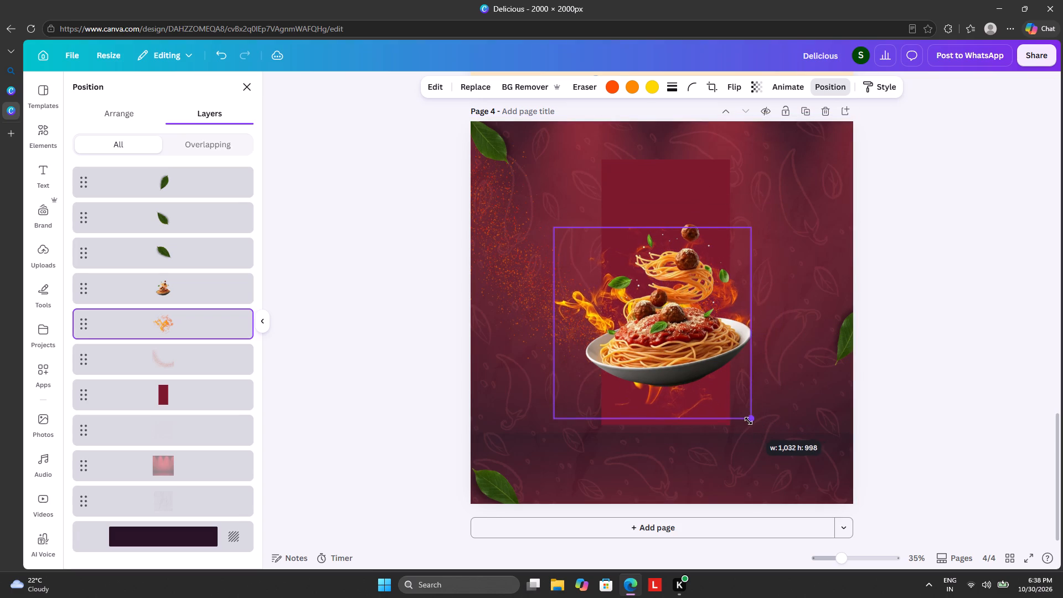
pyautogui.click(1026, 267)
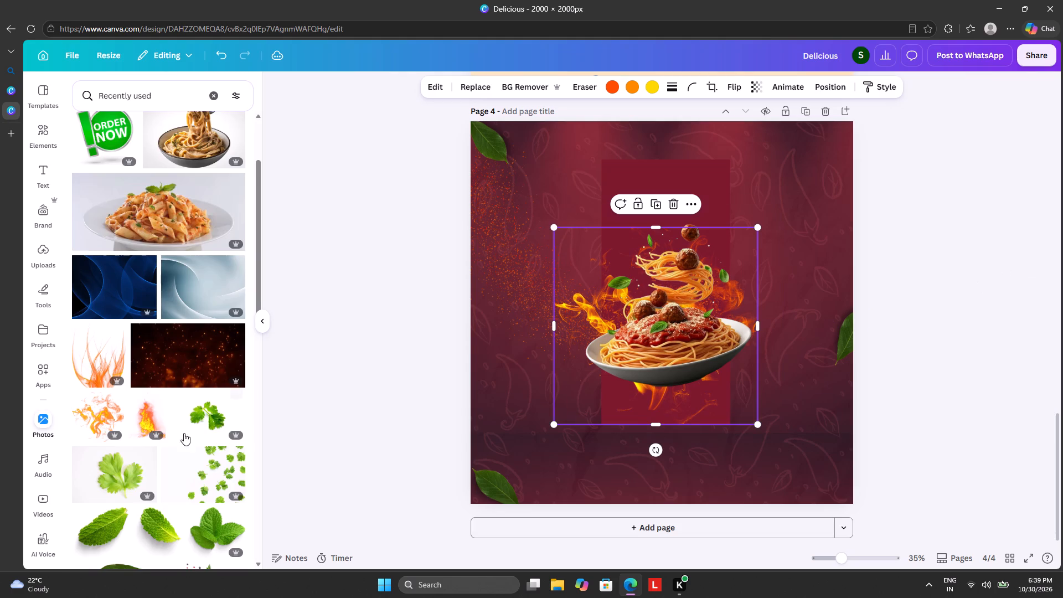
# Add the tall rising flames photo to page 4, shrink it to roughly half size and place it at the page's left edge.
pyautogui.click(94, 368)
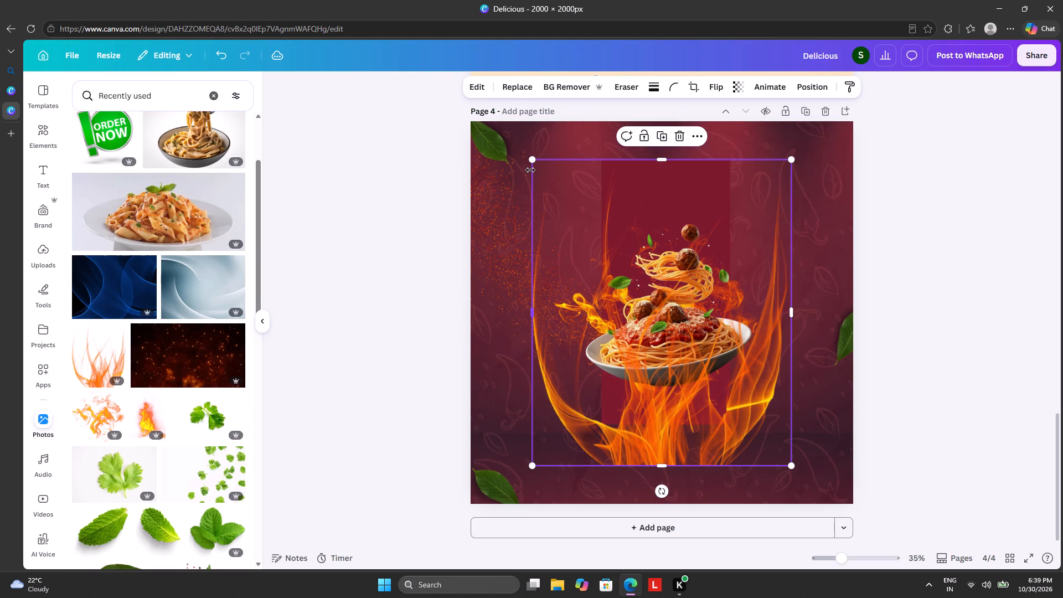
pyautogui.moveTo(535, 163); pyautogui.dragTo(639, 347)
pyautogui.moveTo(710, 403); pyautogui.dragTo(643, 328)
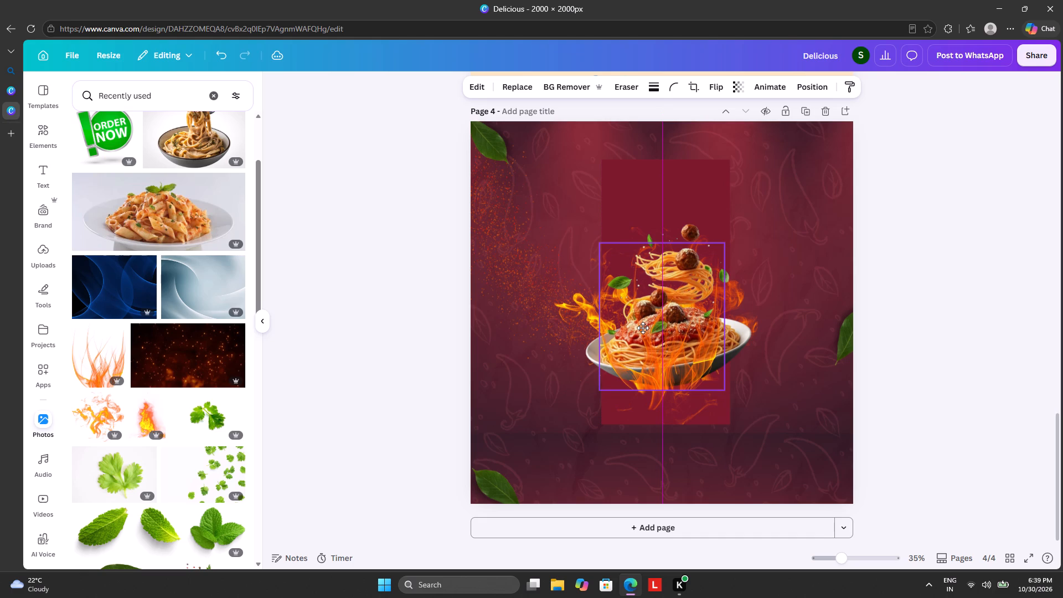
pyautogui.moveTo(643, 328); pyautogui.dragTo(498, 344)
# Separate the plate from the swirling flames, leaving the flames at page 4's right edge and the plate slightly below the page's centre.
pyautogui.moveTo(608, 295); pyautogui.dragTo(713, 233)
pyautogui.moveTo(609, 343); pyautogui.dragTo(914, 396)
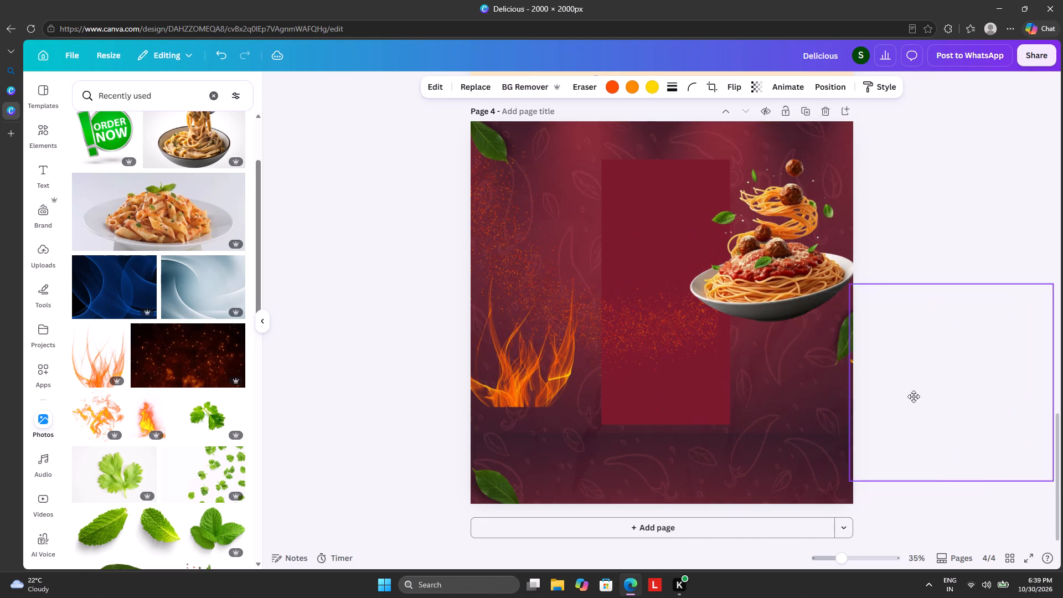
pyautogui.moveTo(914, 396); pyautogui.dragTo(863, 254)
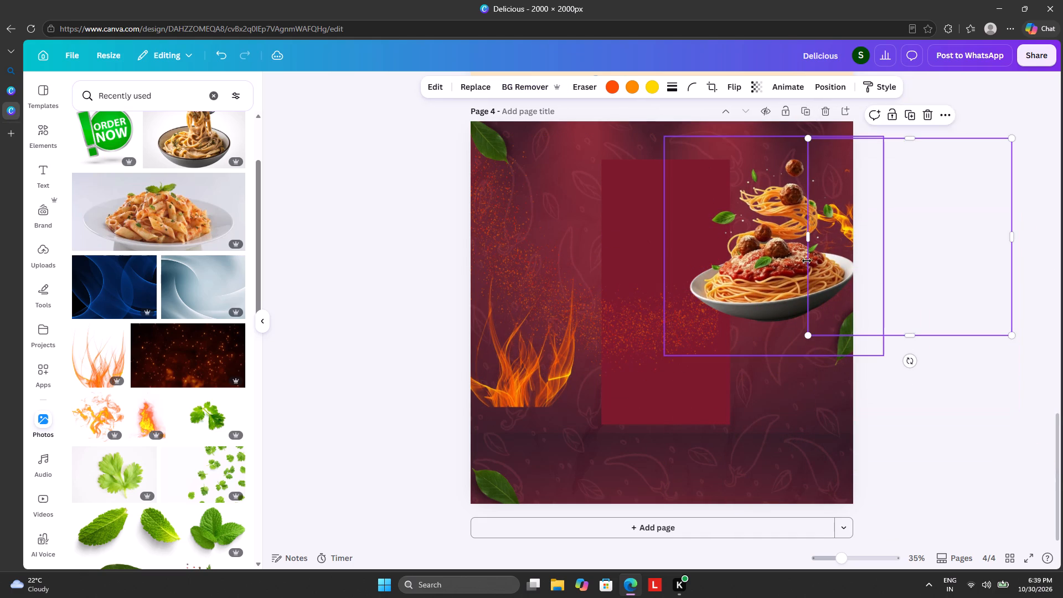
pyautogui.moveTo(782, 268); pyautogui.dragTo(665, 353)
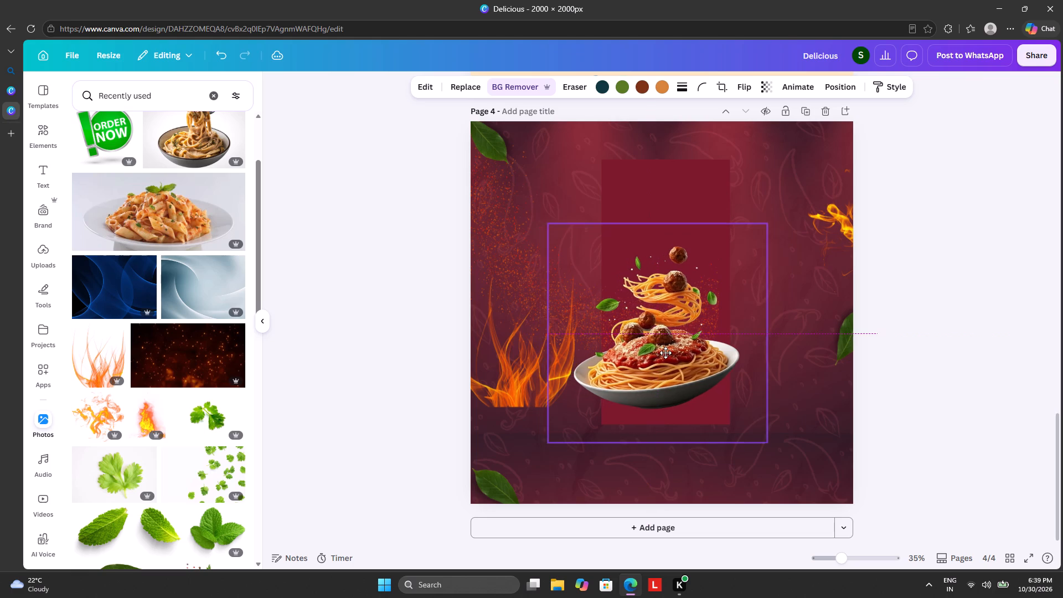
pyautogui.moveTo(665, 353); pyautogui.dragTo(672, 353)
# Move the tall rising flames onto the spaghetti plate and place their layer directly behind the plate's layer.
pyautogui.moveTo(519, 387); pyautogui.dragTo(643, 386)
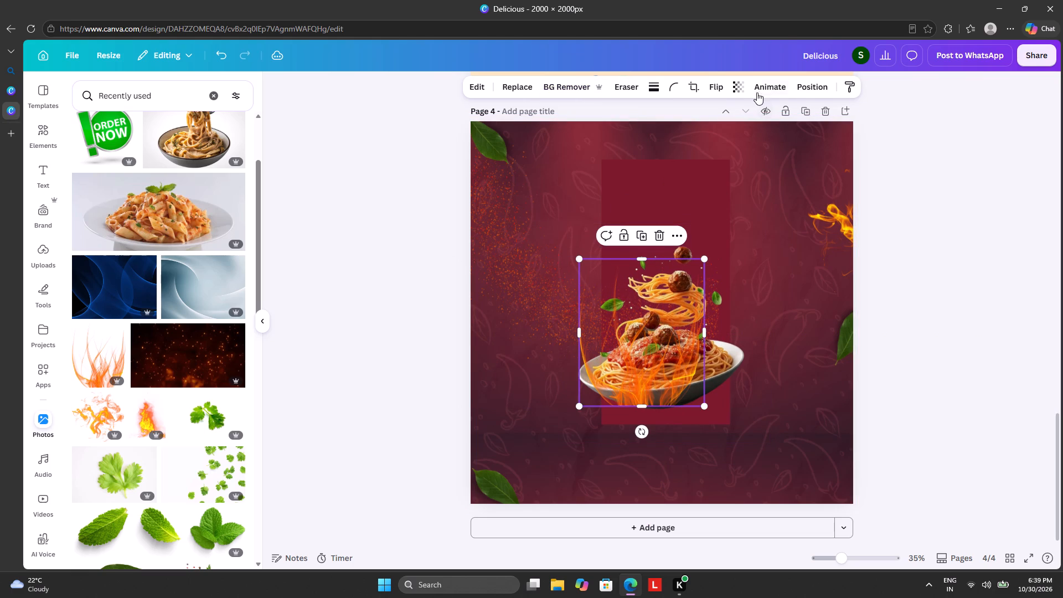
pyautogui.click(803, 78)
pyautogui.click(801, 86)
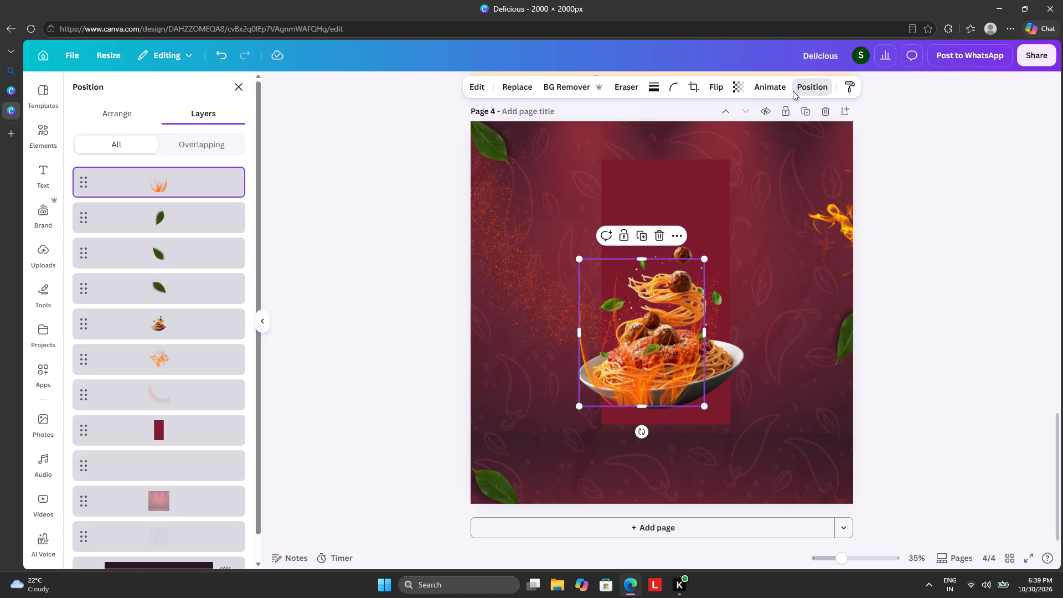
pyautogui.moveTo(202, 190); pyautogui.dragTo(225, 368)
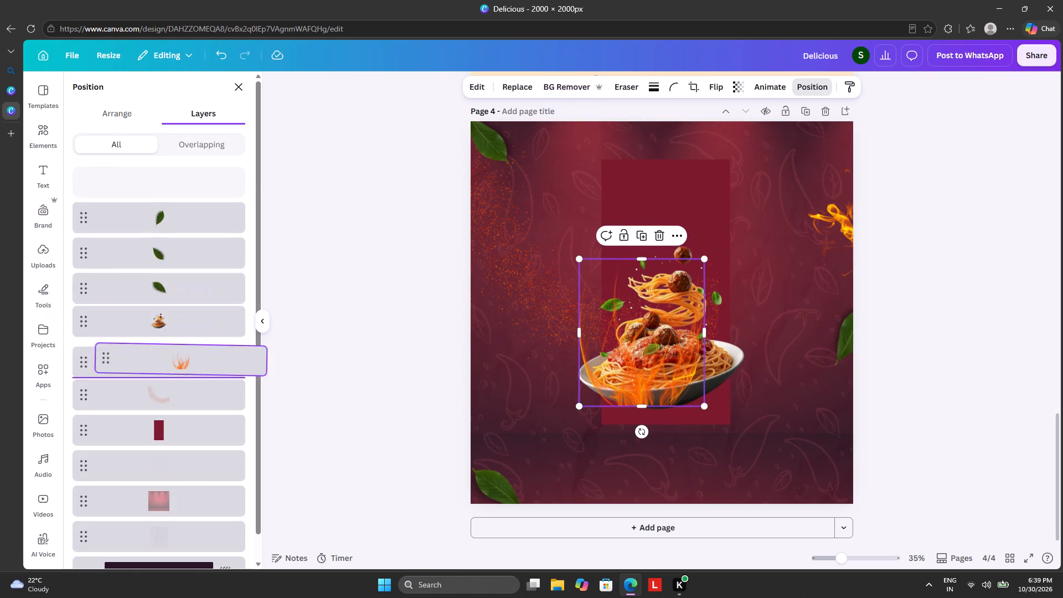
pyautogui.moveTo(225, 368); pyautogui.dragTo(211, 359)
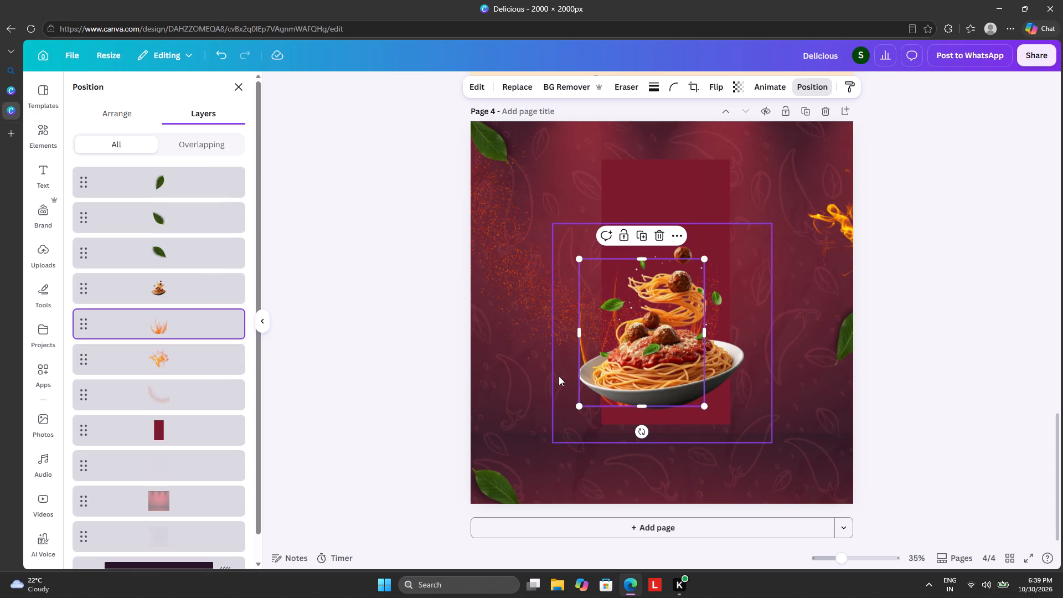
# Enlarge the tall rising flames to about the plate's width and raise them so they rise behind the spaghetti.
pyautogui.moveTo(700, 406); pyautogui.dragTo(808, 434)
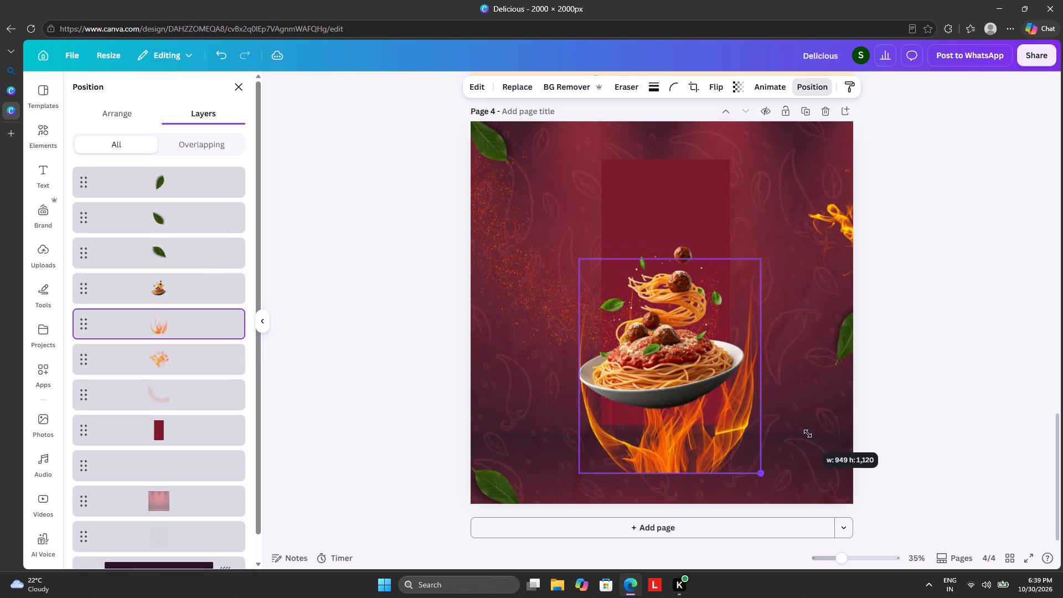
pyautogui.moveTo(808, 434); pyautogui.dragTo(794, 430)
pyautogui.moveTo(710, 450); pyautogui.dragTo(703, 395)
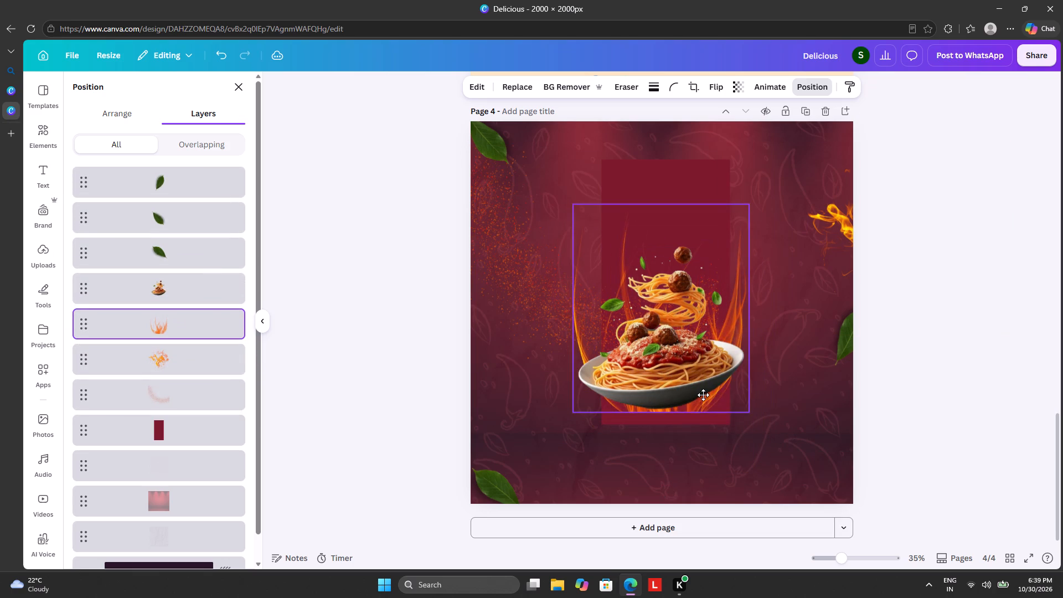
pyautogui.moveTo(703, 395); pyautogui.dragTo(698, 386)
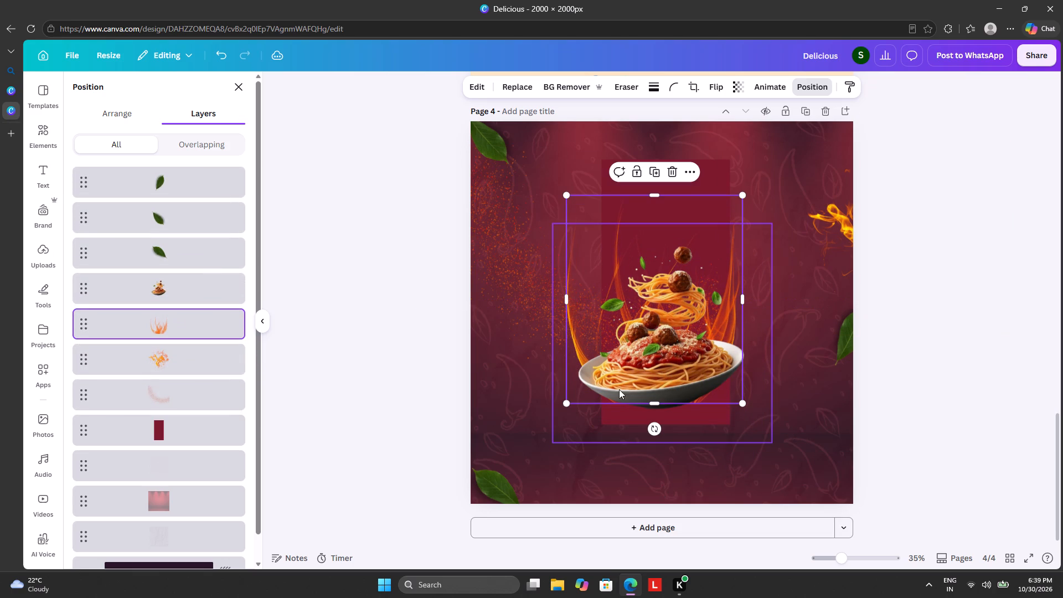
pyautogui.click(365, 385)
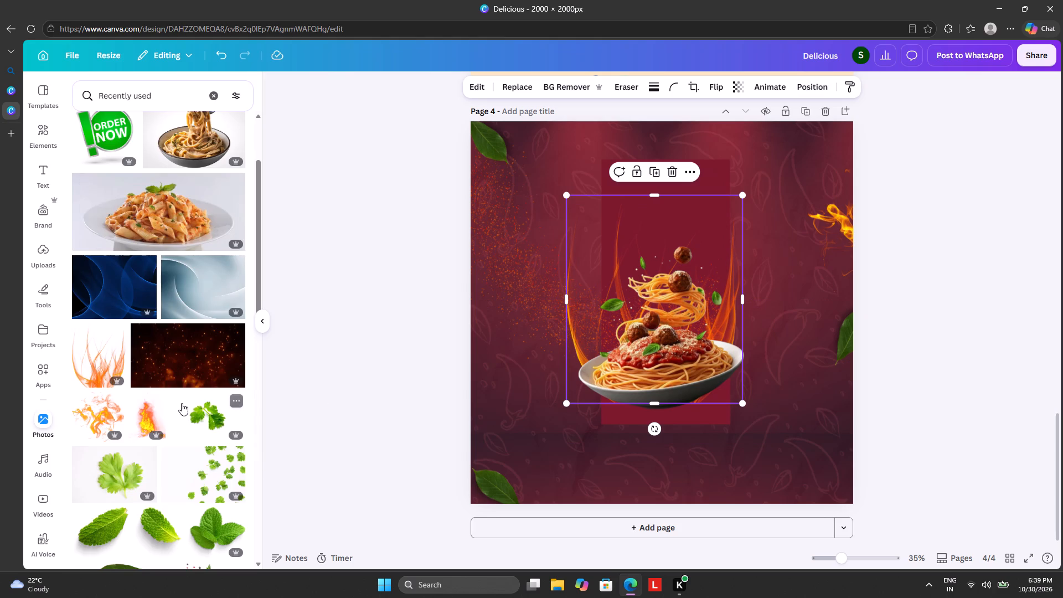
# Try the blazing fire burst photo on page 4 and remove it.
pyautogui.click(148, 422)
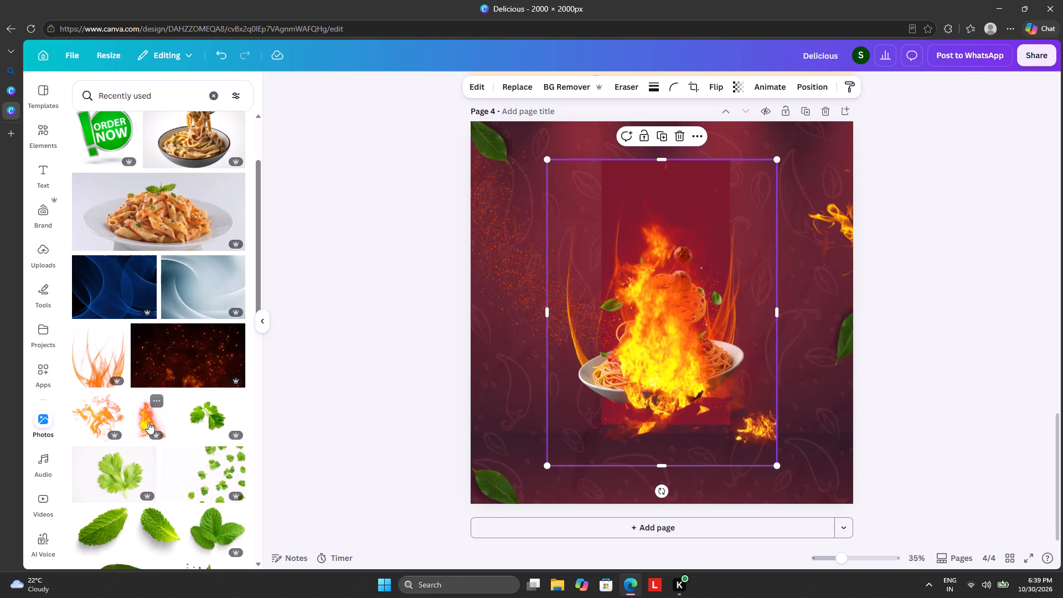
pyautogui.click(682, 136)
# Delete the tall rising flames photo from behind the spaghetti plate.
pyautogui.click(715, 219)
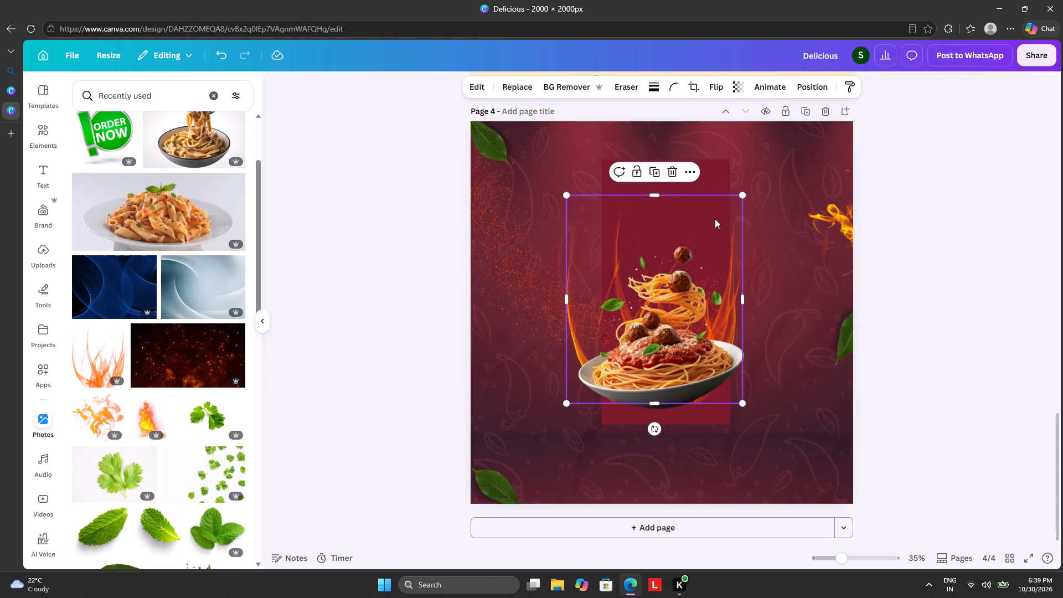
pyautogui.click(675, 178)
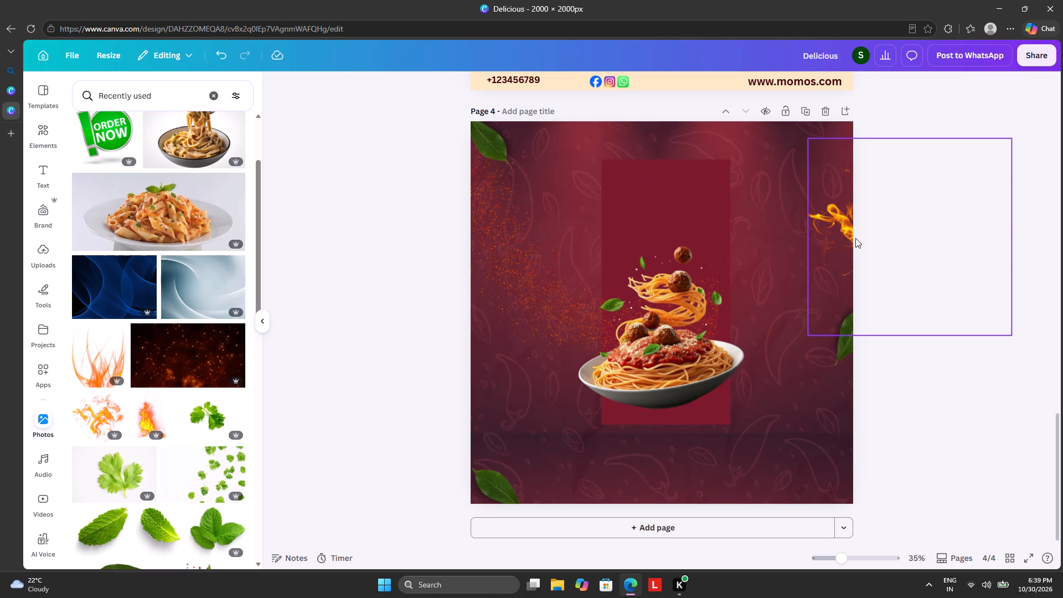
# Move the swirling orange flames back behind the spaghetti plate and shrink them so they mostly tuck in behind it.
pyautogui.click(856, 238)
pyautogui.moveTo(875, 236); pyautogui.dragTo(664, 322)
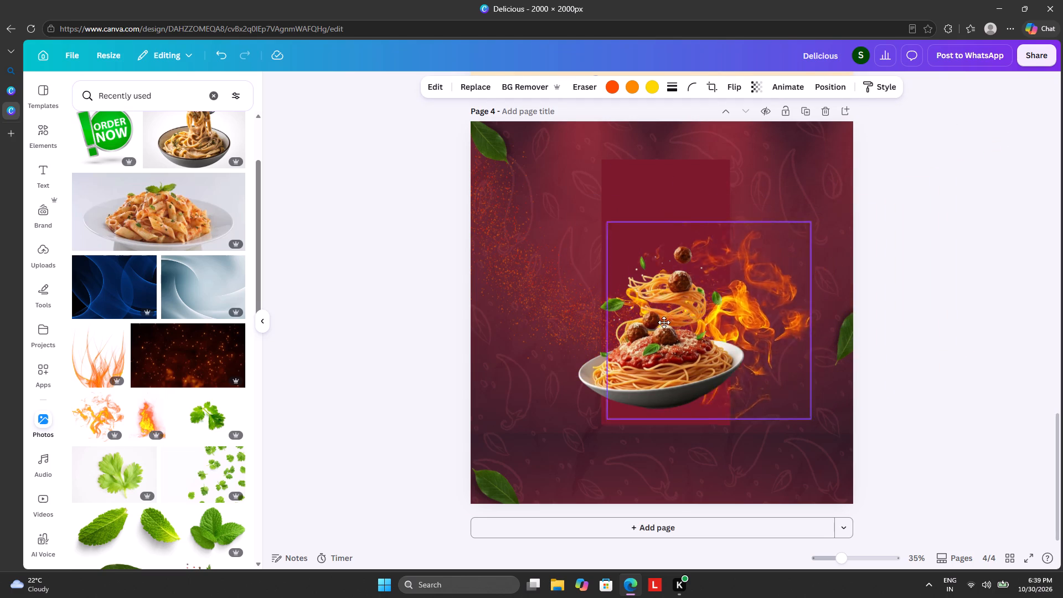
pyautogui.moveTo(664, 322); pyautogui.dragTo(611, 342)
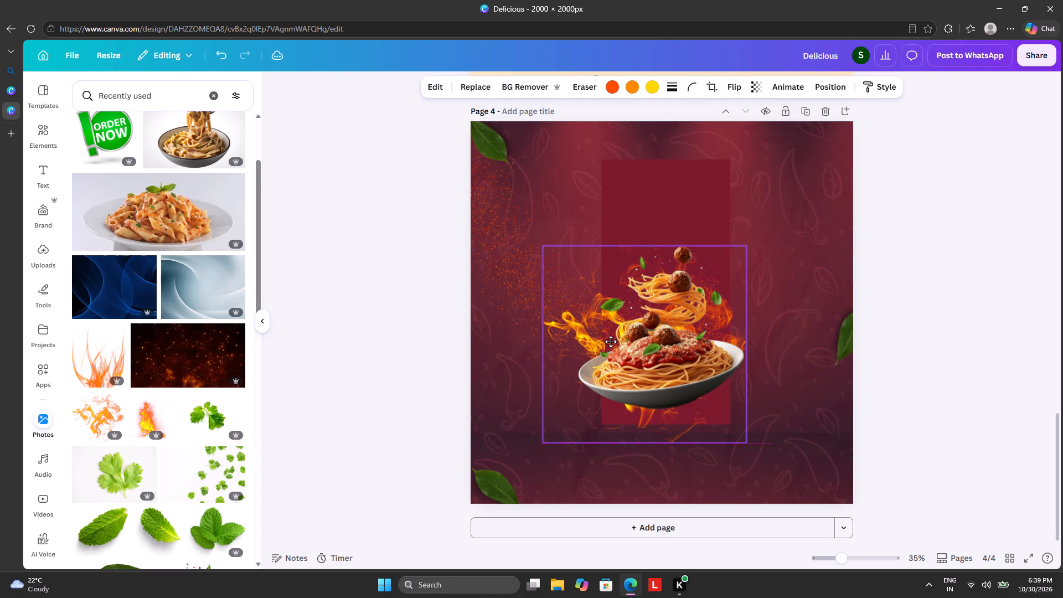
pyautogui.moveTo(611, 342); pyautogui.dragTo(607, 385)
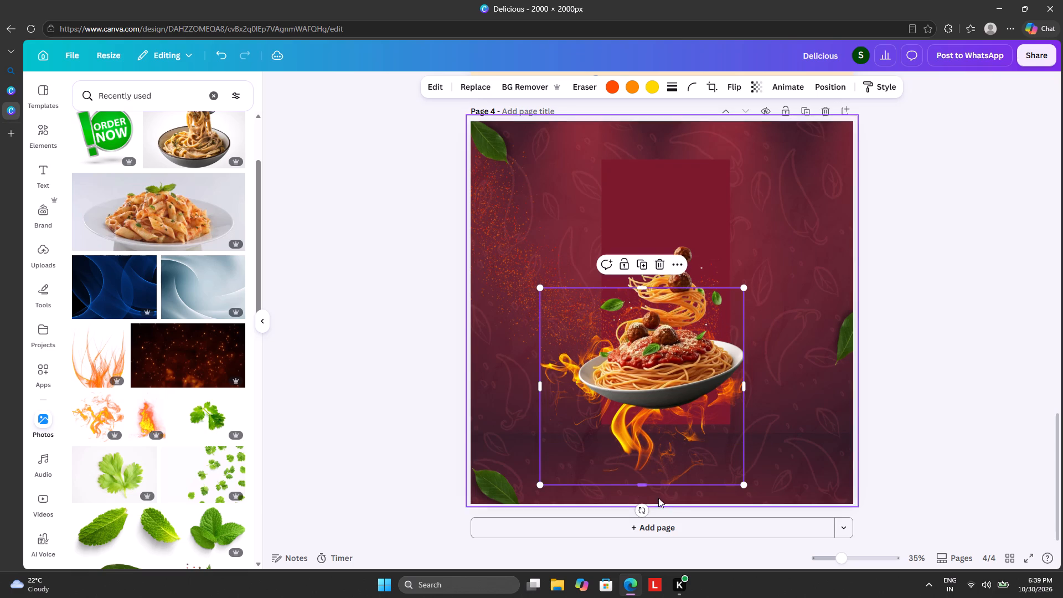
pyautogui.moveTo(742, 481); pyautogui.dragTo(740, 399)
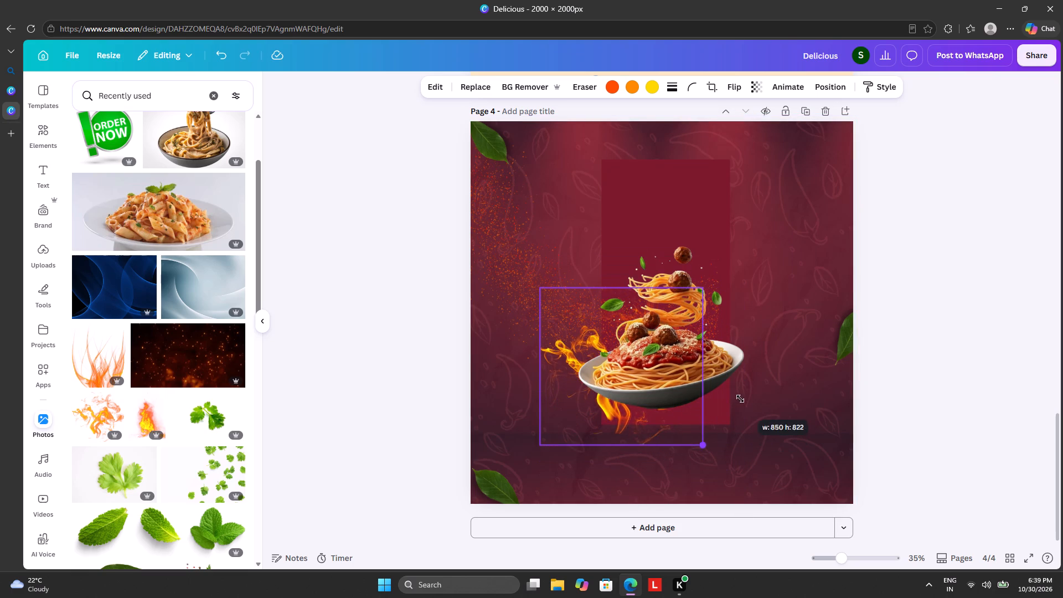
pyautogui.moveTo(740, 399); pyautogui.dragTo(735, 380)
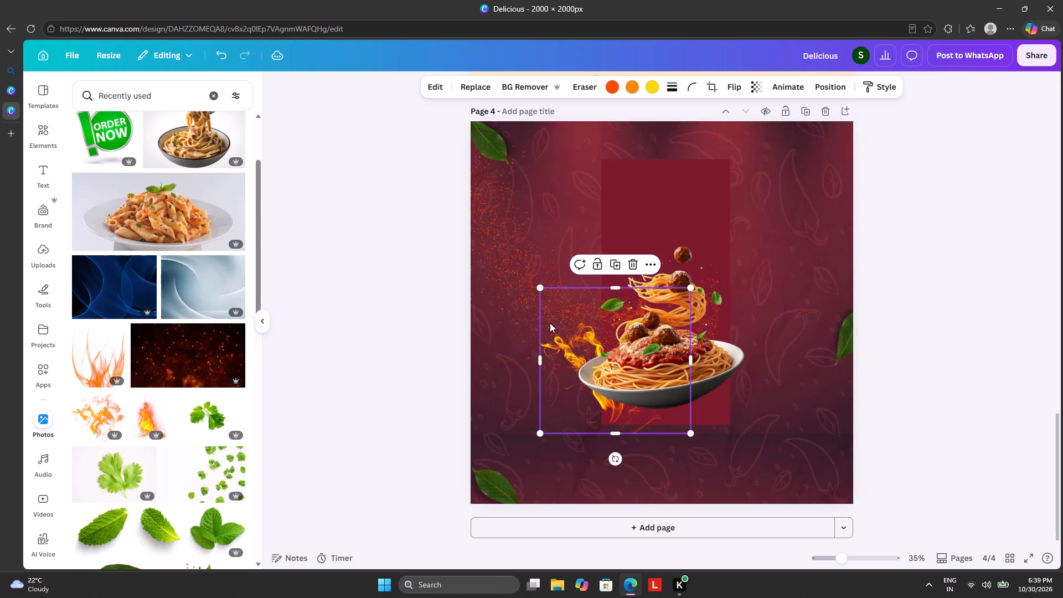
pyautogui.moveTo(550, 323); pyautogui.dragTo(601, 326)
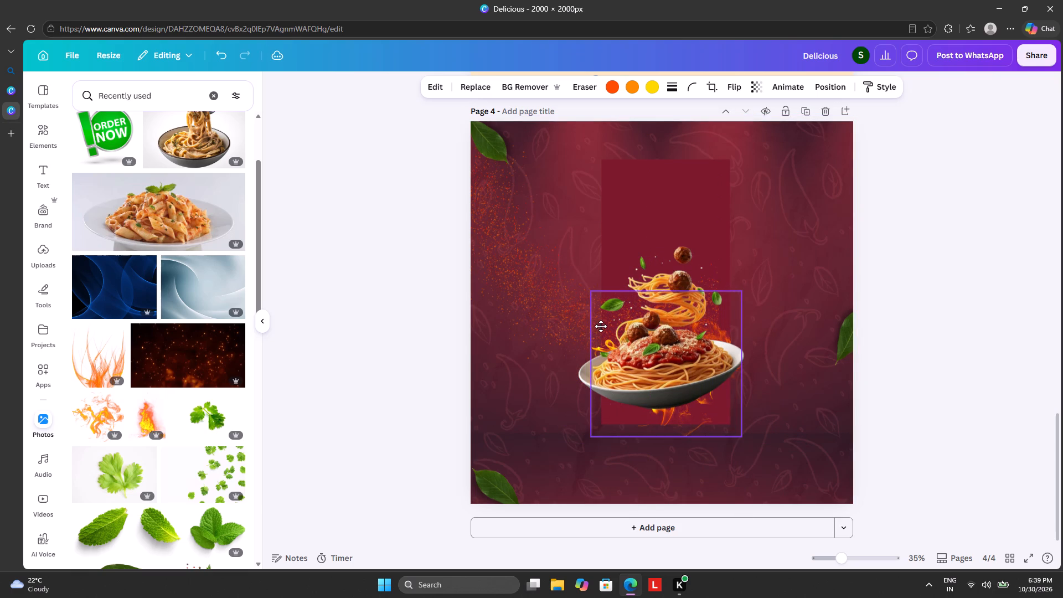
pyautogui.moveTo(601, 326); pyautogui.dragTo(594, 322)
pyautogui.click(917, 281)
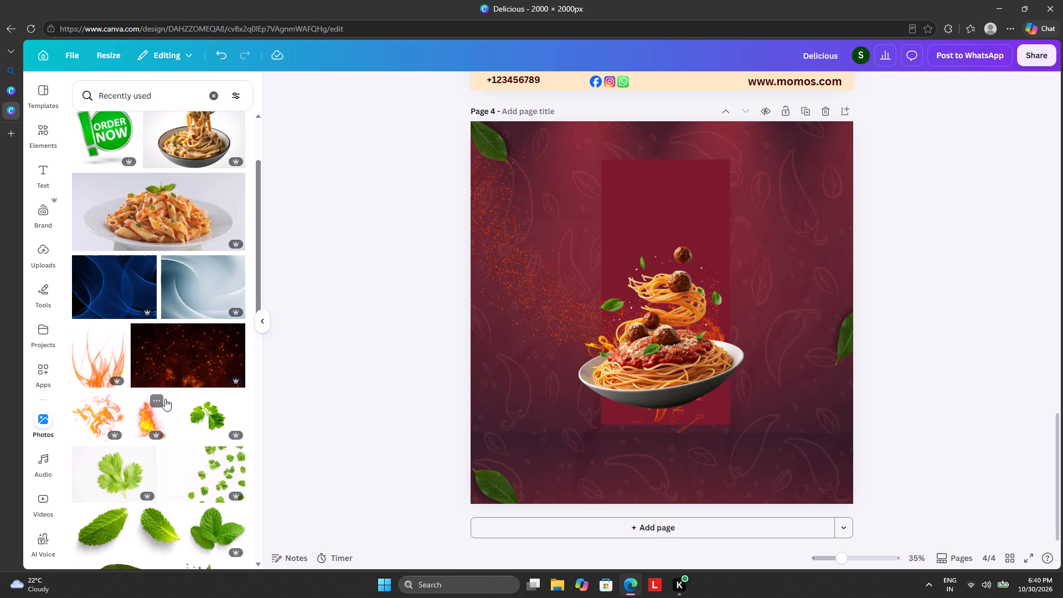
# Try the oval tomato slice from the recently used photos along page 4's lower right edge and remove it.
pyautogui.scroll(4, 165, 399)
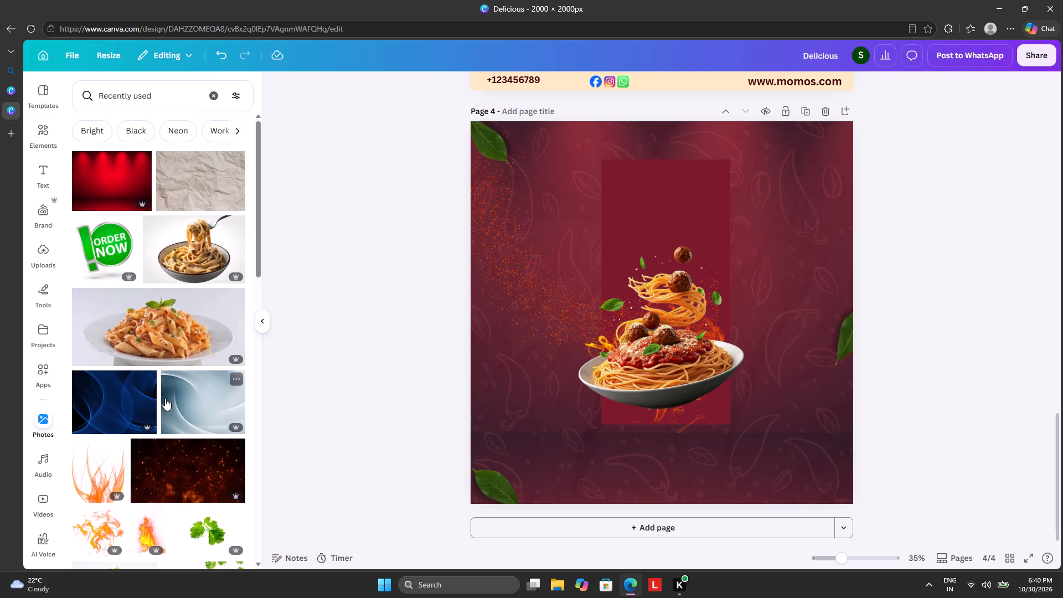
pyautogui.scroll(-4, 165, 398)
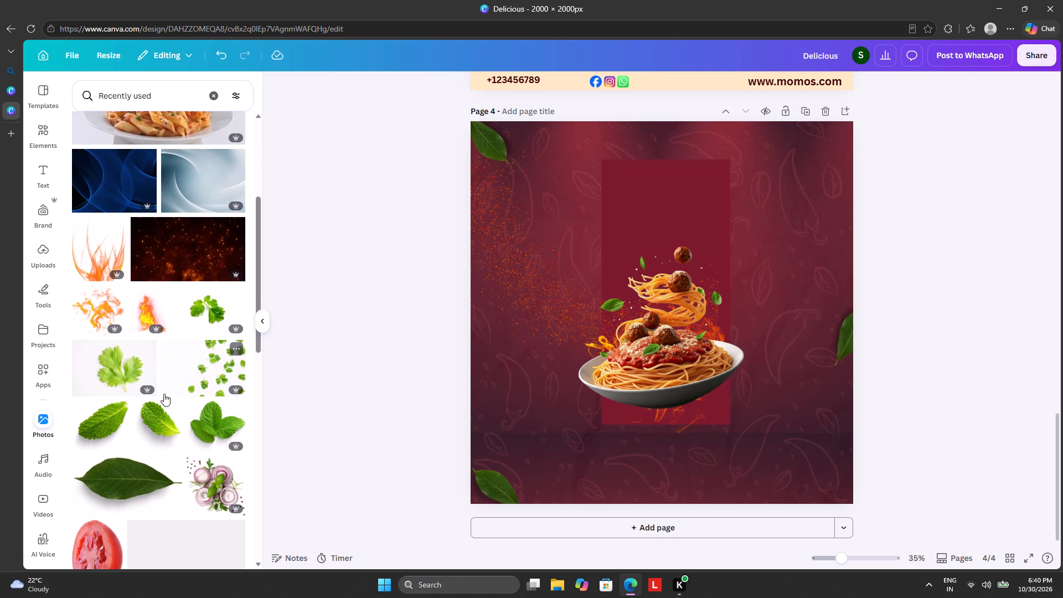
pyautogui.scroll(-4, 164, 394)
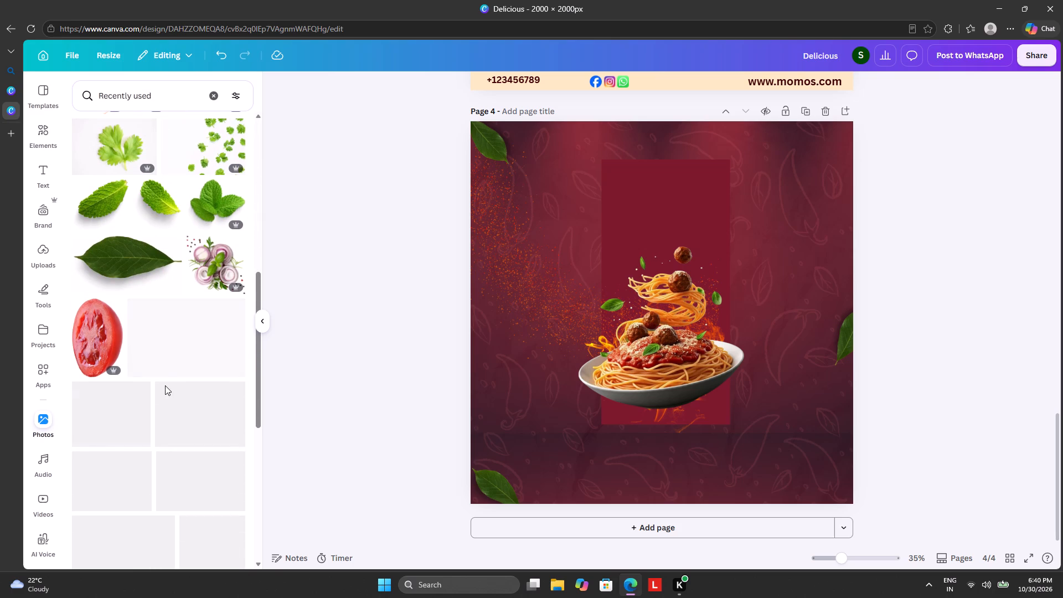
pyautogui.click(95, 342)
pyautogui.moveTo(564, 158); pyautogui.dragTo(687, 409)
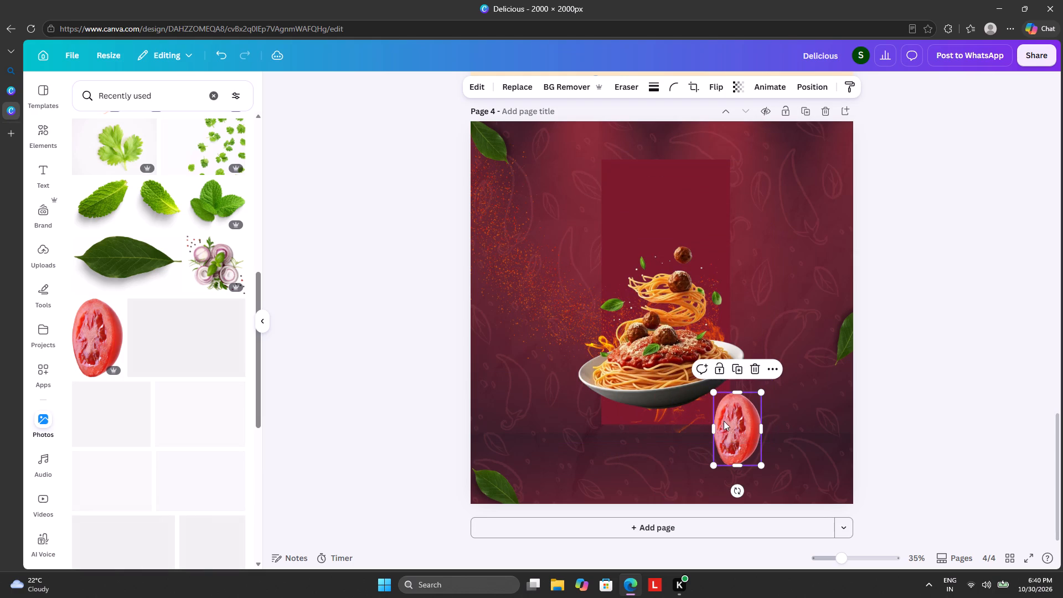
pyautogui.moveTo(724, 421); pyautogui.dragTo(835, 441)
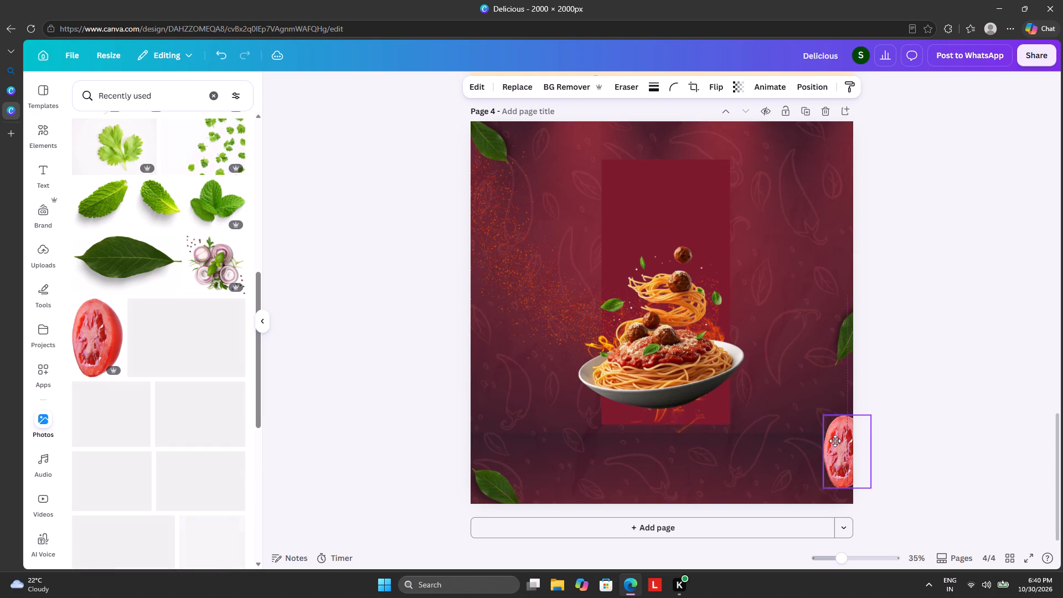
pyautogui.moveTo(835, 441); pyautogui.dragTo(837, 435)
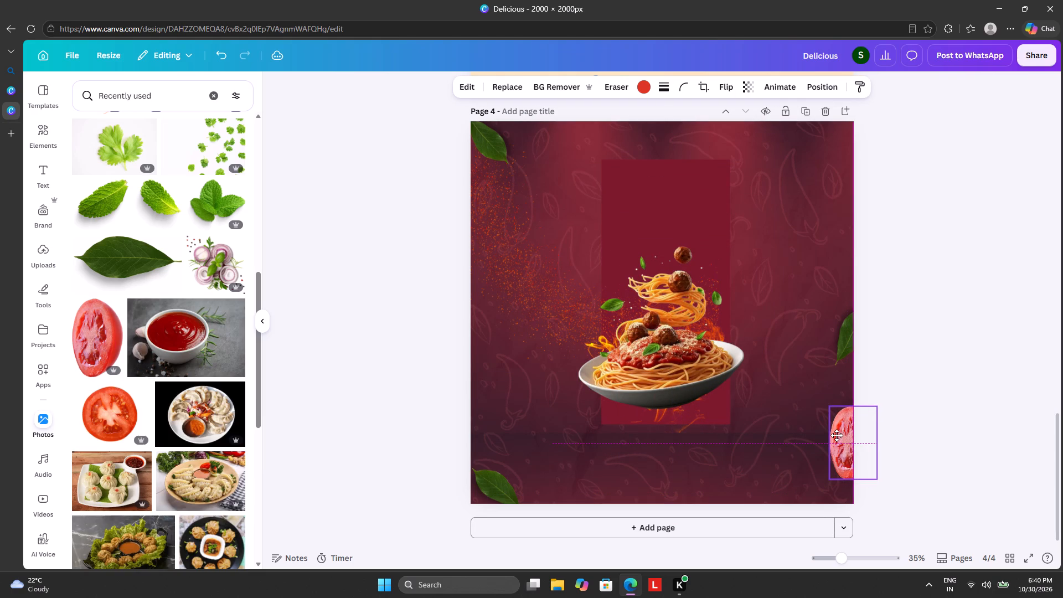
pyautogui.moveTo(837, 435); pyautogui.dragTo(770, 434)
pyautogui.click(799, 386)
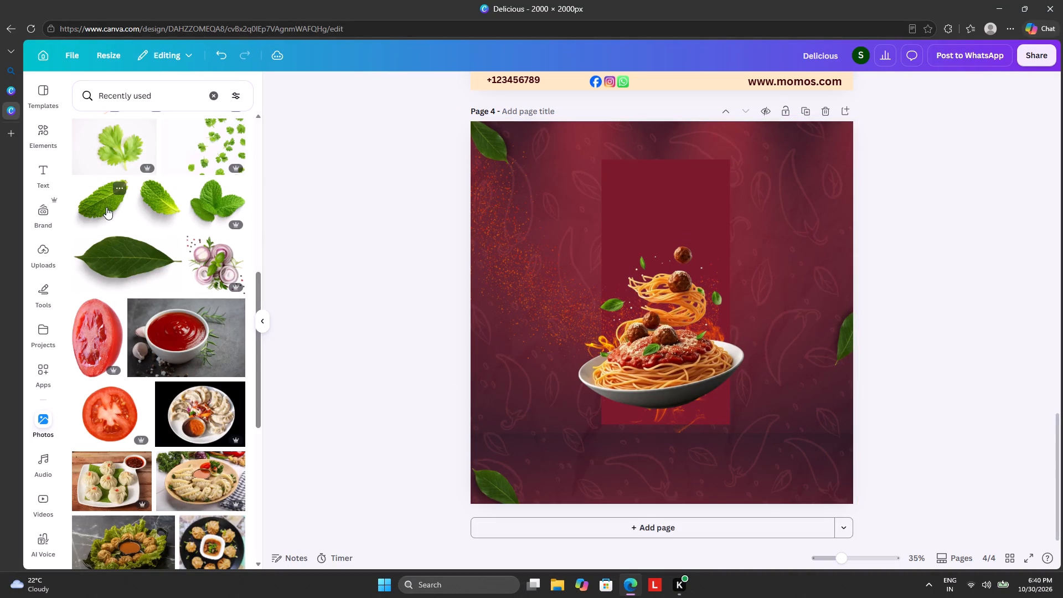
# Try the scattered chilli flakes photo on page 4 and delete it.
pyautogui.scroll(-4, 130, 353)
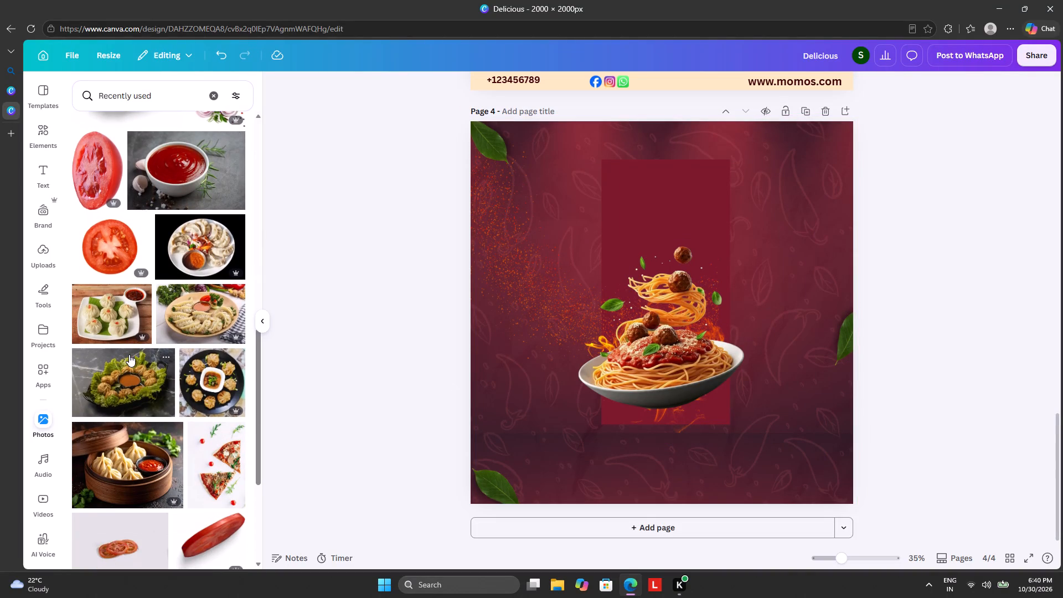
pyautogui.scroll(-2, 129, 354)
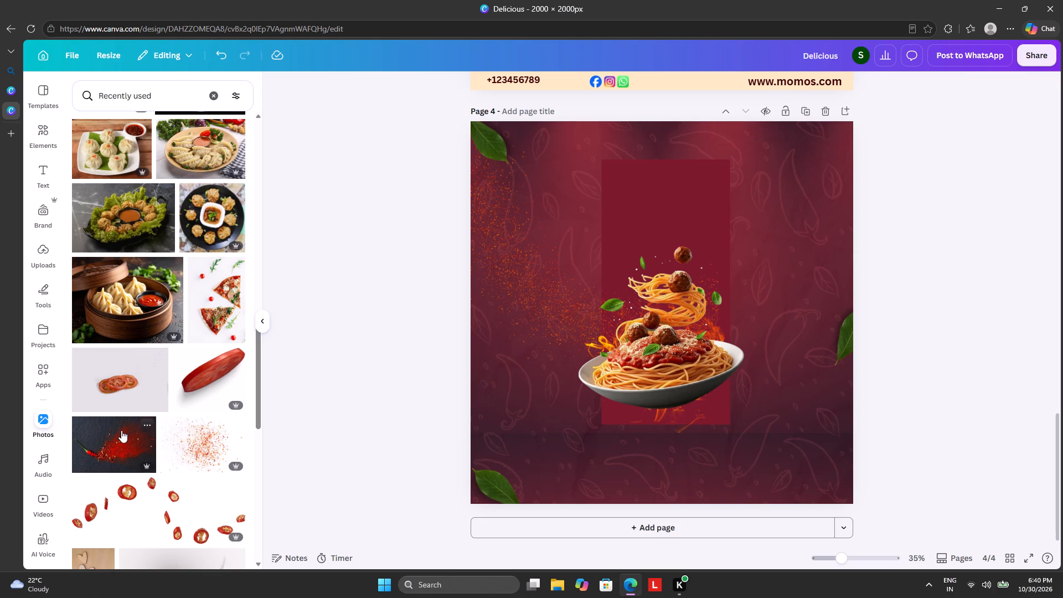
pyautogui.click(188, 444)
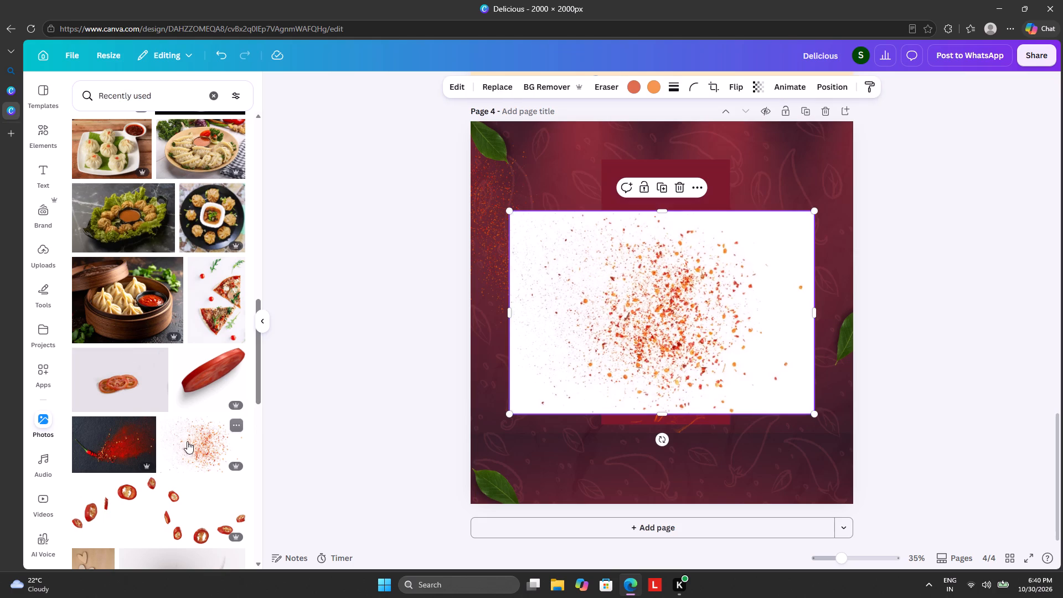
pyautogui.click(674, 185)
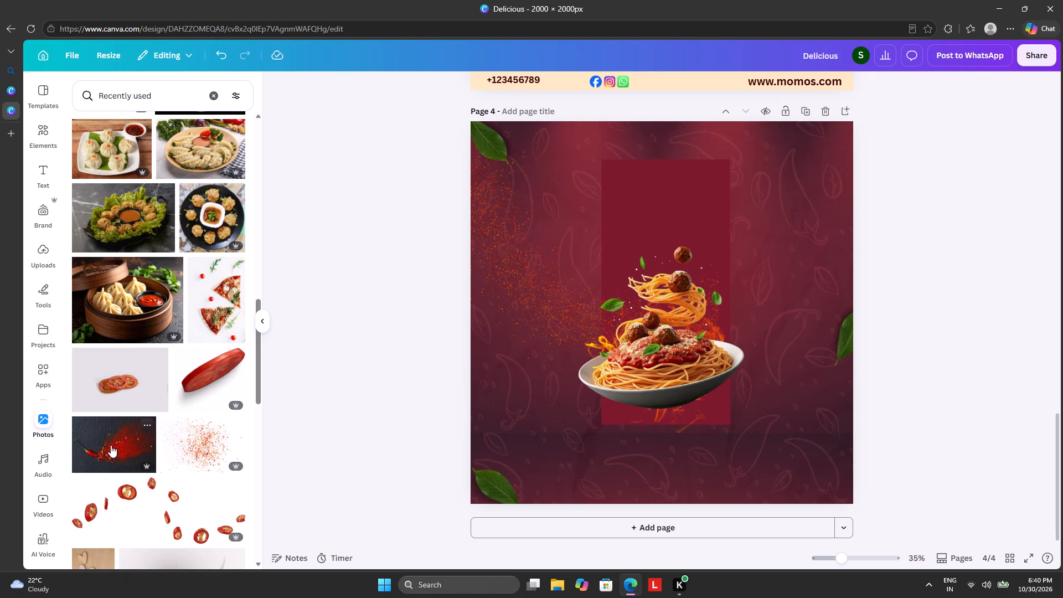
# Add the red chilli and powder burst photo to page 4 and remove its background.
pyautogui.click(106, 447)
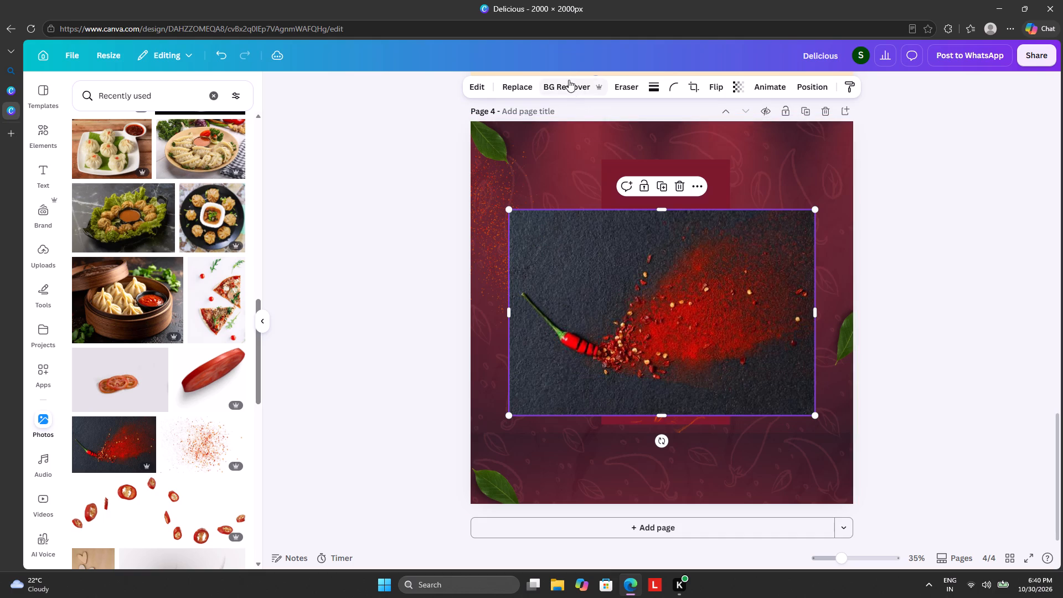
pyautogui.click(569, 85)
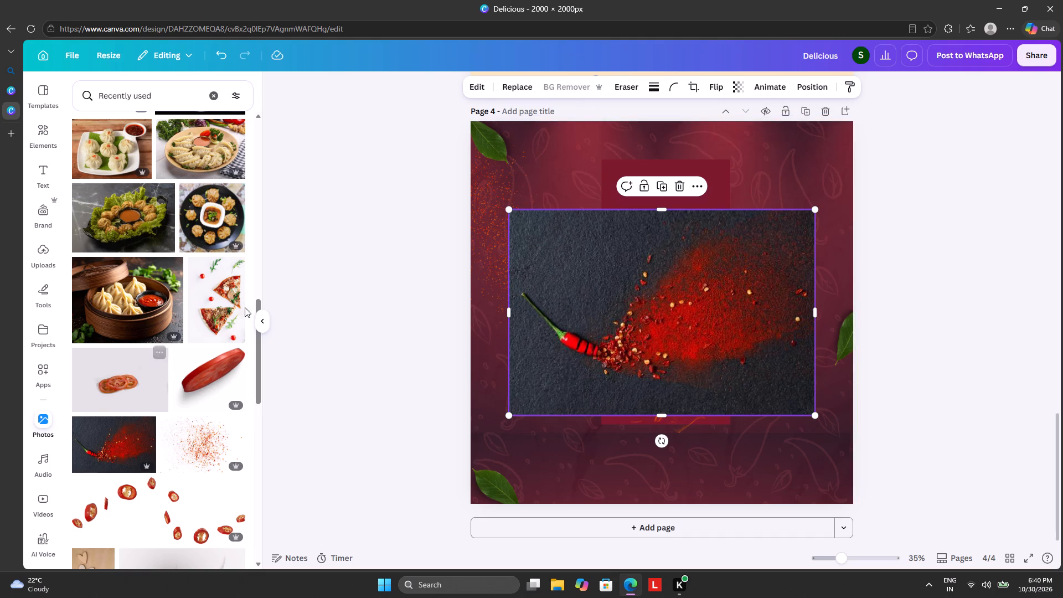
pyautogui.scroll(-2, 148, 375)
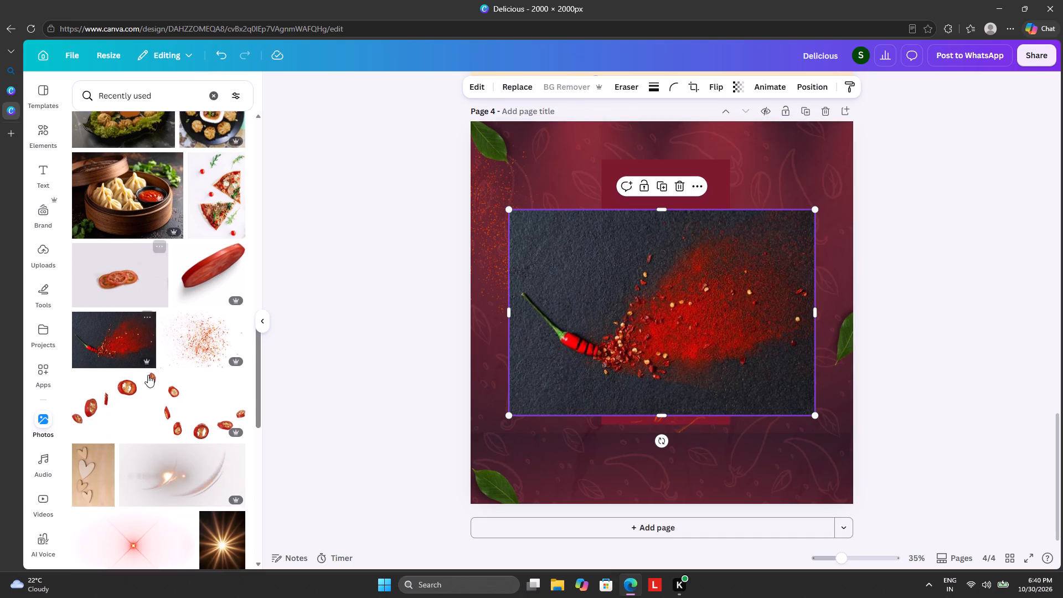
pyautogui.scroll(-3, 148, 375)
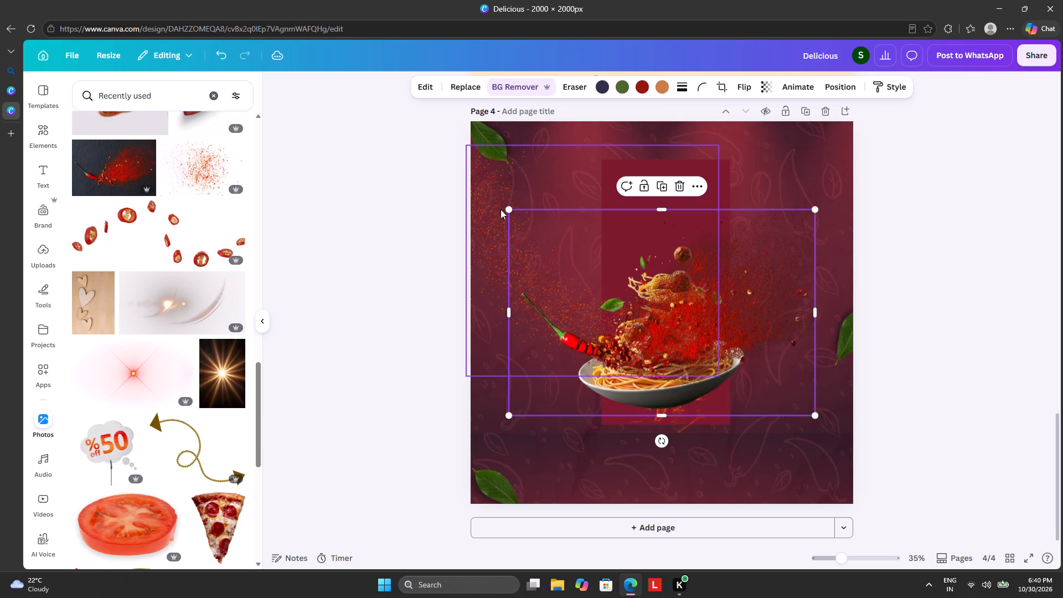
# Shrink the chilli powder burst to about 1,290 px wide and centre it over the spaghetti plate.
pyautogui.moveTo(510, 213); pyautogui.dragTo(701, 318)
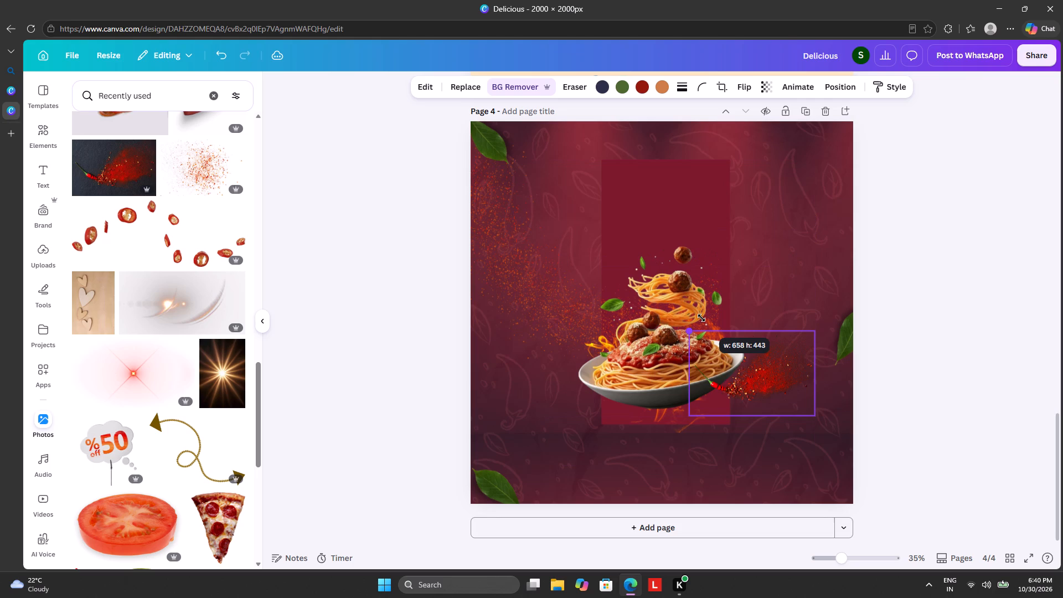
pyautogui.moveTo(701, 318); pyautogui.dragTo(529, 313)
pyautogui.moveTo(746, 357); pyautogui.dragTo(745, 357)
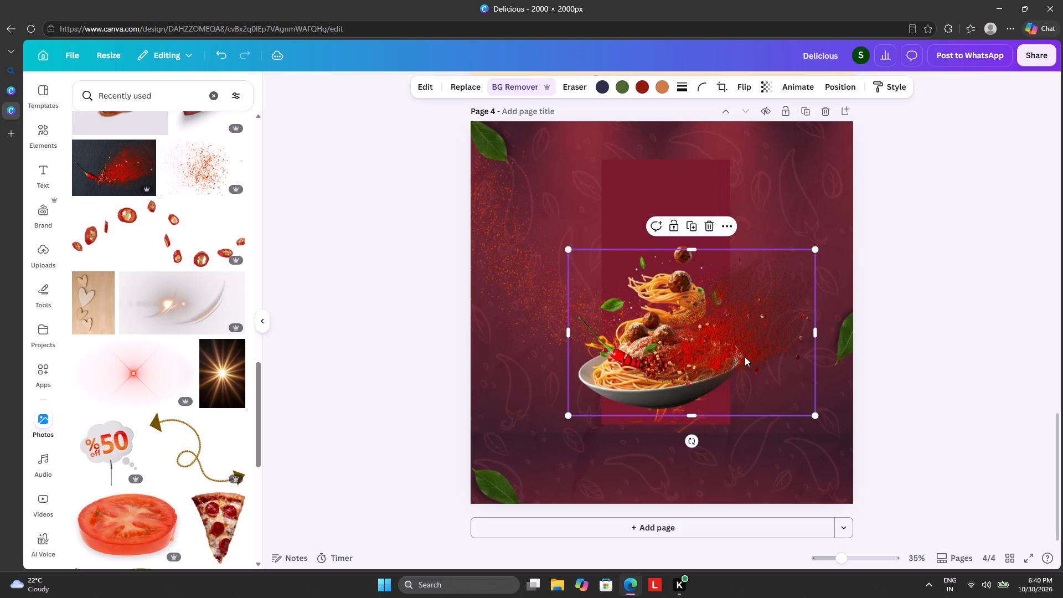
pyautogui.moveTo(745, 357); pyautogui.dragTo(695, 351)
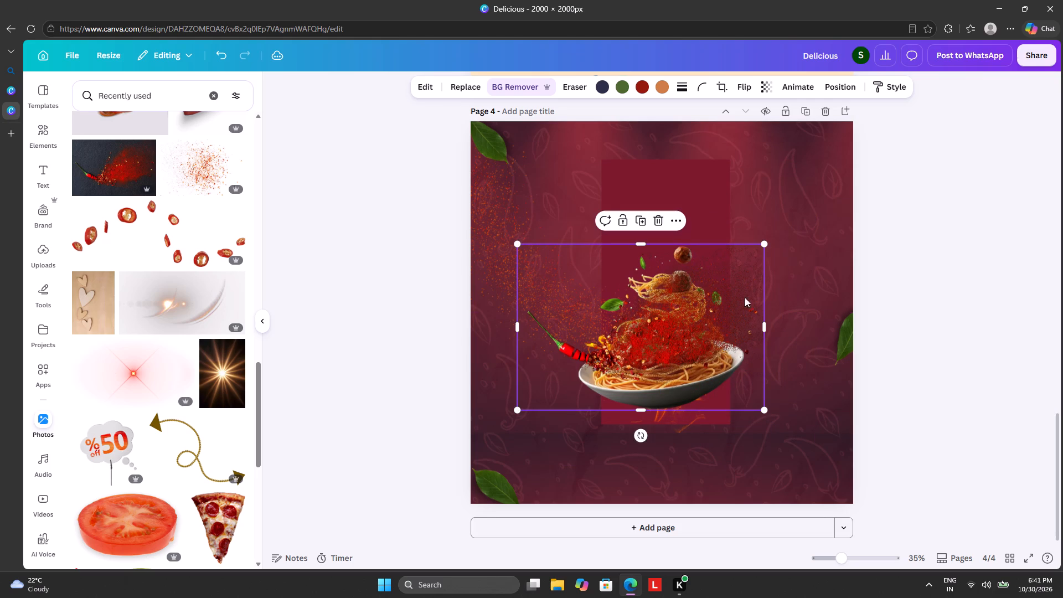
# Move the chilli powder burst layer directly below the spaghetti plate and above the orange flames.
pyautogui.click(798, 86)
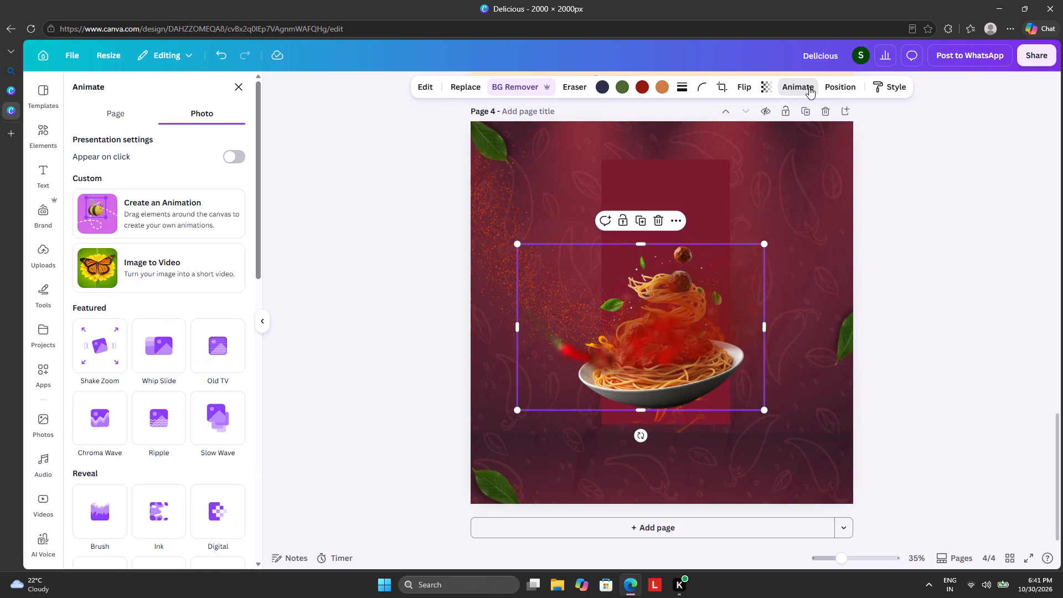
pyautogui.click(840, 84)
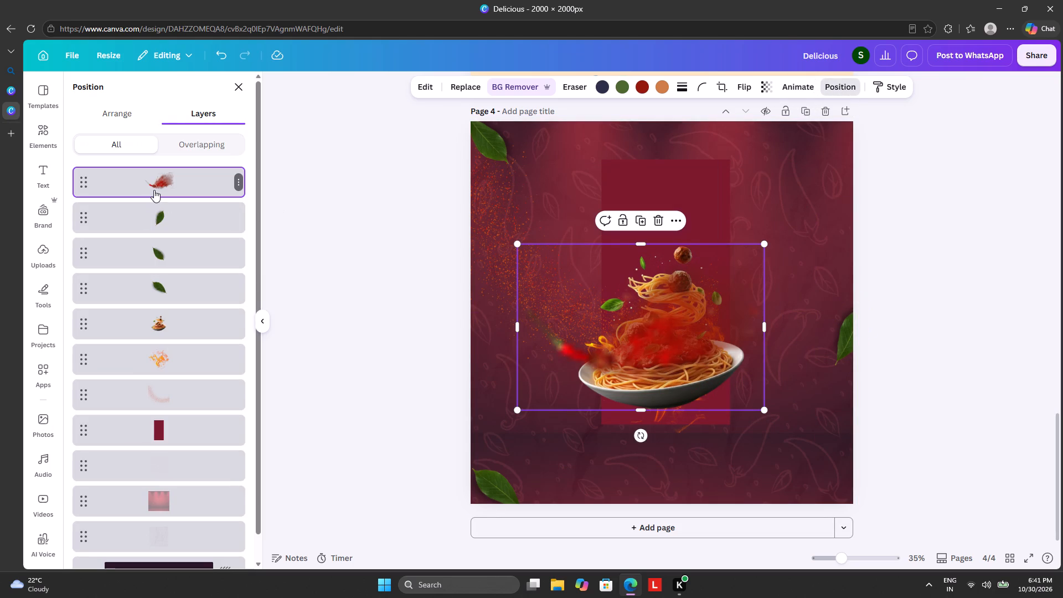
pyautogui.moveTo(154, 190); pyautogui.dragTo(142, 358)
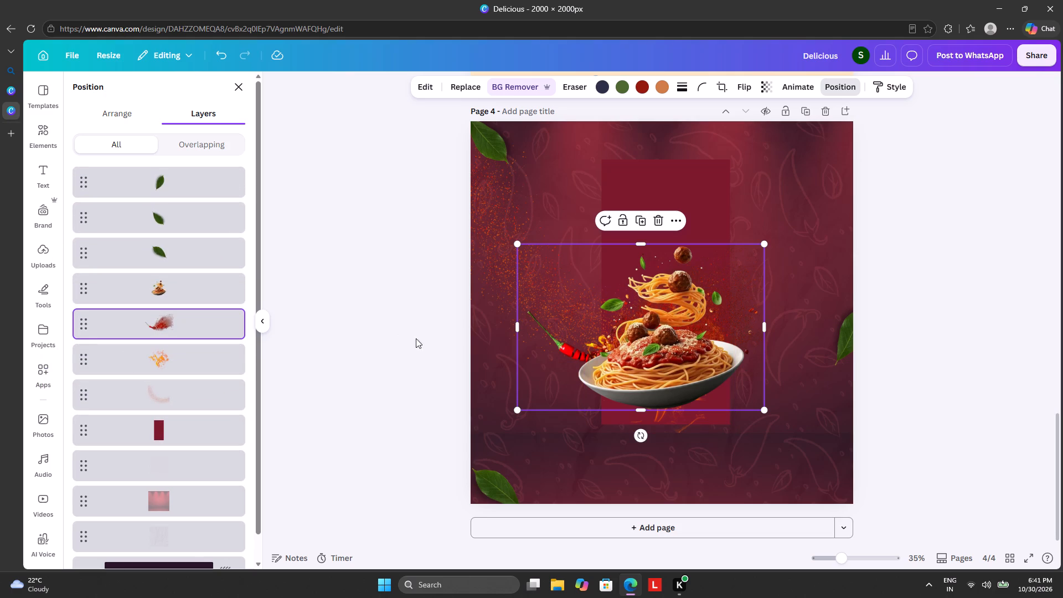
# Shrink the chilli powder burst to about the plate's width so the chilli is hidden behind the spaghetti.
pyautogui.moveTo(519, 332); pyautogui.dragTo(515, 330)
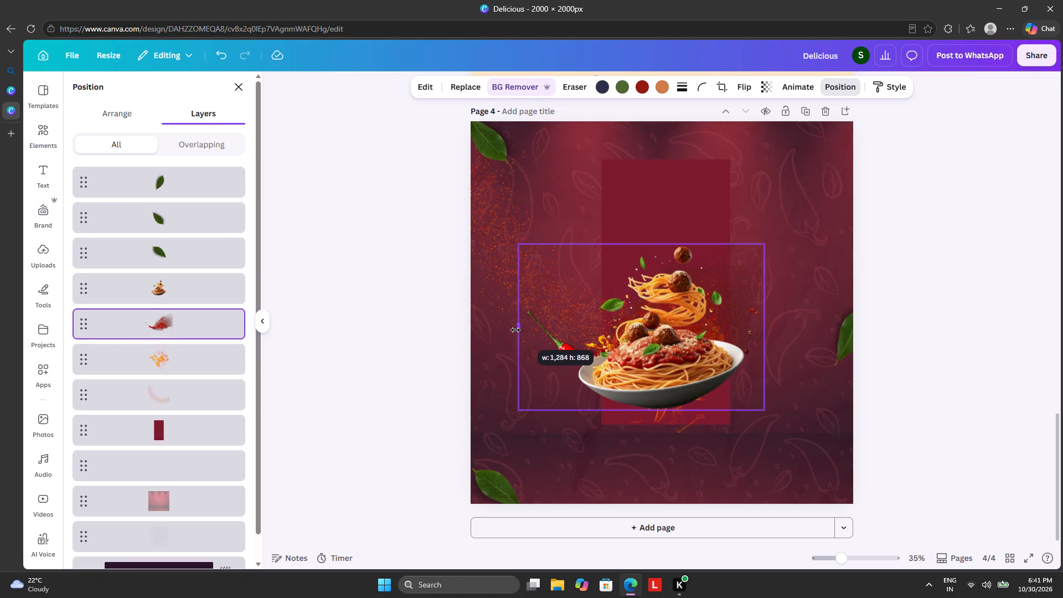
pyautogui.moveTo(515, 330); pyautogui.dragTo(507, 330)
pyautogui.moveTo(507, 245); pyautogui.dragTo(558, 280)
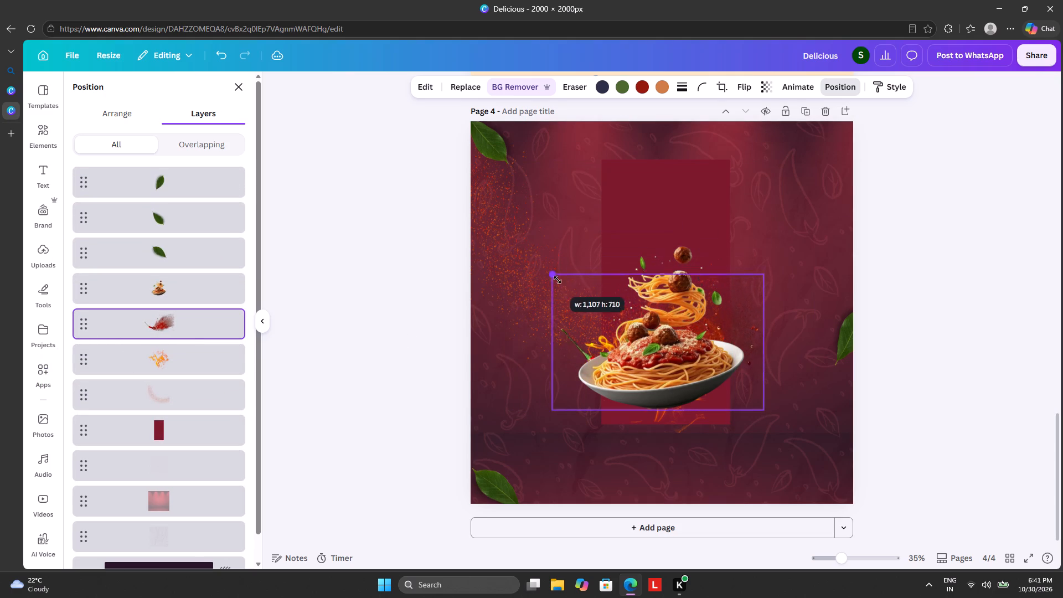
pyautogui.moveTo(558, 280); pyautogui.dragTo(585, 290)
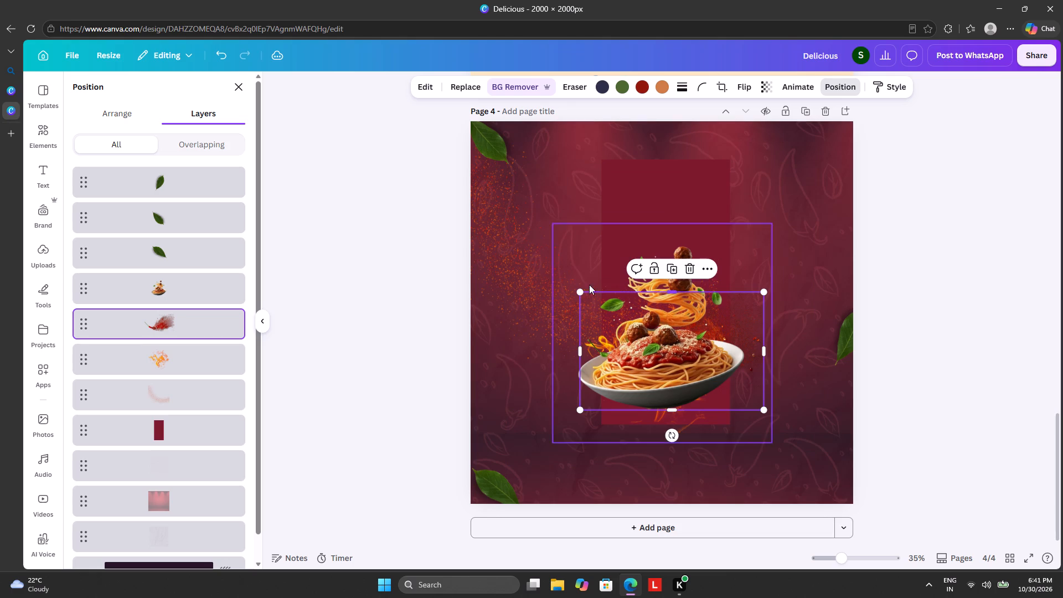
pyautogui.click(915, 249)
pyautogui.click(915, 249)
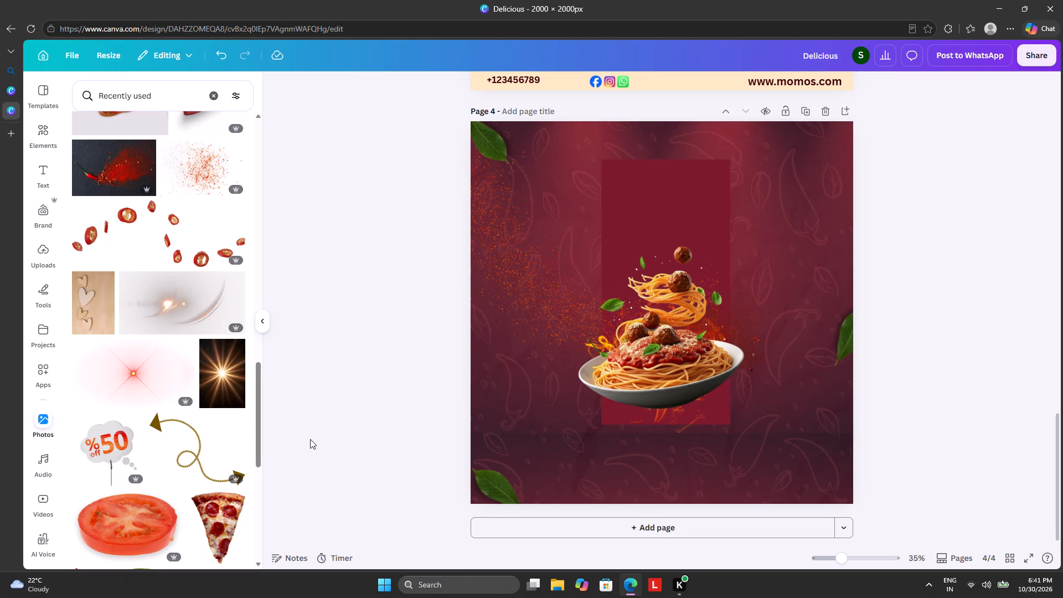
# Look through the recently used photos for another ingredient or food picture to decorate page 4.
pyautogui.scroll(-1, 228, 441)
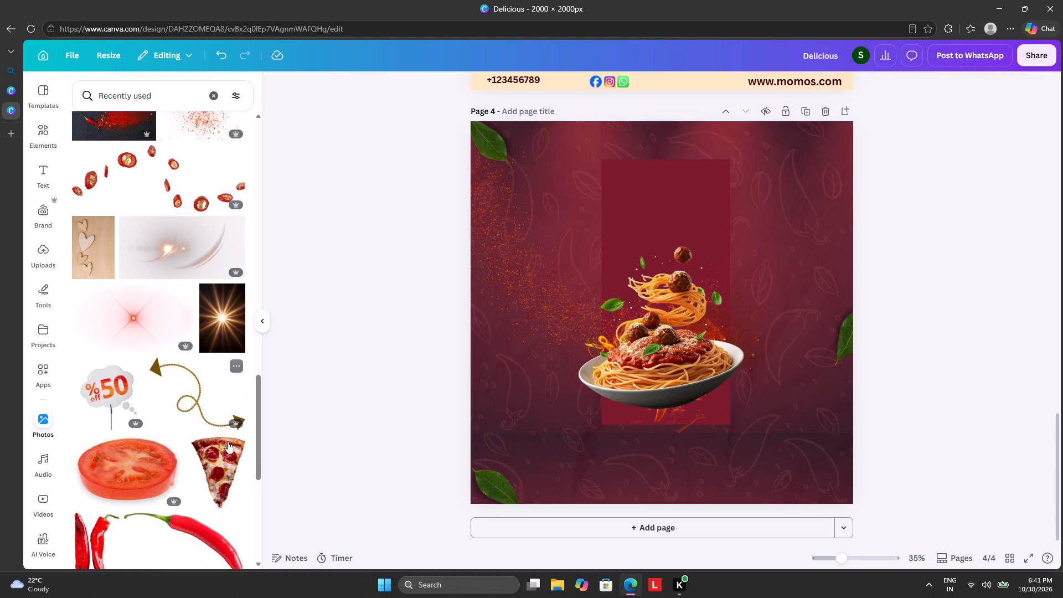
pyautogui.scroll(-2, 228, 441)
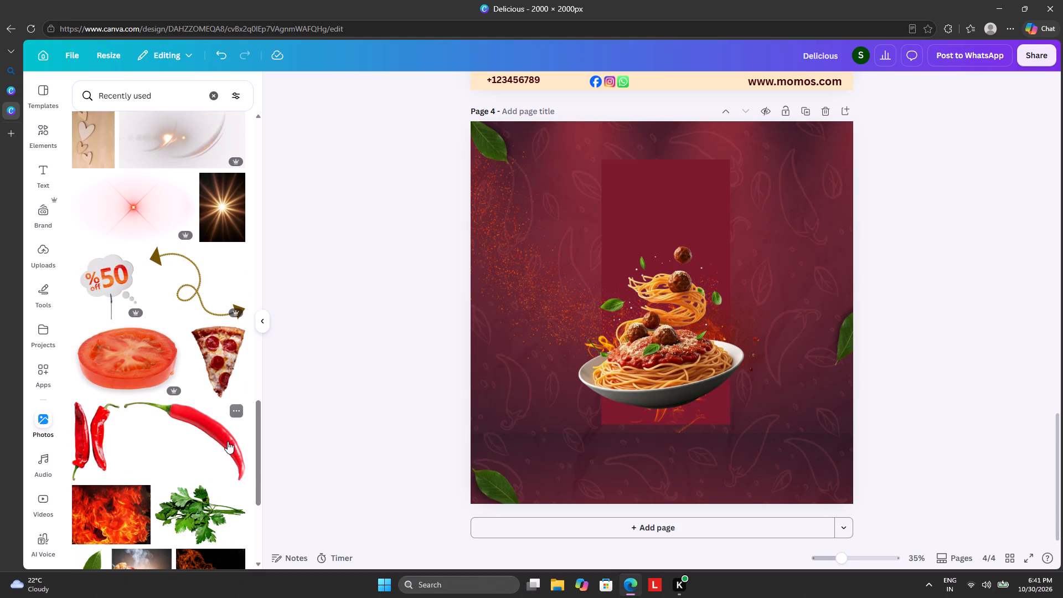
pyautogui.scroll(-2, 228, 441)
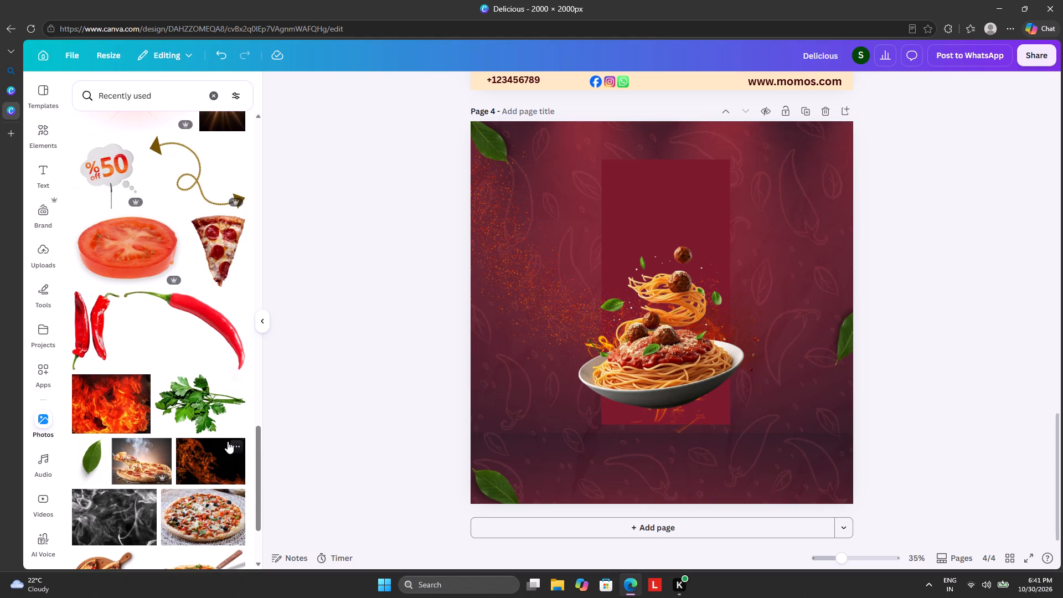
pyautogui.scroll(-3, 228, 441)
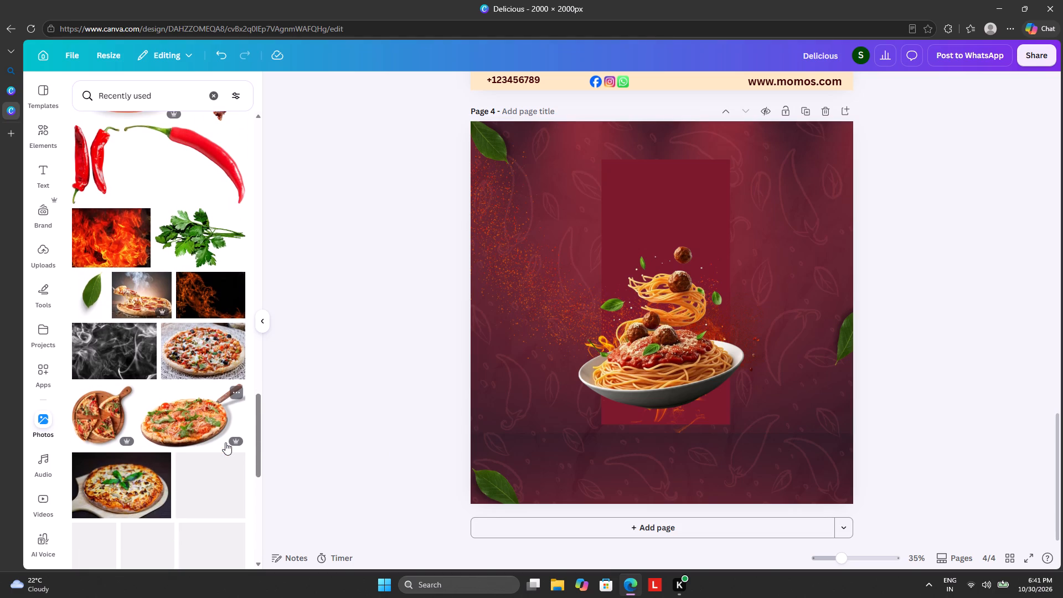
pyautogui.scroll(4, 225, 442)
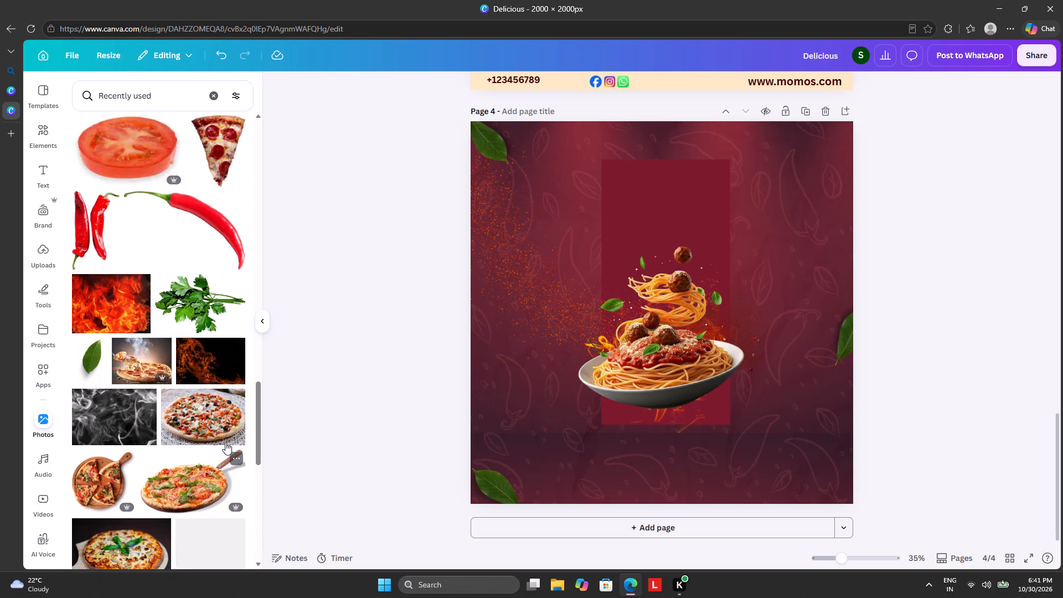
pyautogui.scroll(4, 225, 442)
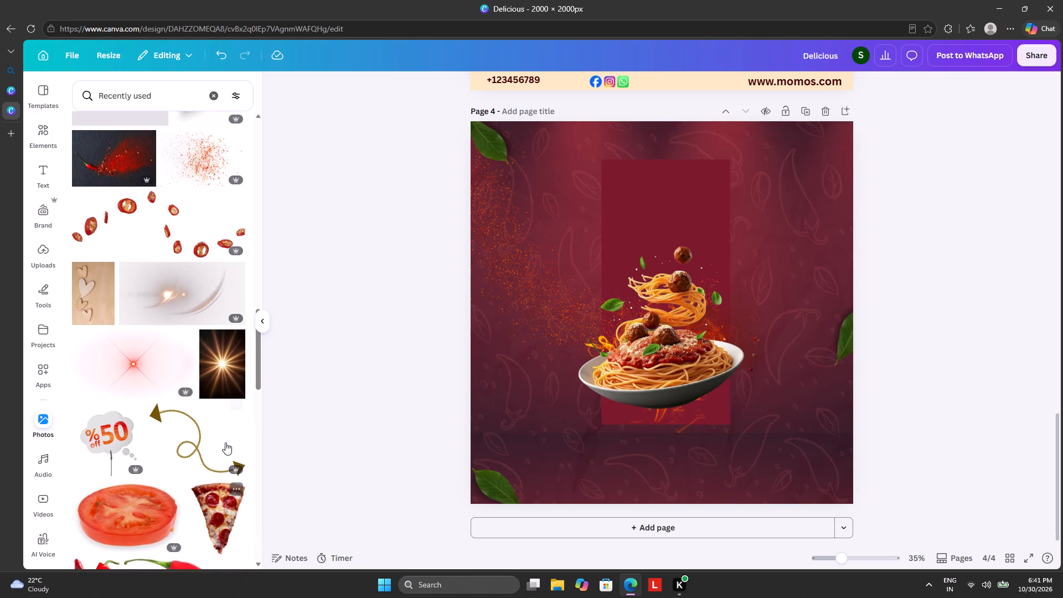
pyautogui.scroll(1, 225, 442)
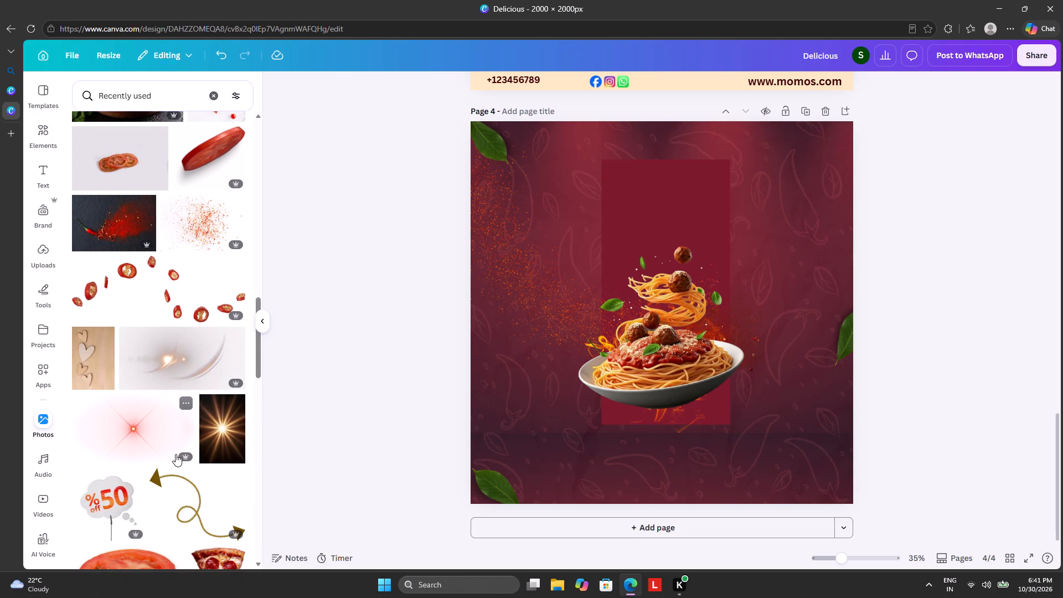
pyautogui.scroll(7, 174, 456)
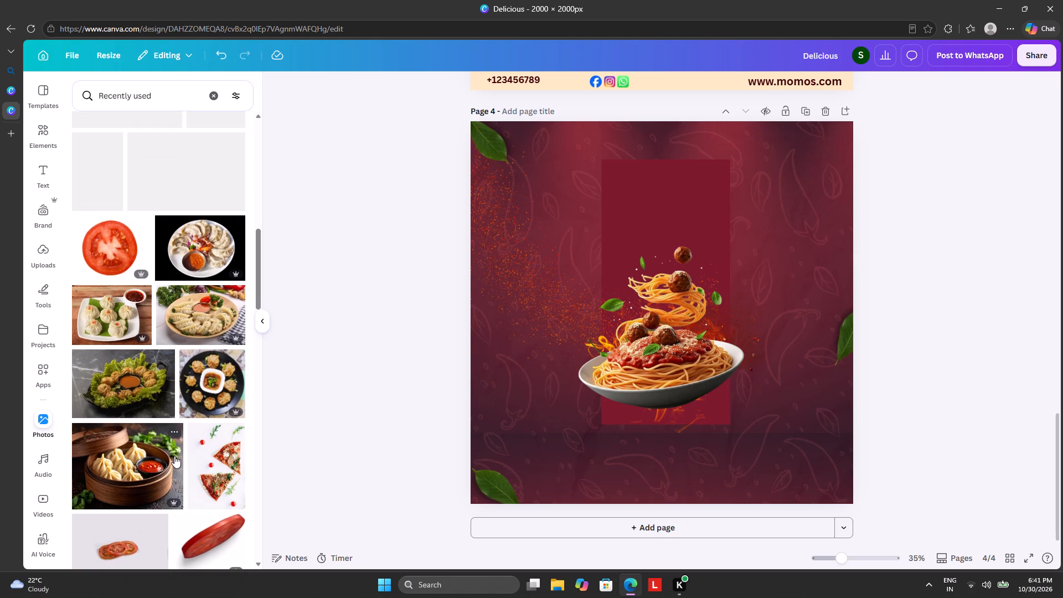
pyautogui.scroll(5, 174, 456)
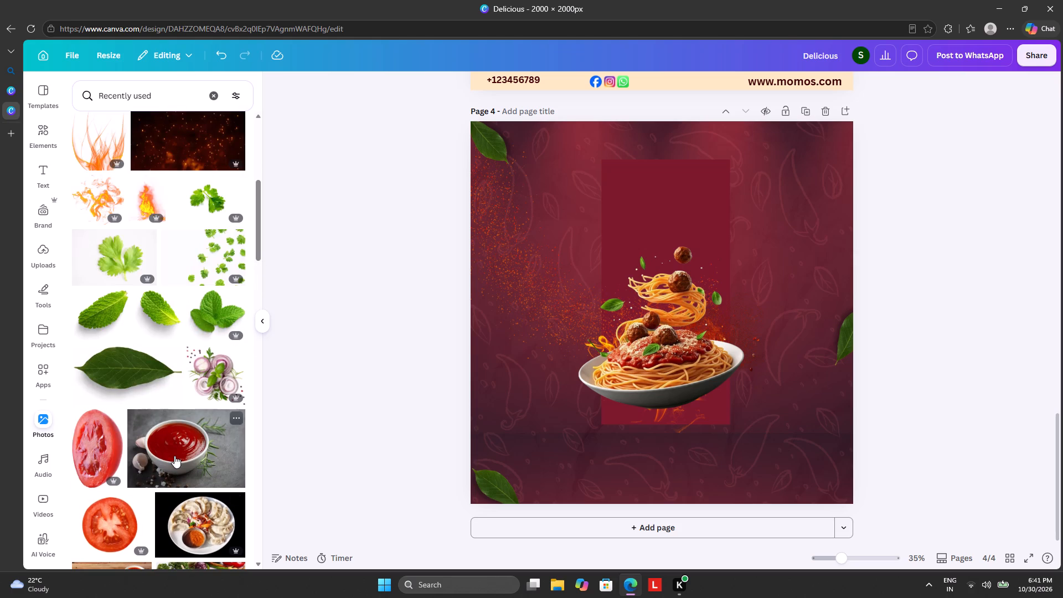
pyautogui.scroll(9, 174, 456)
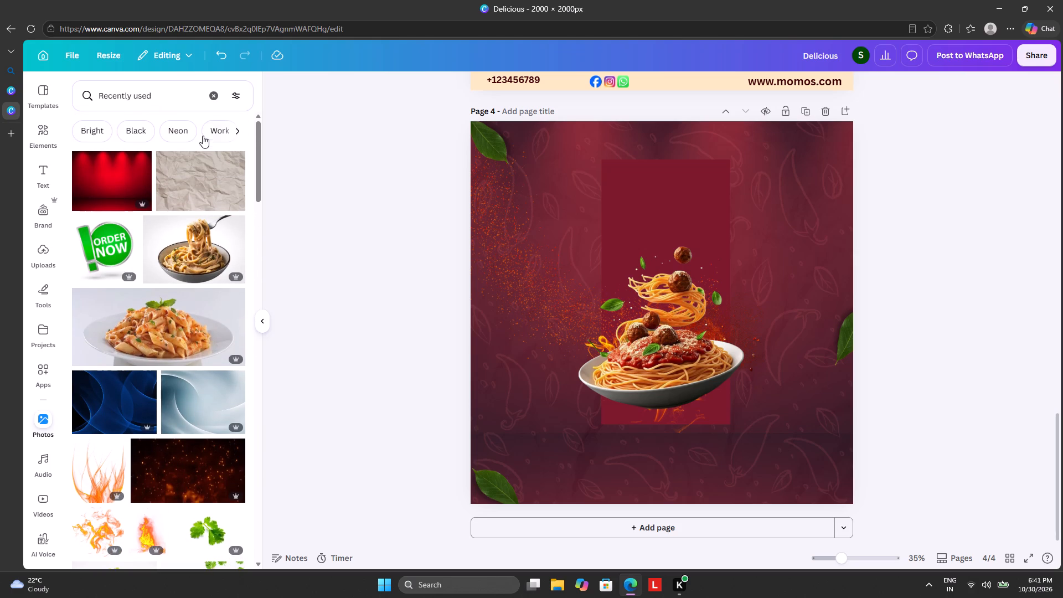
# Search the photos for "pasta", look through the dishes for one that suits page 4, and clear the search.
pyautogui.click(218, 96)
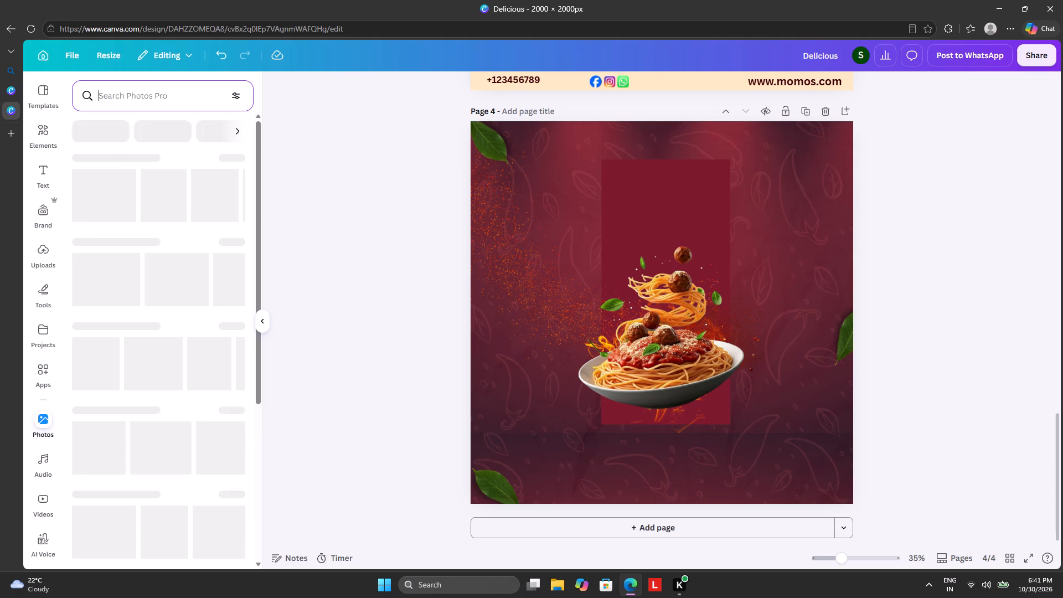
pyautogui.write('pasta')
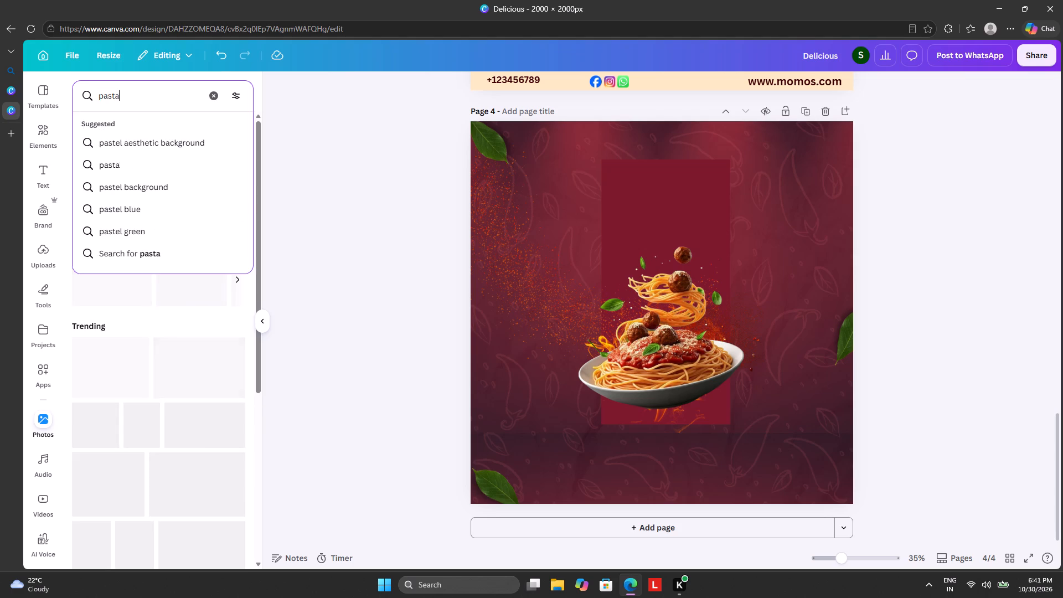
pyautogui.press('Return')
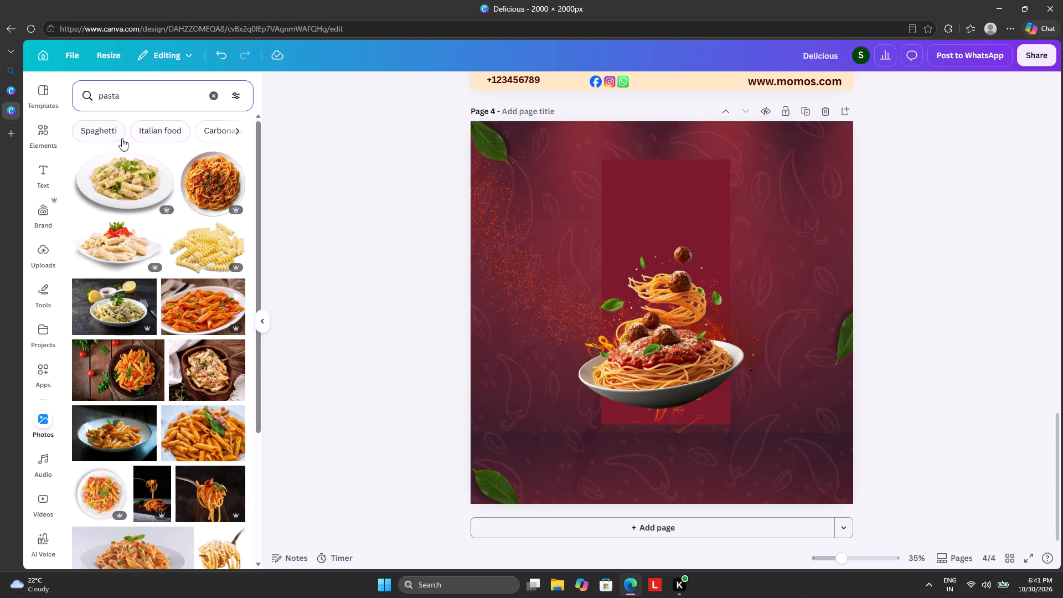
pyautogui.scroll(-3, 163, 219)
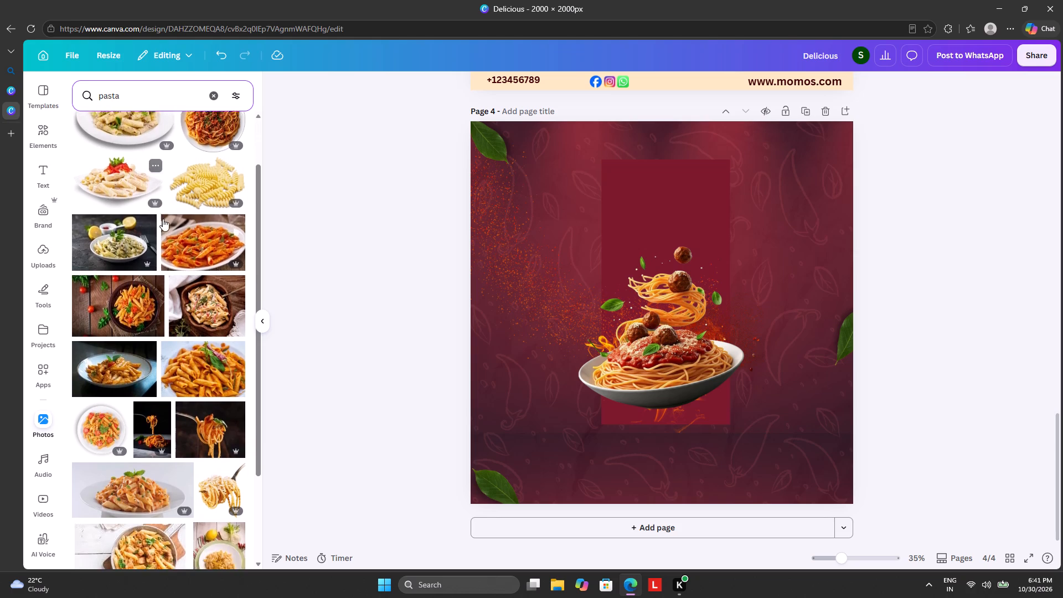
pyautogui.scroll(-2, 163, 219)
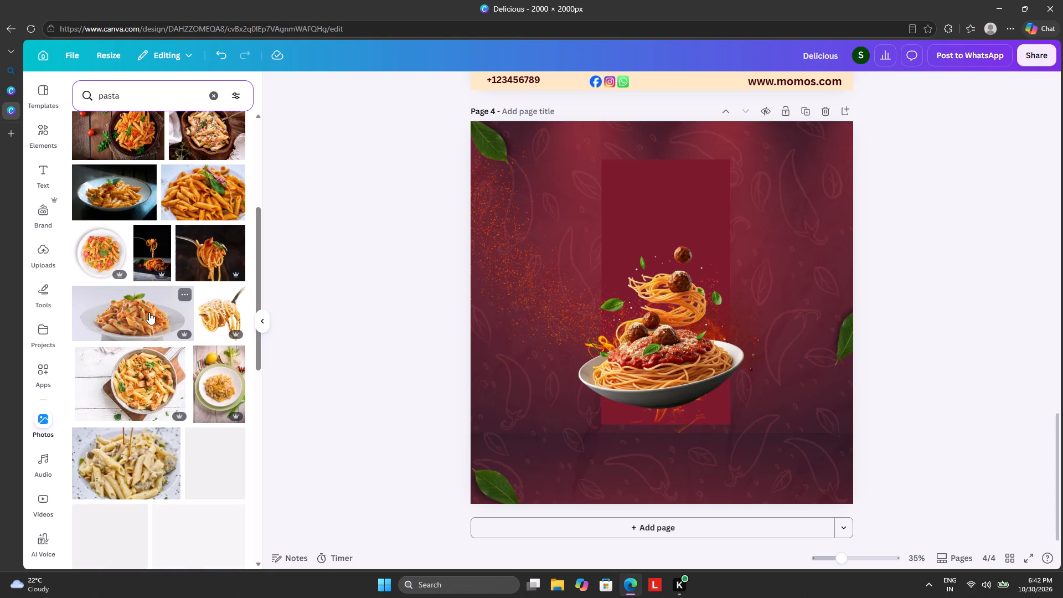
pyautogui.scroll(-1, 149, 312)
pyautogui.scroll(3, 149, 312)
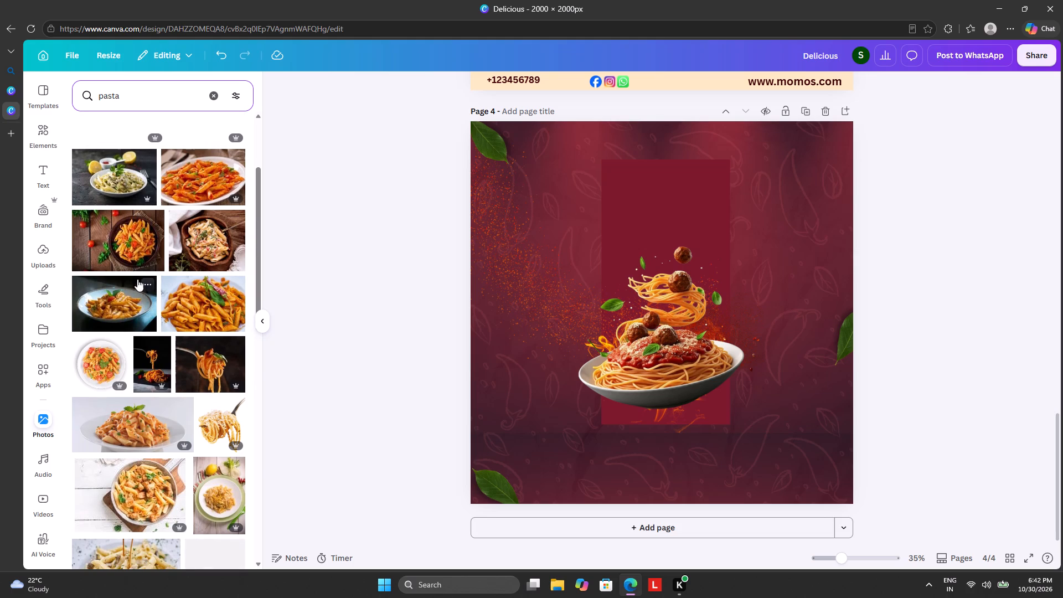
pyautogui.scroll(-7, 137, 279)
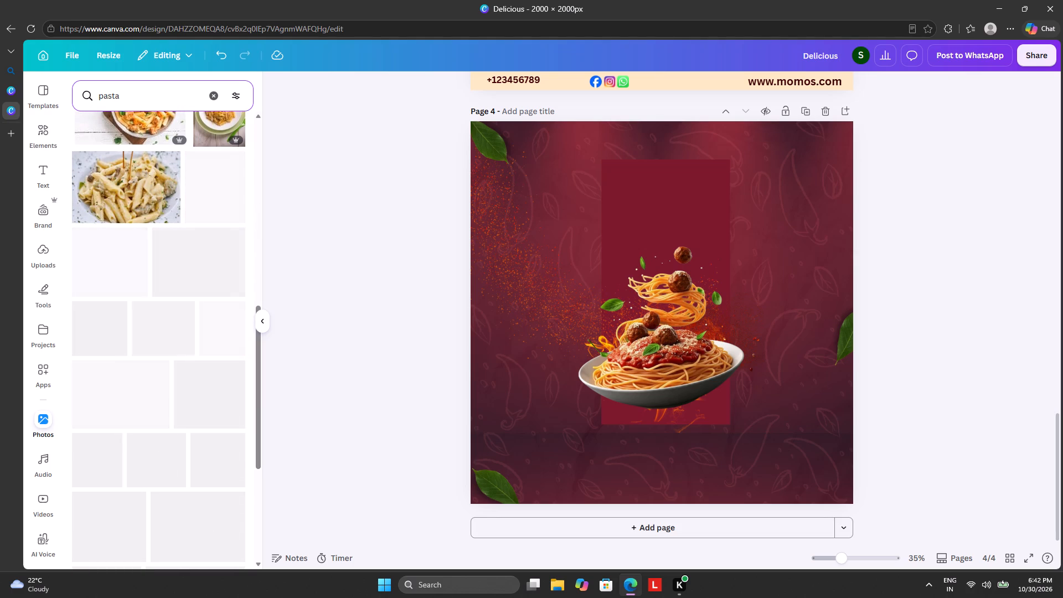
pyautogui.click(211, 101)
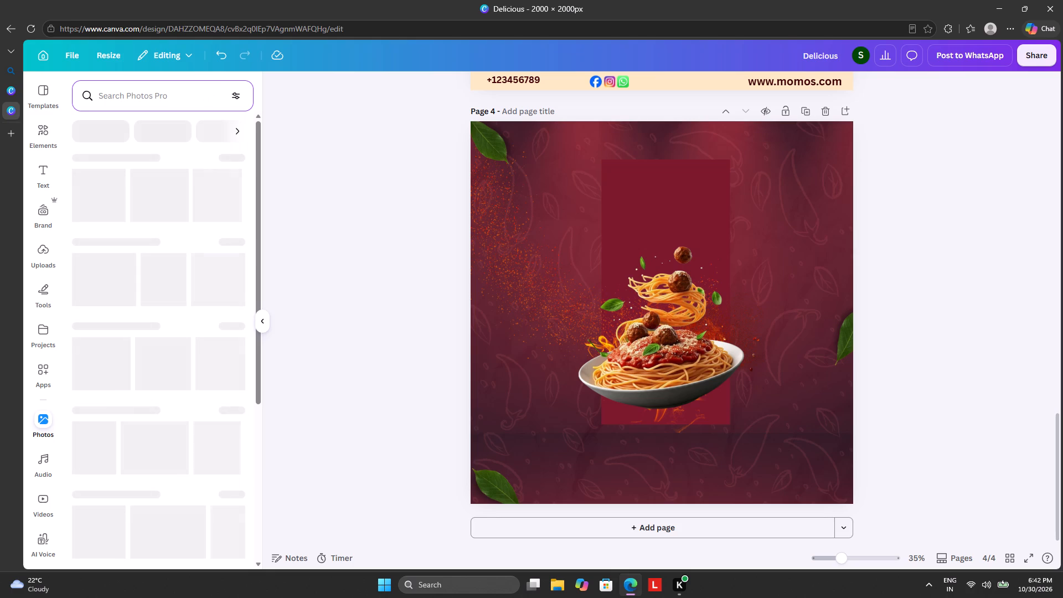
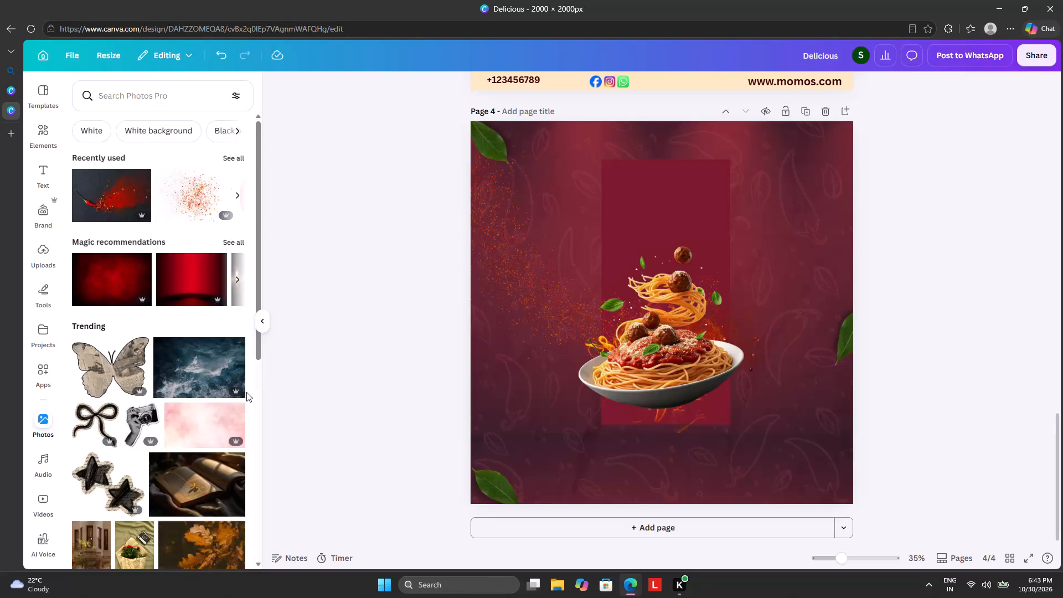
# Search the photos for "glow" and add the round yellow glow to page 4.
pyautogui.scroll(-1, 168, 295)
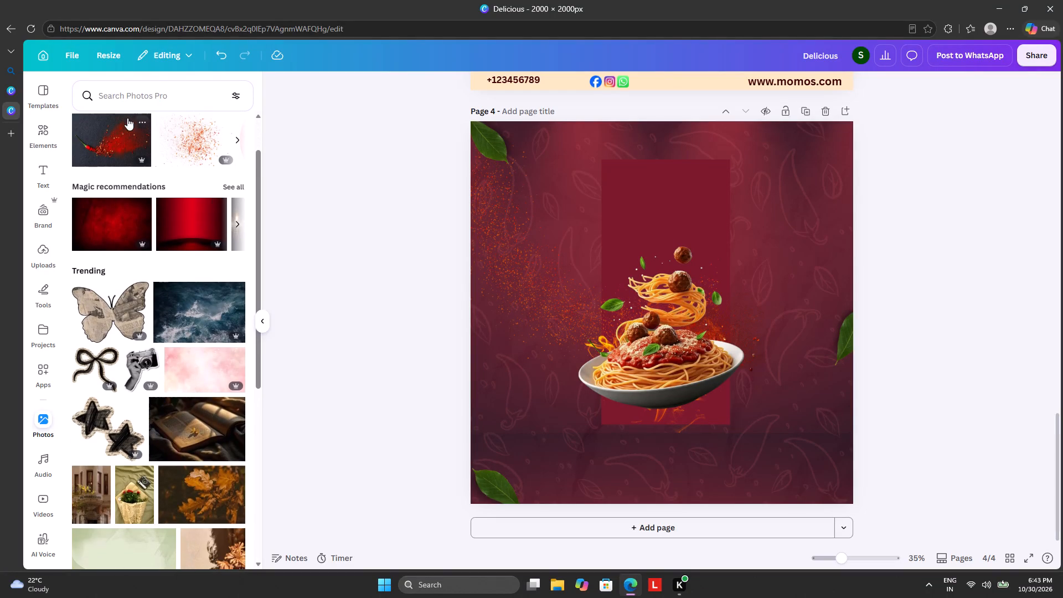
pyautogui.click(145, 96)
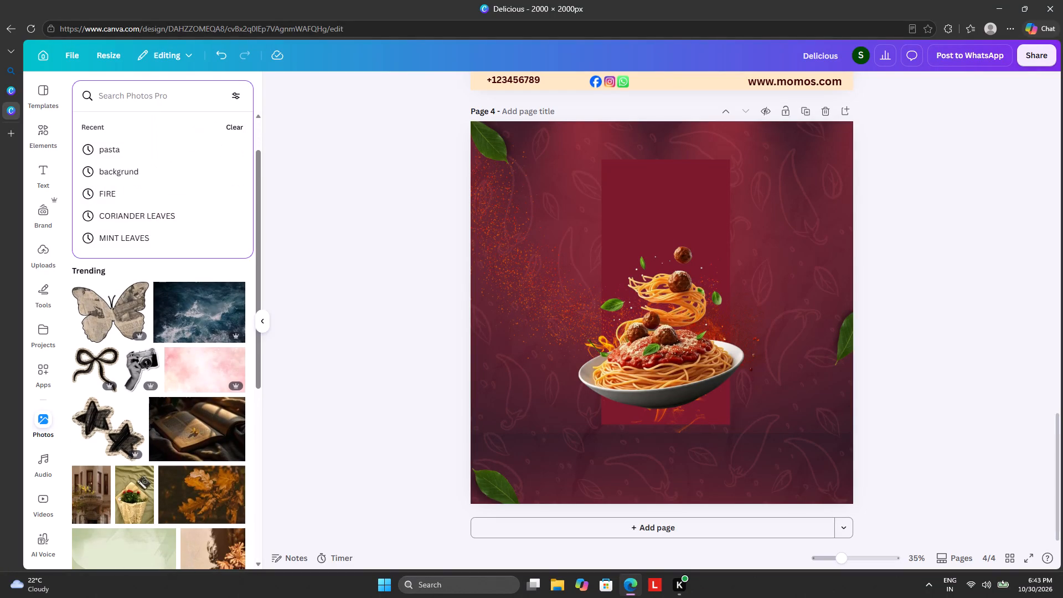
pyautogui.write('glow')
pyautogui.press('Return')
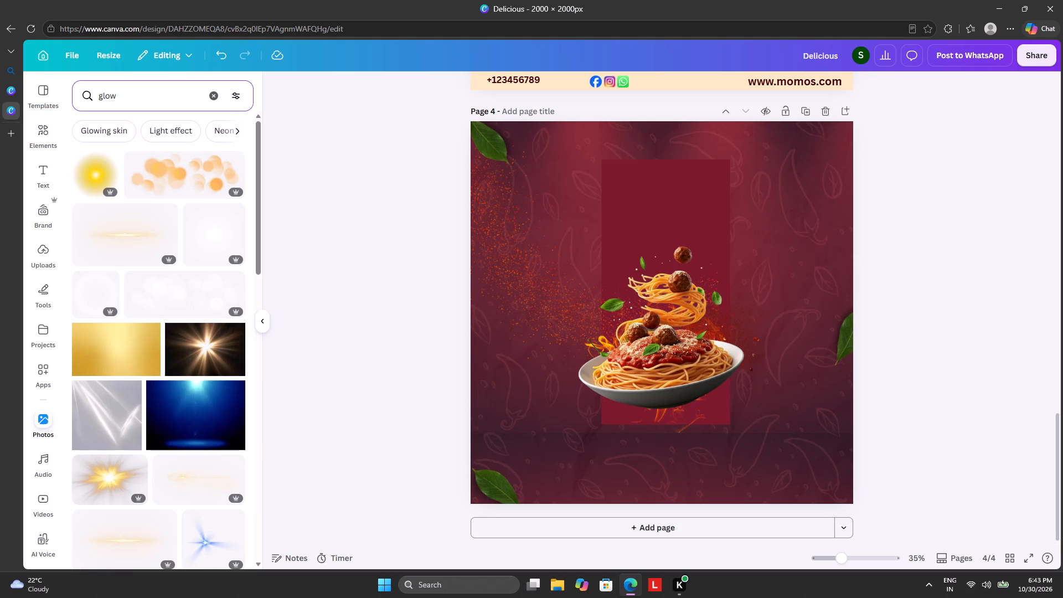
pyautogui.click(94, 182)
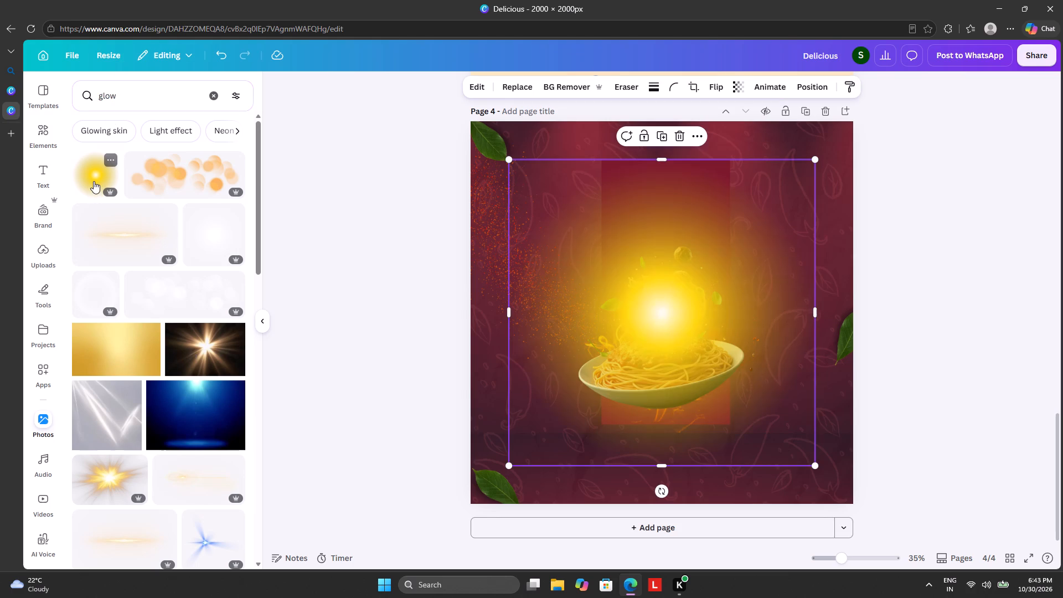
# Move the yellow glow layer directly below the spaghetti plate and above the chilli powder burst.
pyautogui.click(798, 89)
pyautogui.moveTo(177, 179); pyautogui.dragTo(168, 303)
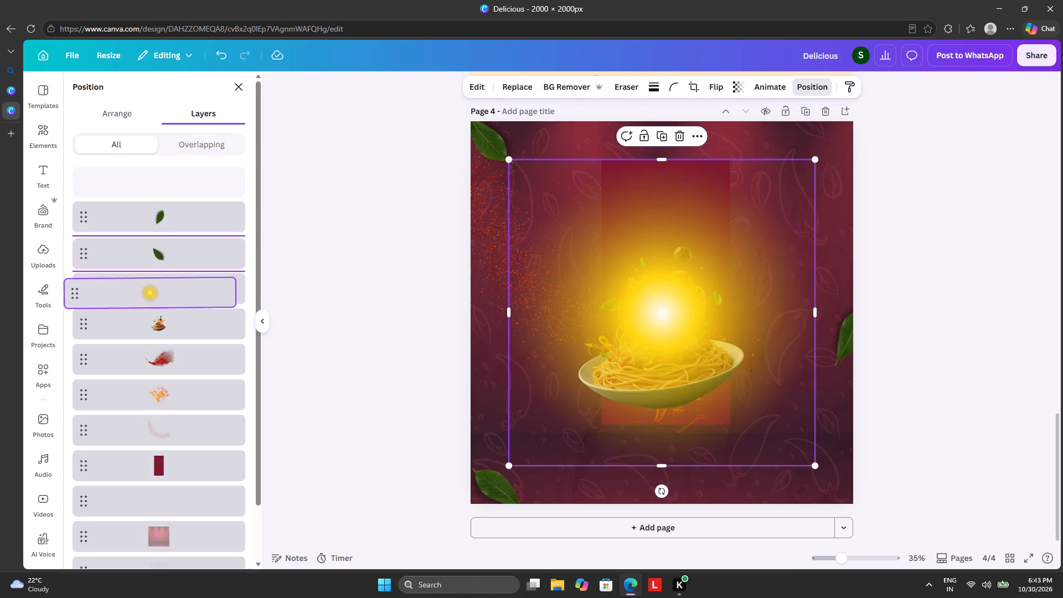
pyautogui.moveTo(168, 303); pyautogui.dragTo(169, 518)
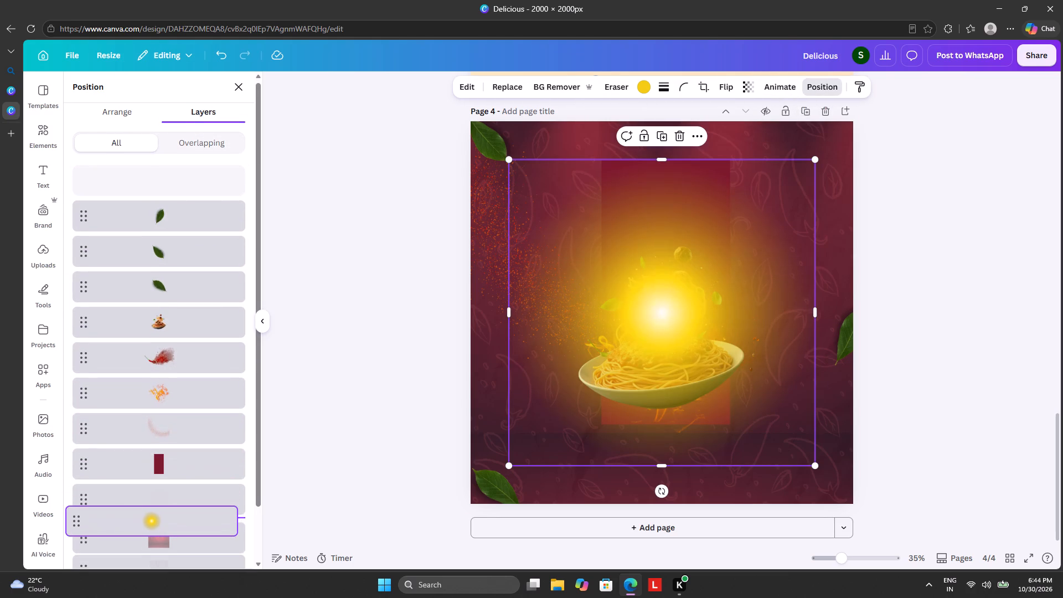
pyautogui.moveTo(169, 518); pyautogui.dragTo(182, 341)
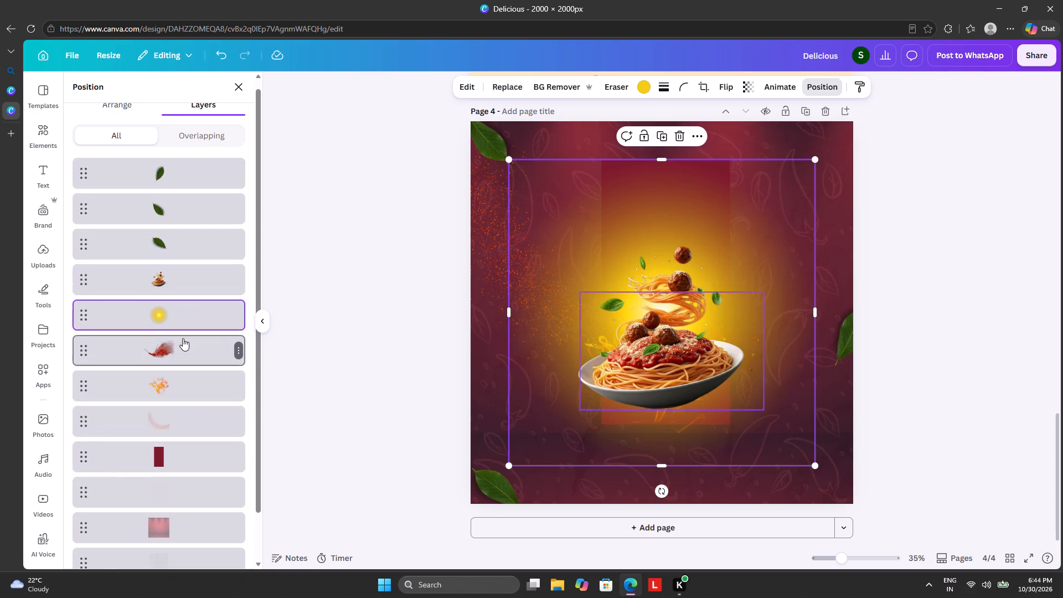
# Try vivid red #de0038, bright red #ff3131 and yellow #ffcc01 on the glow, and settle on the pure red design colour.
pyautogui.click(637, 85)
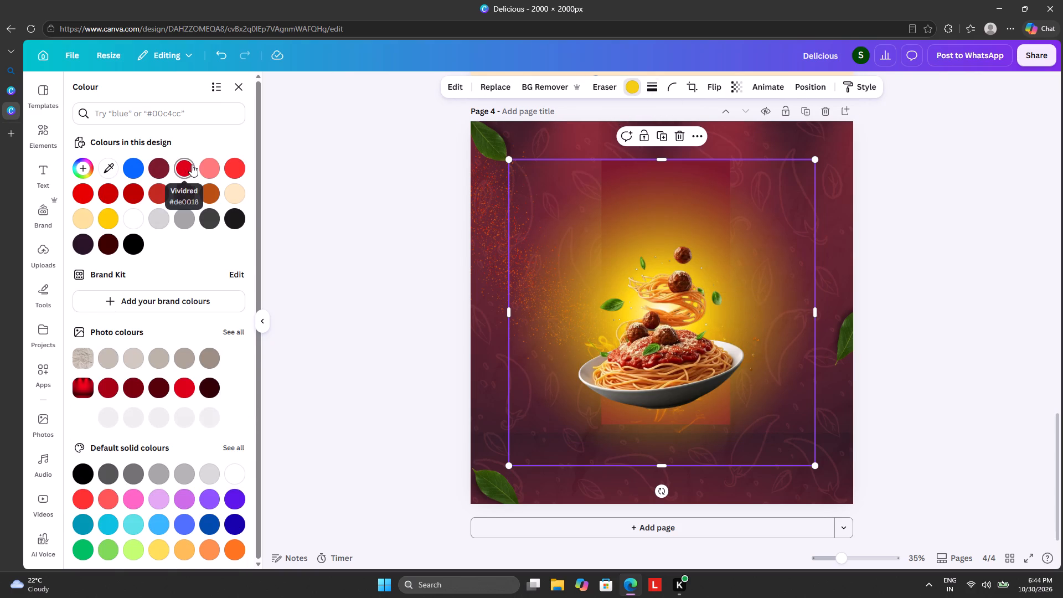
pyautogui.click(188, 164)
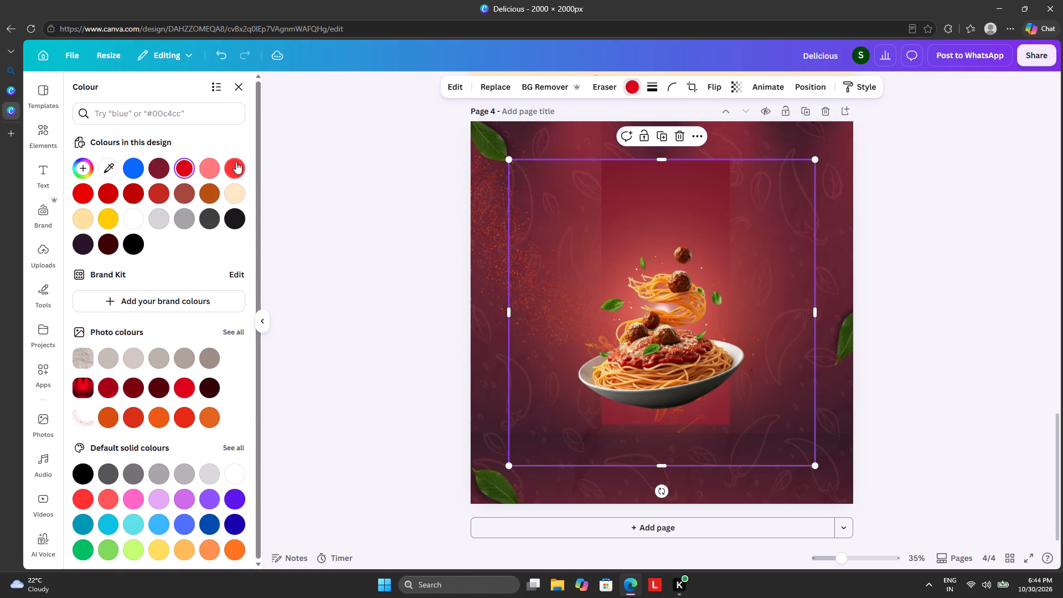
pyautogui.click(236, 162)
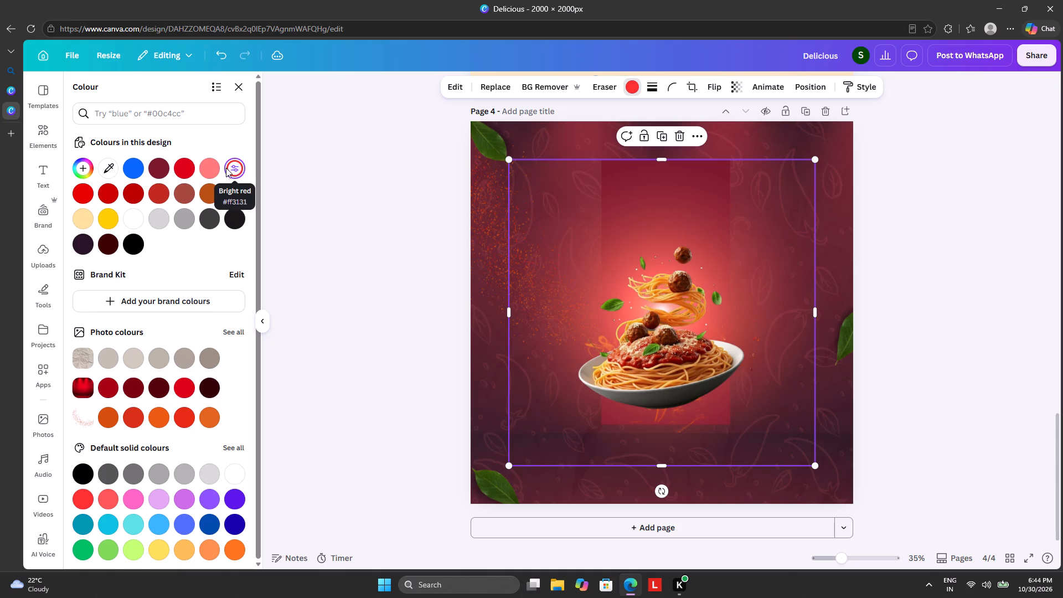
pyautogui.click(102, 221)
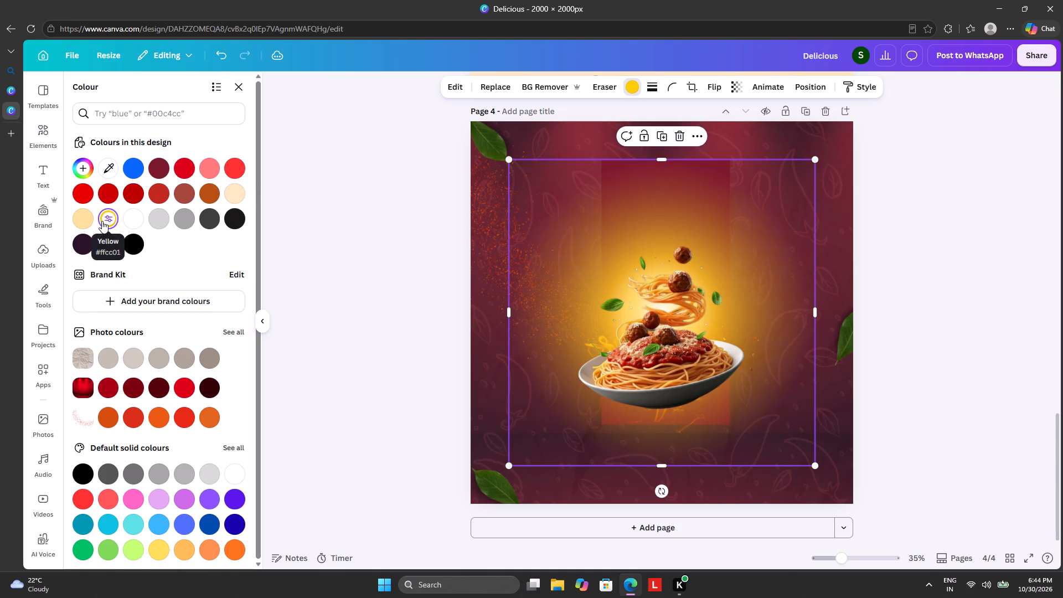
pyautogui.click(84, 194)
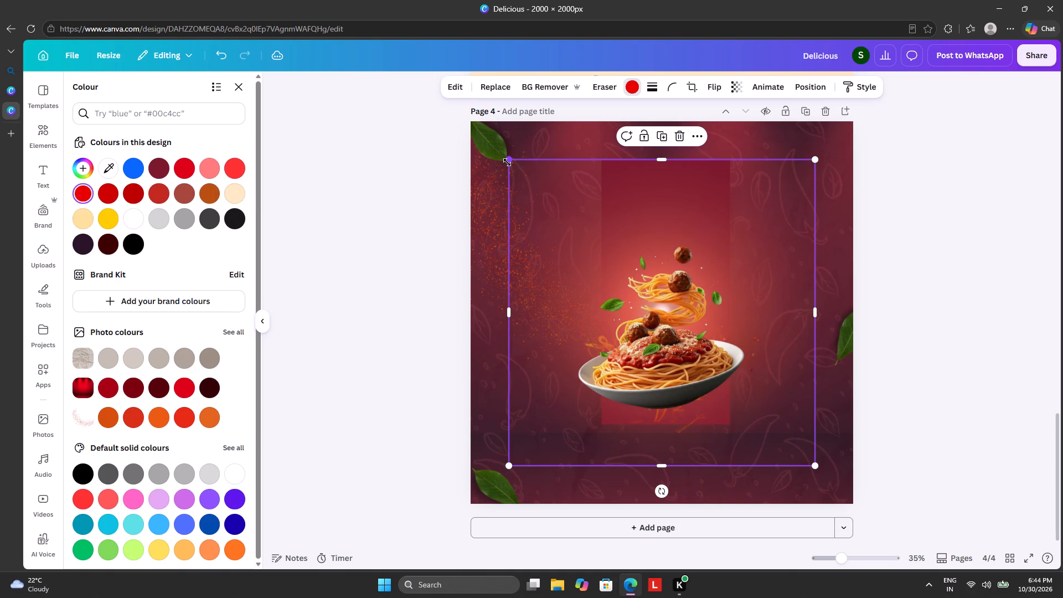
# Shrink the red glow to about the spaghetti image's size and position it behind the plate.
pyautogui.moveTo(507, 162); pyautogui.dragTo(587, 259)
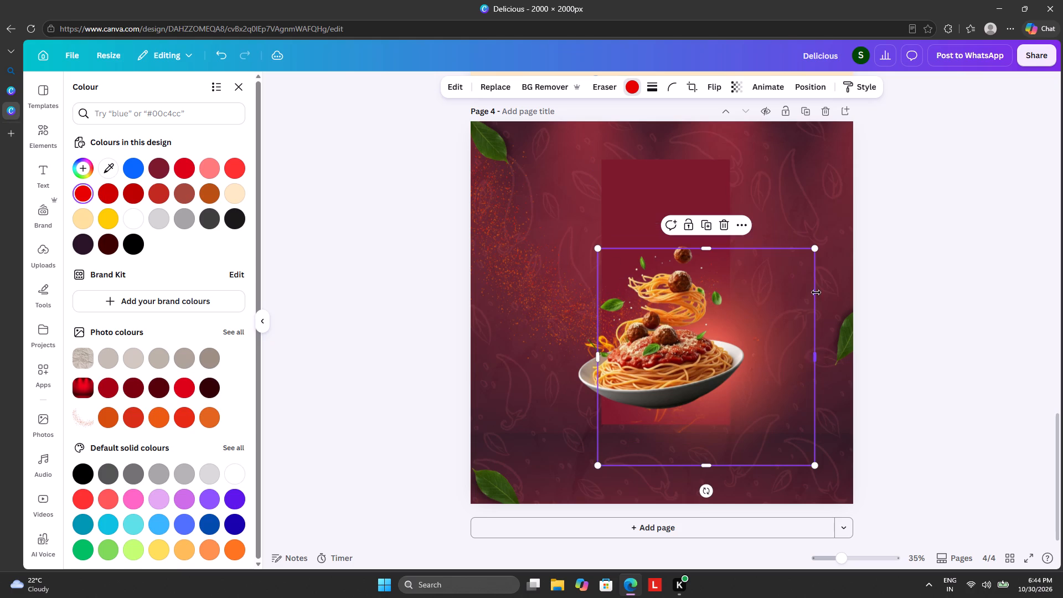
pyautogui.moveTo(792, 299); pyautogui.dragTo(756, 303)
pyautogui.click(1015, 242)
pyautogui.click(1015, 242)
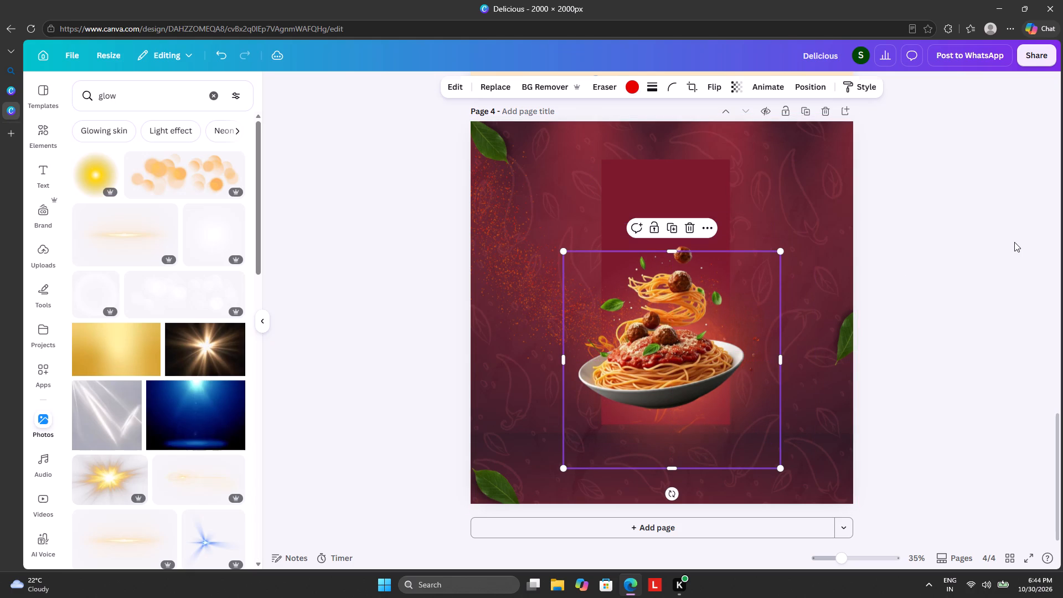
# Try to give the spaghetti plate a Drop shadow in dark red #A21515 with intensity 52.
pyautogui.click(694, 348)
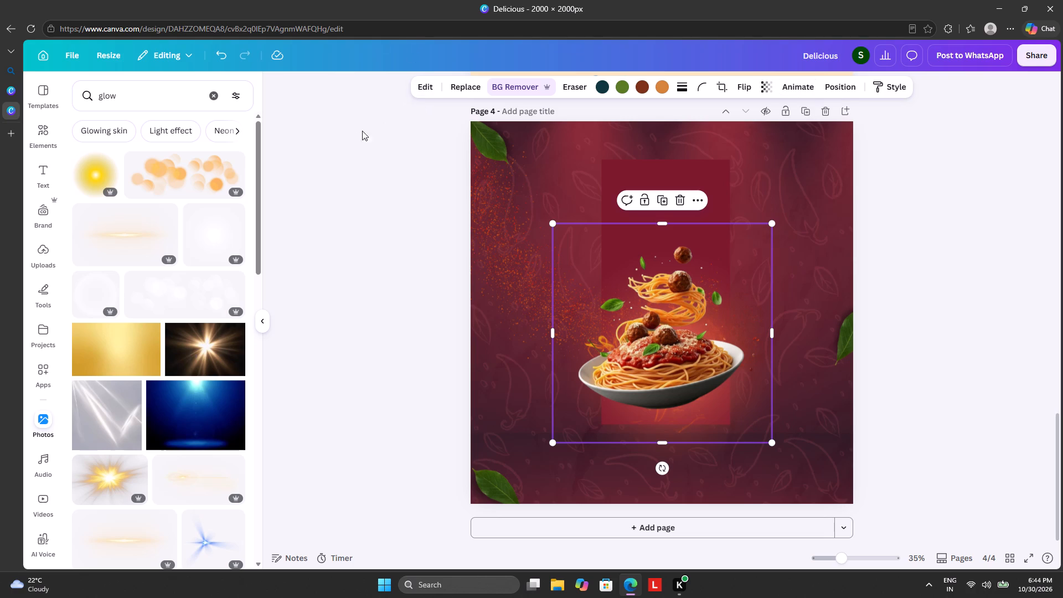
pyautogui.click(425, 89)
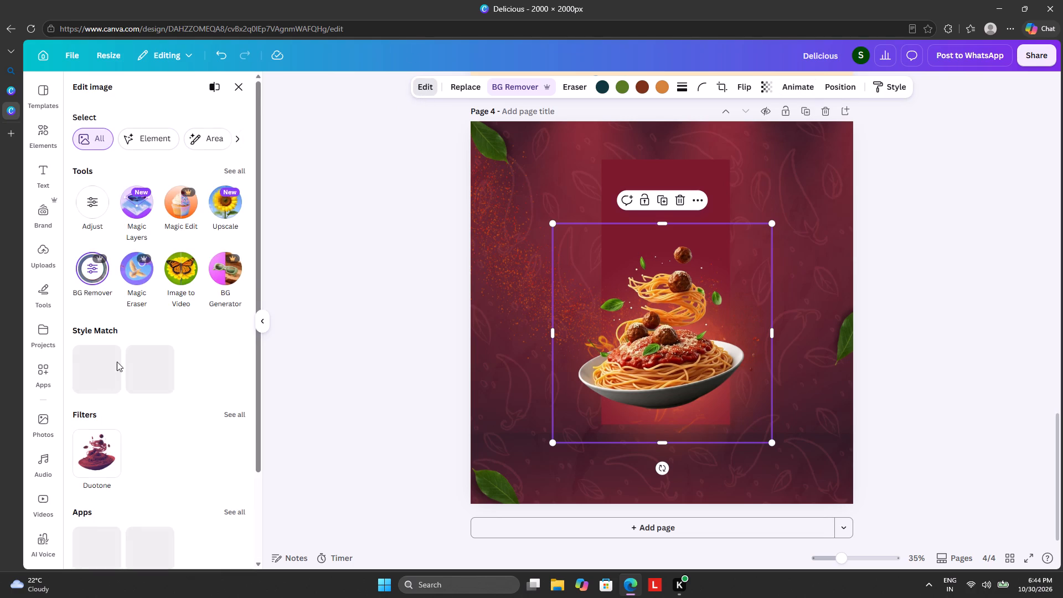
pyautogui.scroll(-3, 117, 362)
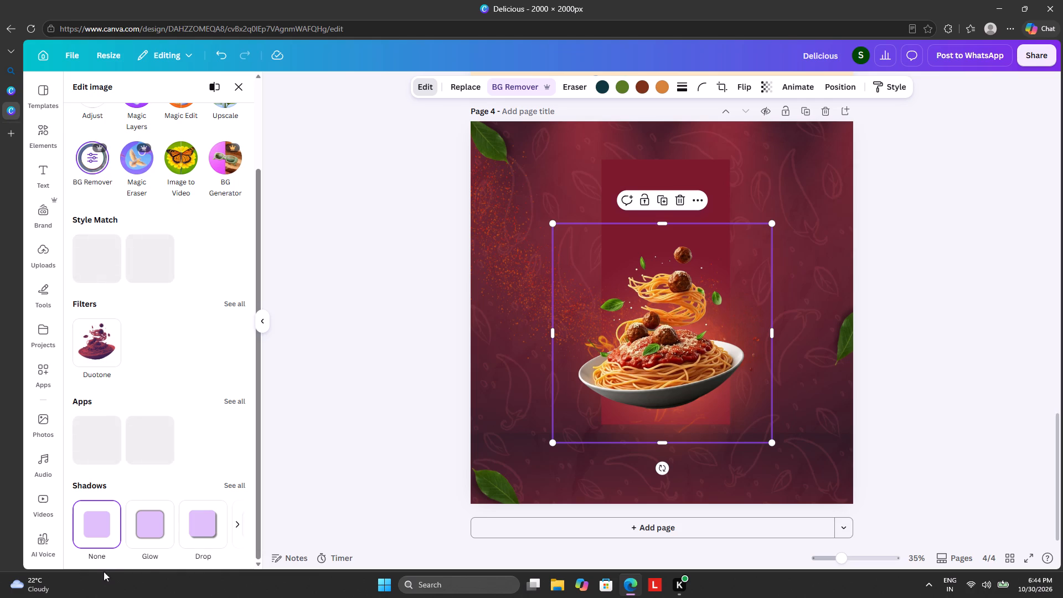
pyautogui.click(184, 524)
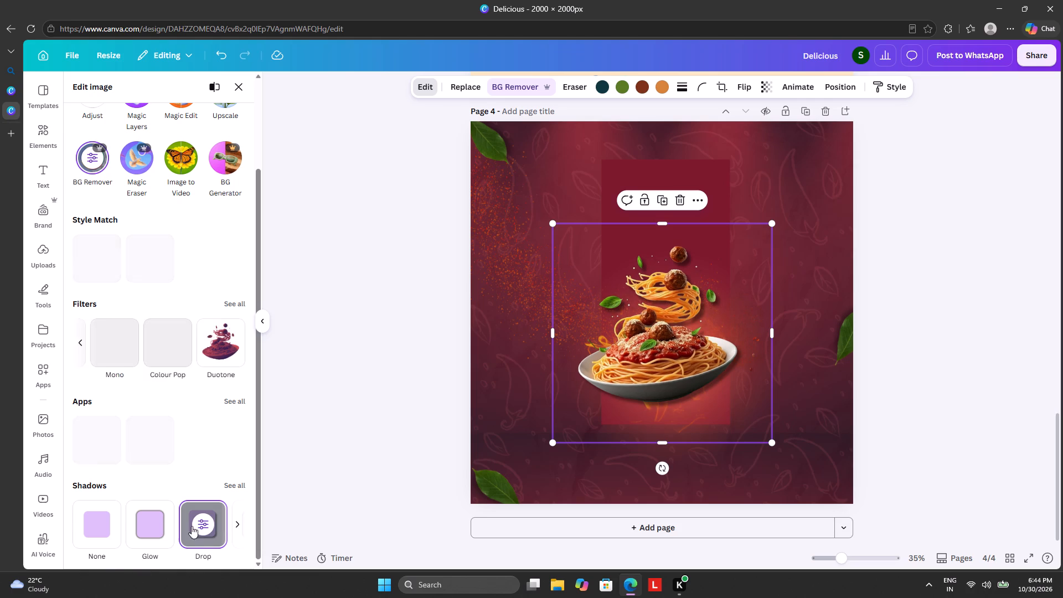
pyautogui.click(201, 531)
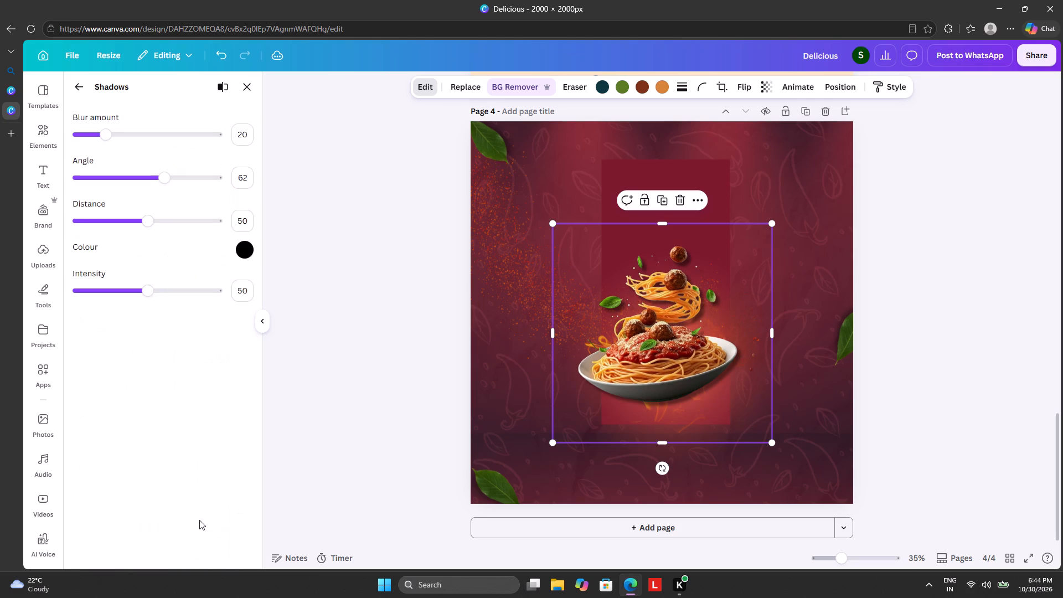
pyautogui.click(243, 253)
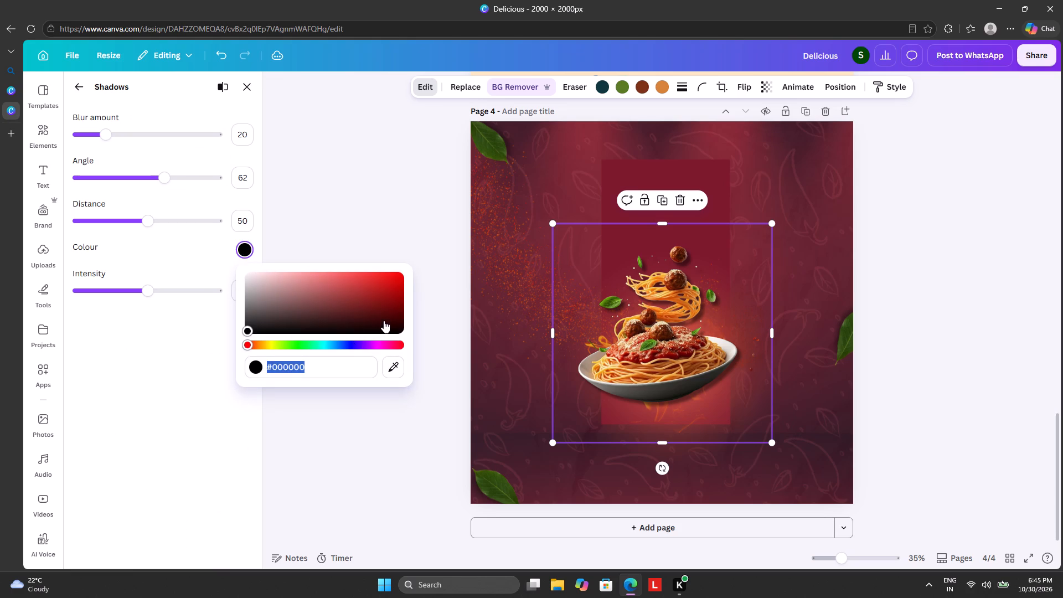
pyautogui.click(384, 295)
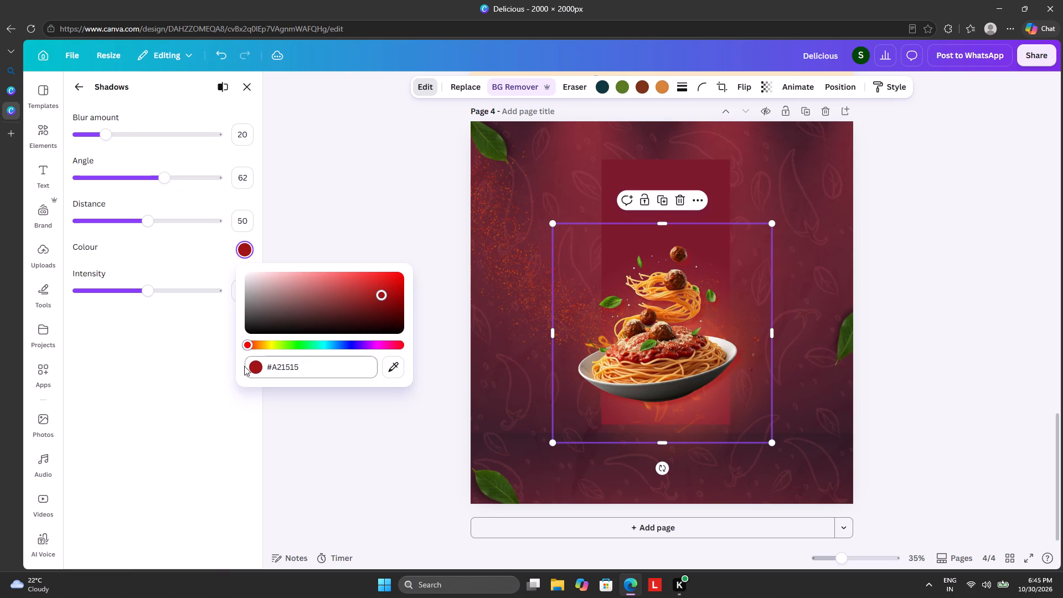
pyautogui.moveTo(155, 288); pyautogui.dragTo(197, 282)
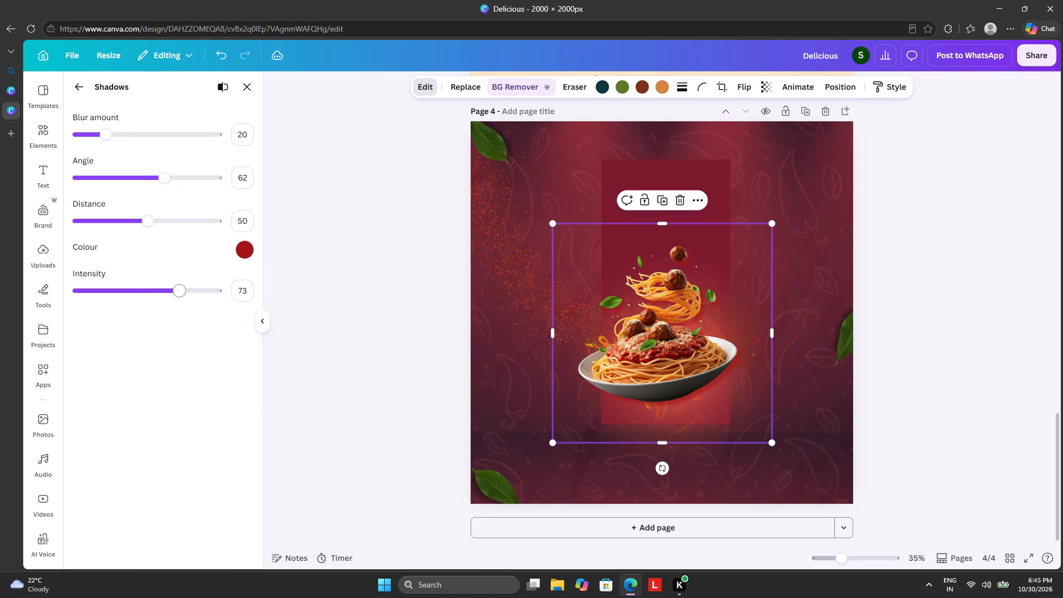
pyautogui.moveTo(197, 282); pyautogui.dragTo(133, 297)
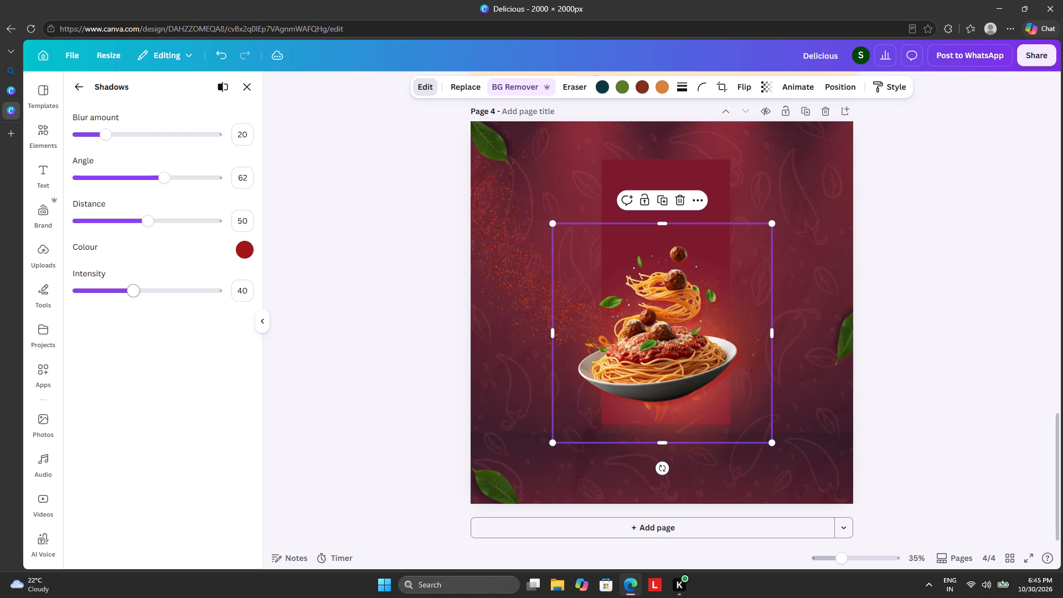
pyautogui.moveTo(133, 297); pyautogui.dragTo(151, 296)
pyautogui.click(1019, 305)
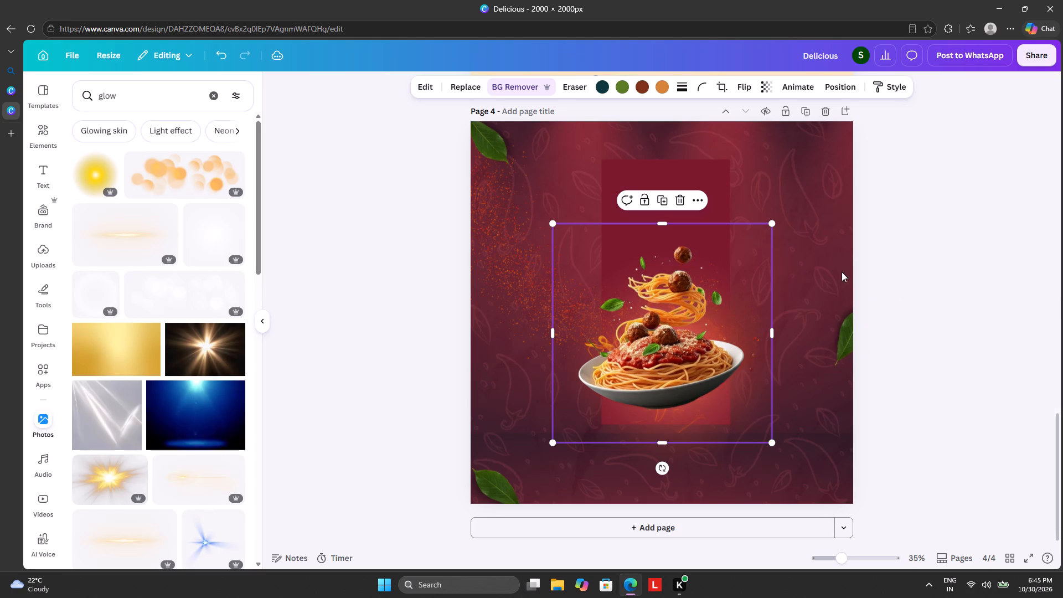
# Delete the large red backdrop image layer that sits two layers above page 4's background colour.
pyautogui.moveTo(824, 231); pyautogui.dragTo(816, 237)
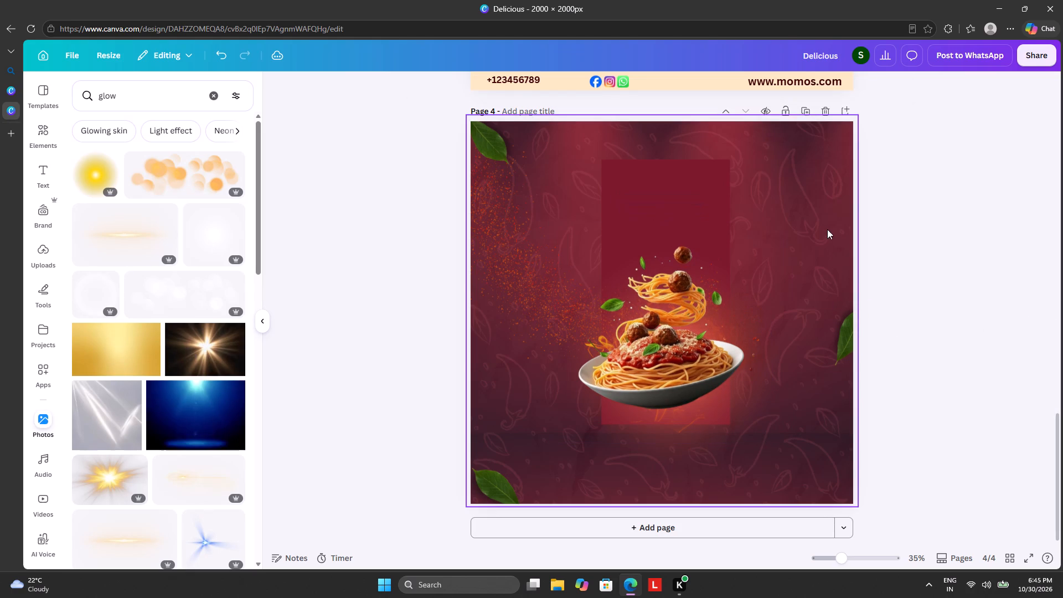
pyautogui.moveTo(818, 221); pyautogui.dragTo(803, 238)
pyautogui.click(800, 207)
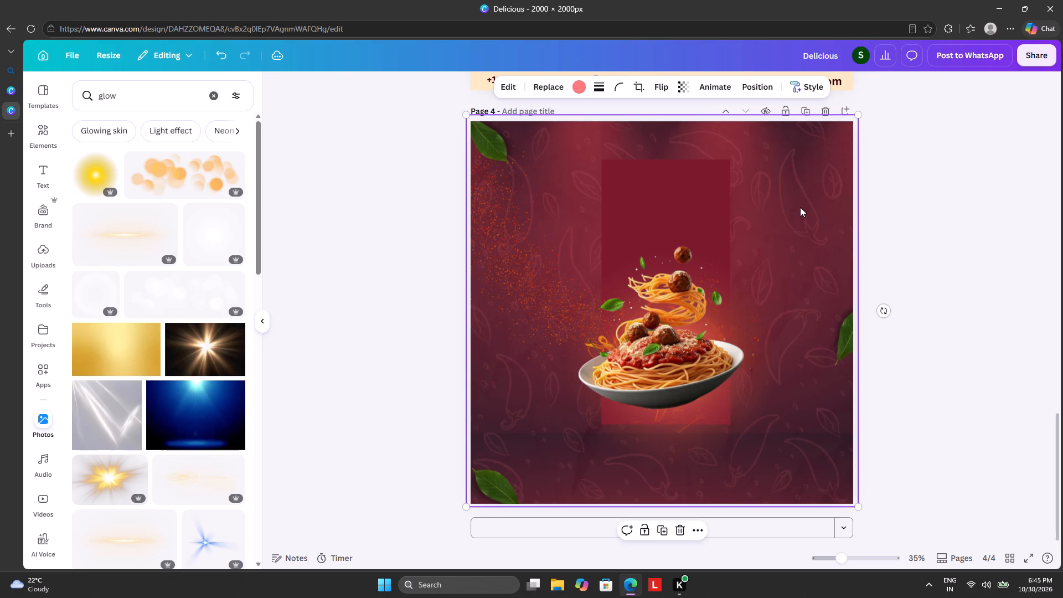
pyautogui.click(755, 91)
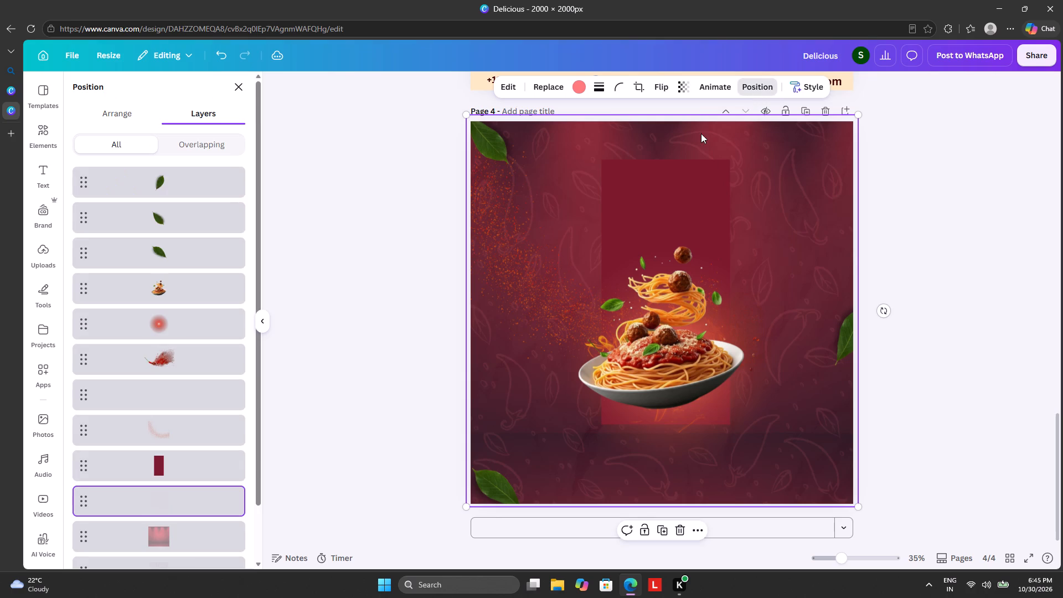
pyautogui.scroll(-2, 263, 413)
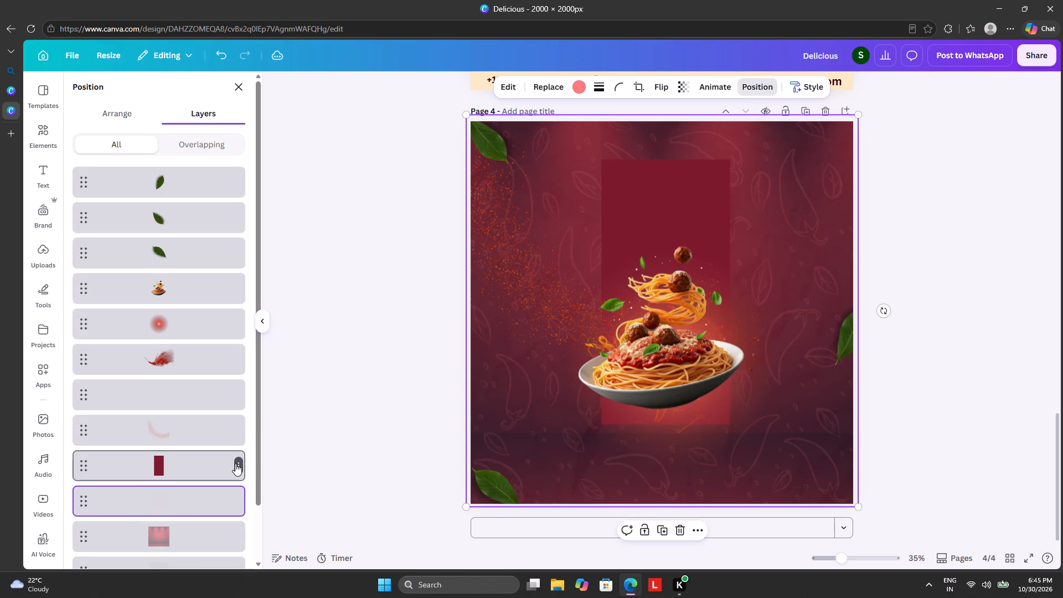
pyautogui.scroll(-1, 219, 508)
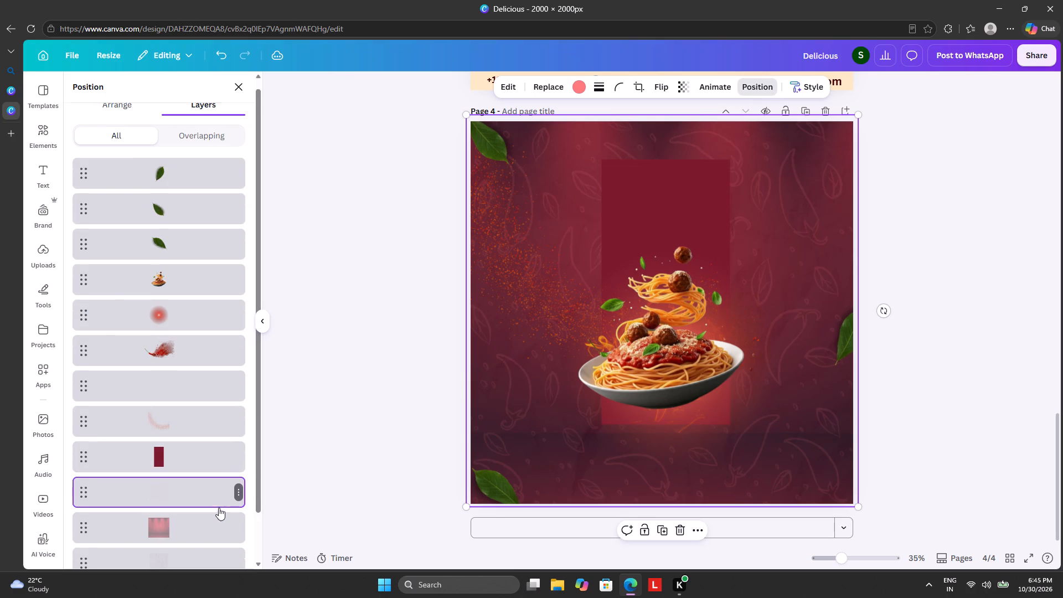
pyautogui.scroll(-1, 215, 508)
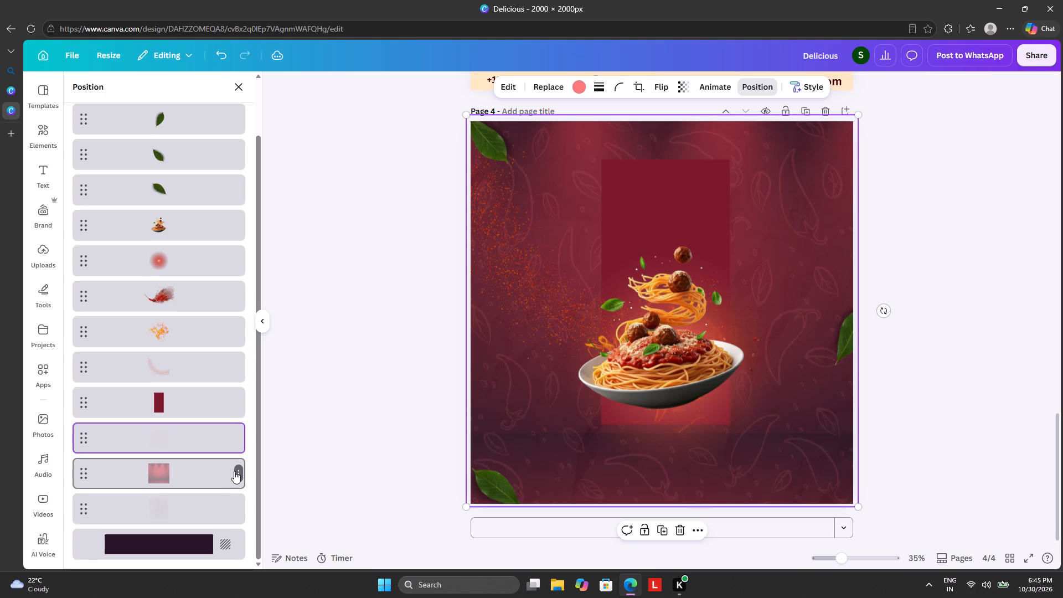
pyautogui.click(234, 471)
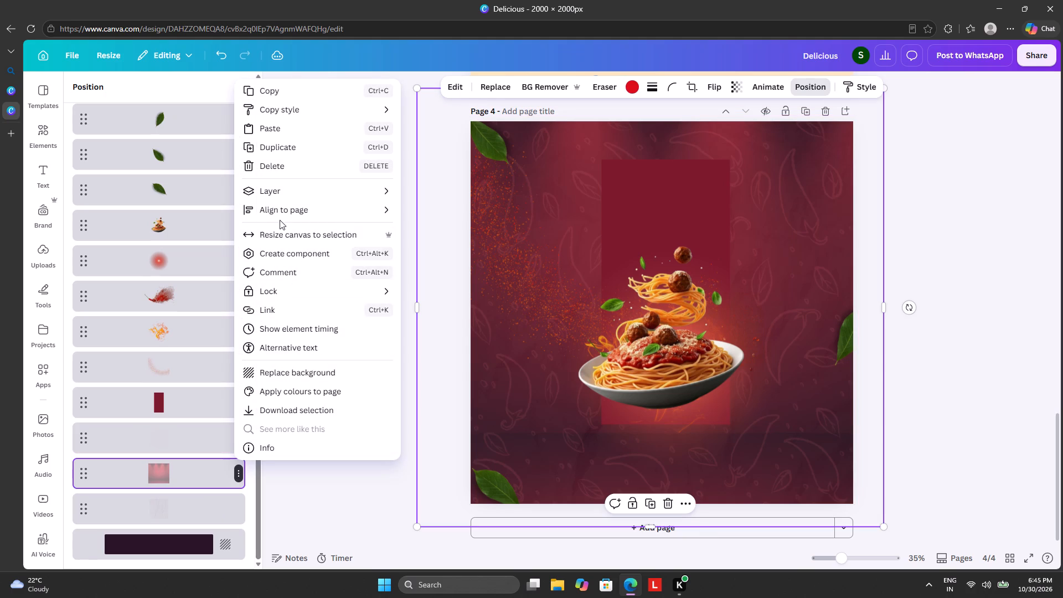
pyautogui.click(281, 173)
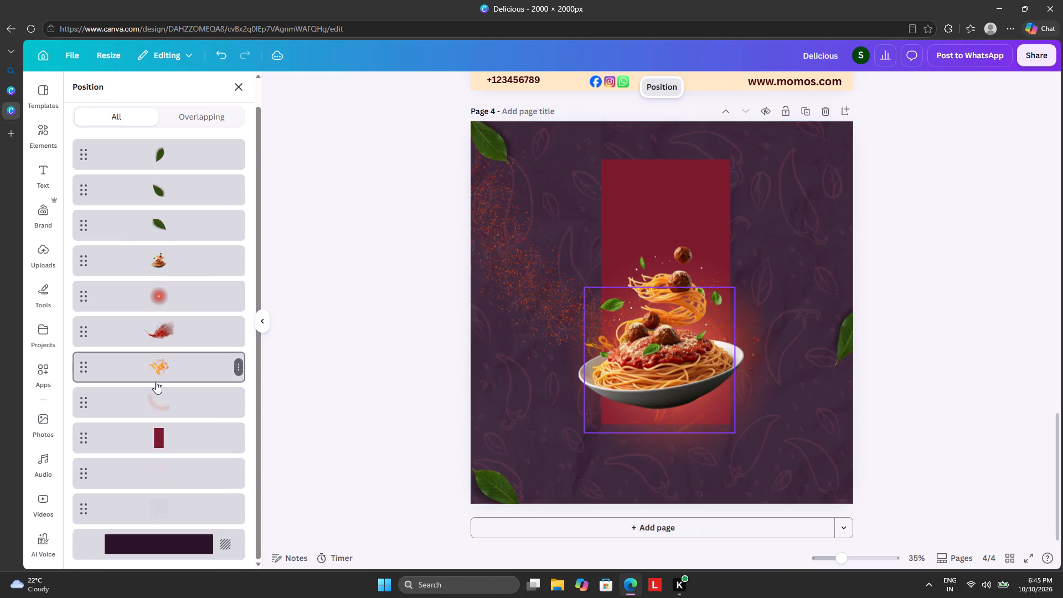
# Delete the pale crumpled-texture overlay layer directly above page 4's background colour.
pyautogui.scroll(-4, 156, 382)
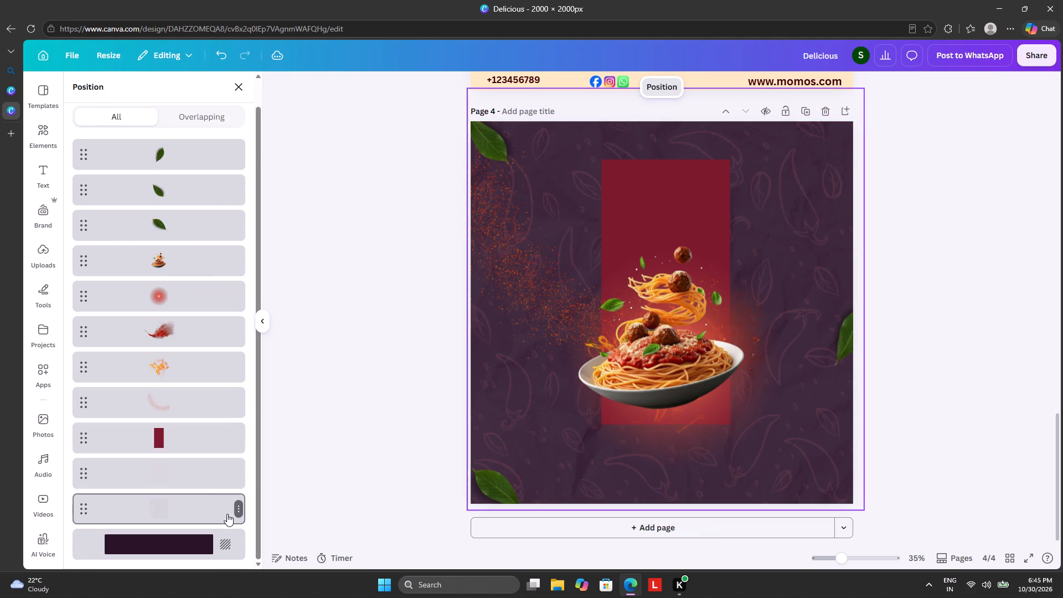
pyautogui.click(223, 505)
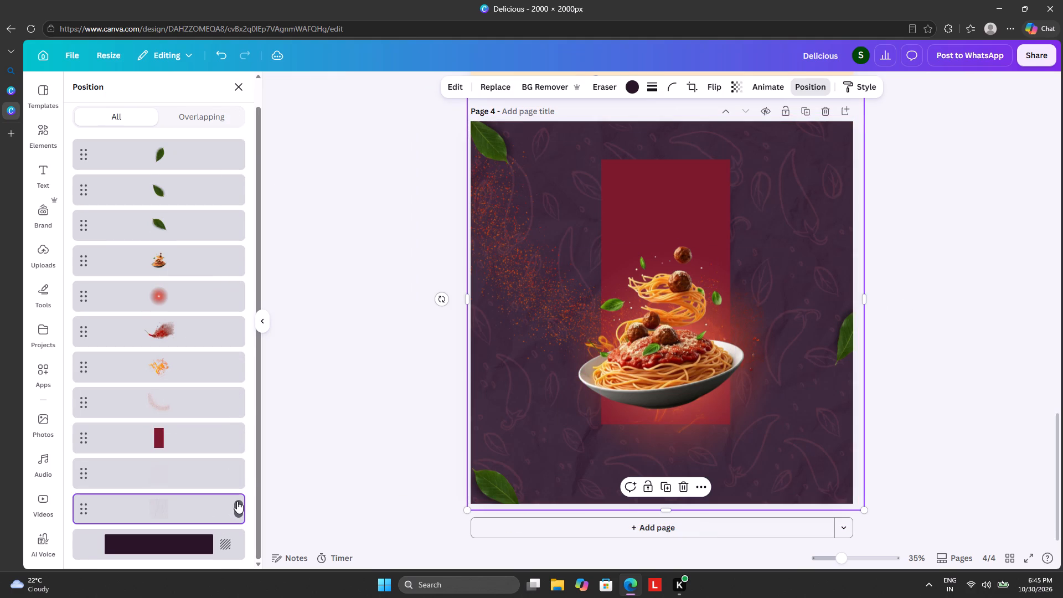
pyautogui.click(234, 501)
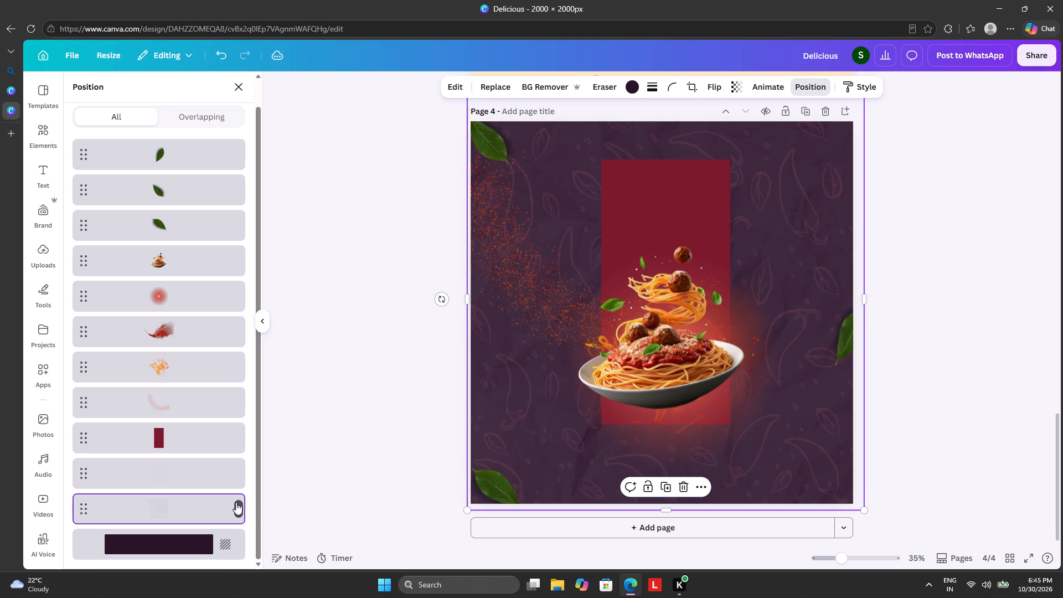
pyautogui.click(236, 506)
pyautogui.click(284, 207)
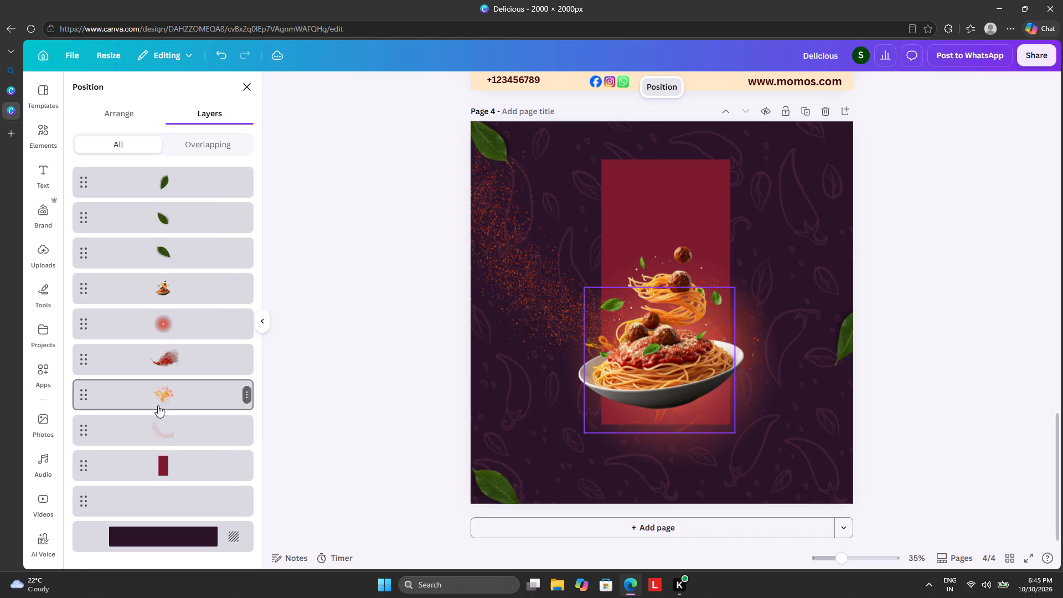
# Delete the chilli-and-leaf doodle pattern layer directly above page 4's background colour.
pyautogui.scroll(2, 159, 476)
pyautogui.scroll(-1, 159, 476)
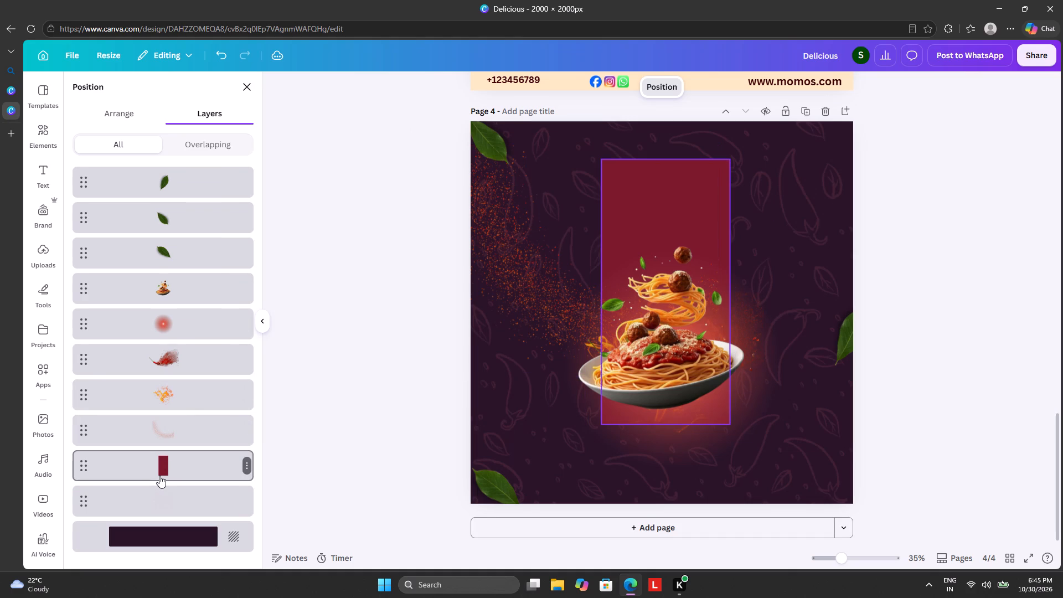
pyautogui.scroll(-1, 159, 476)
pyautogui.click(244, 497)
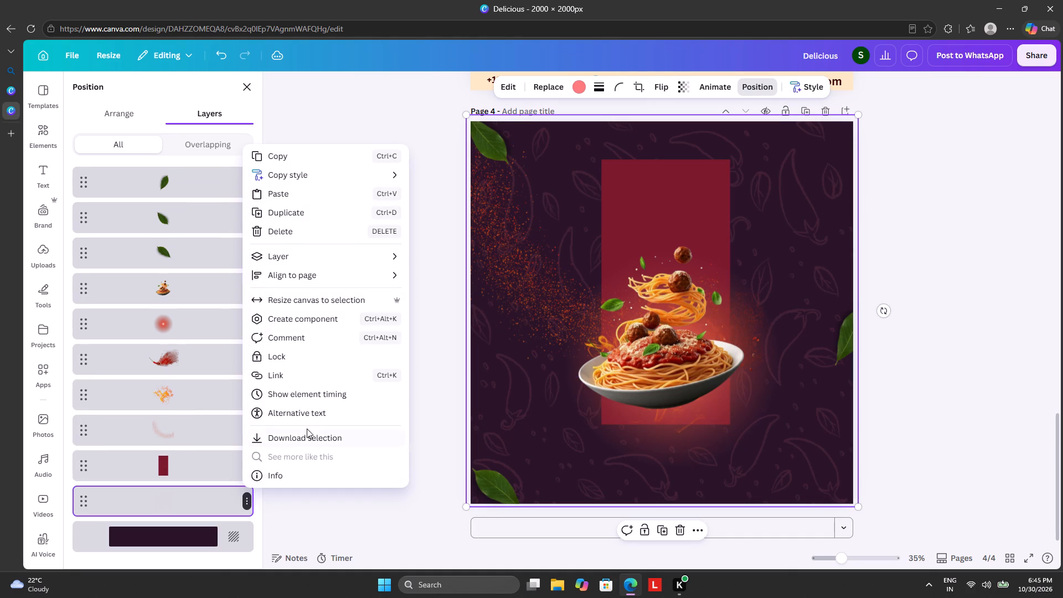
pyautogui.click(297, 227)
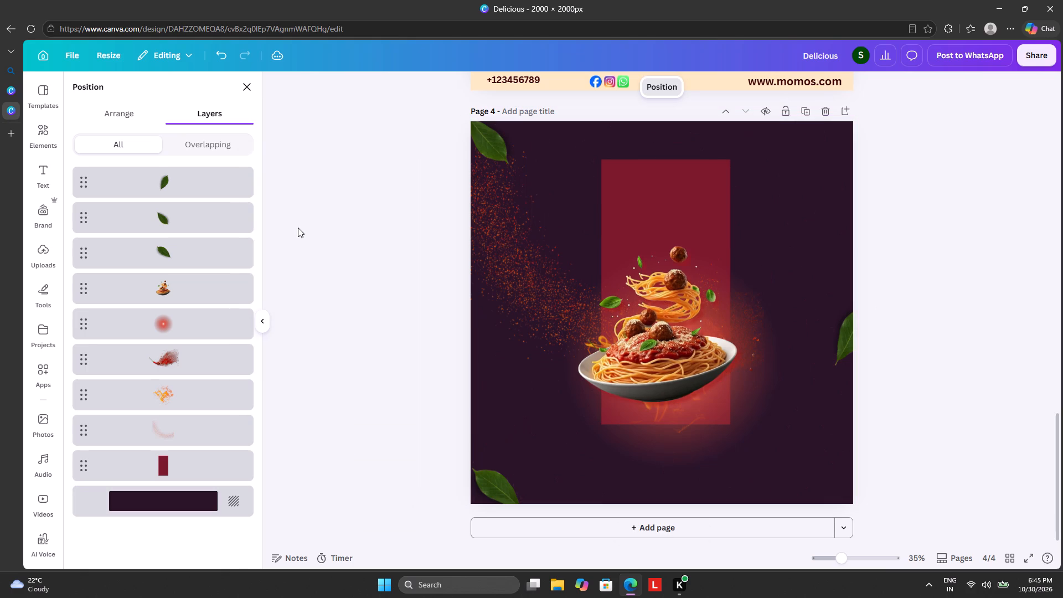
# Try vivid red #e70000 and two bright yellows as page 4's background, and settle on the fourth yellow, a golden shade, from the photo colours.
pyautogui.click(184, 499)
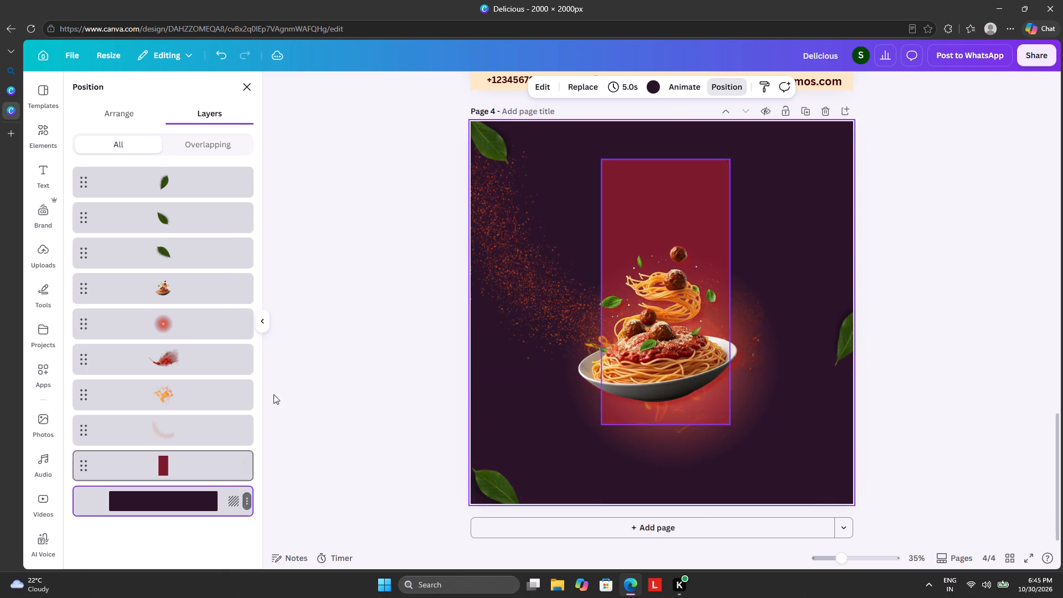
pyautogui.click(655, 90)
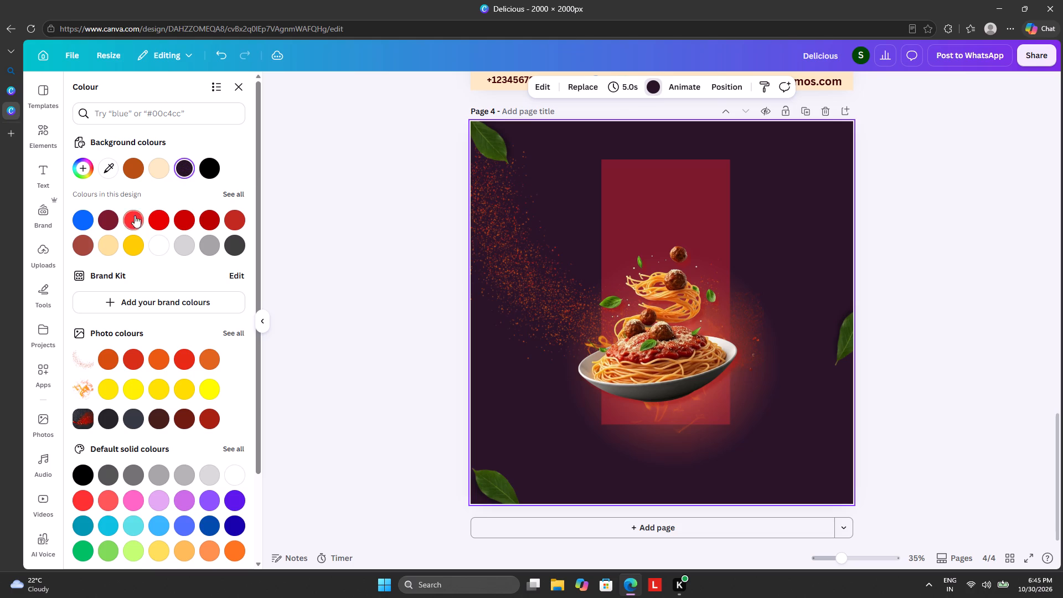
pyautogui.click(152, 217)
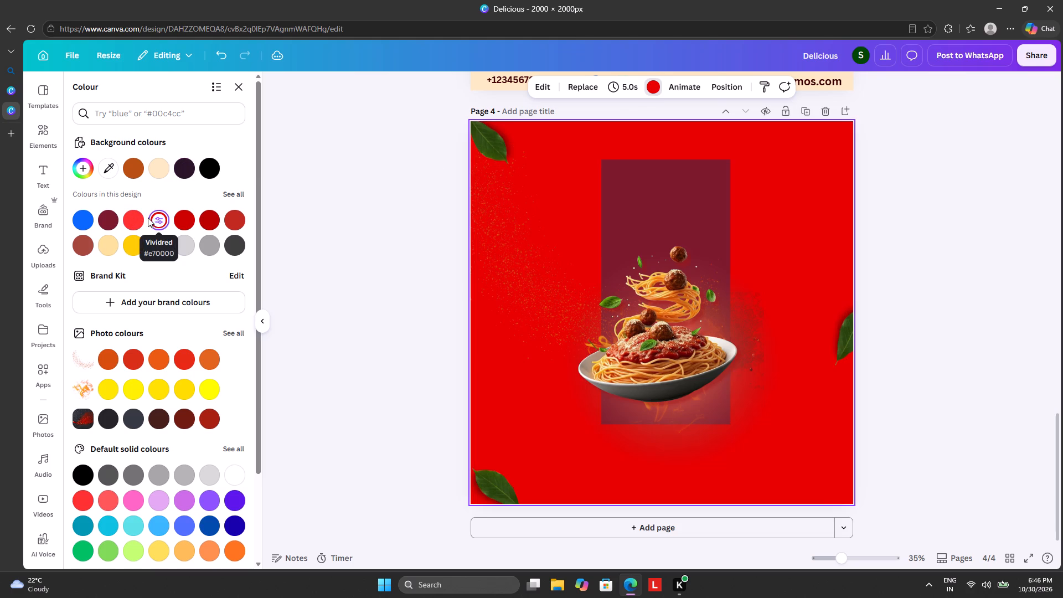
pyautogui.click(130, 385)
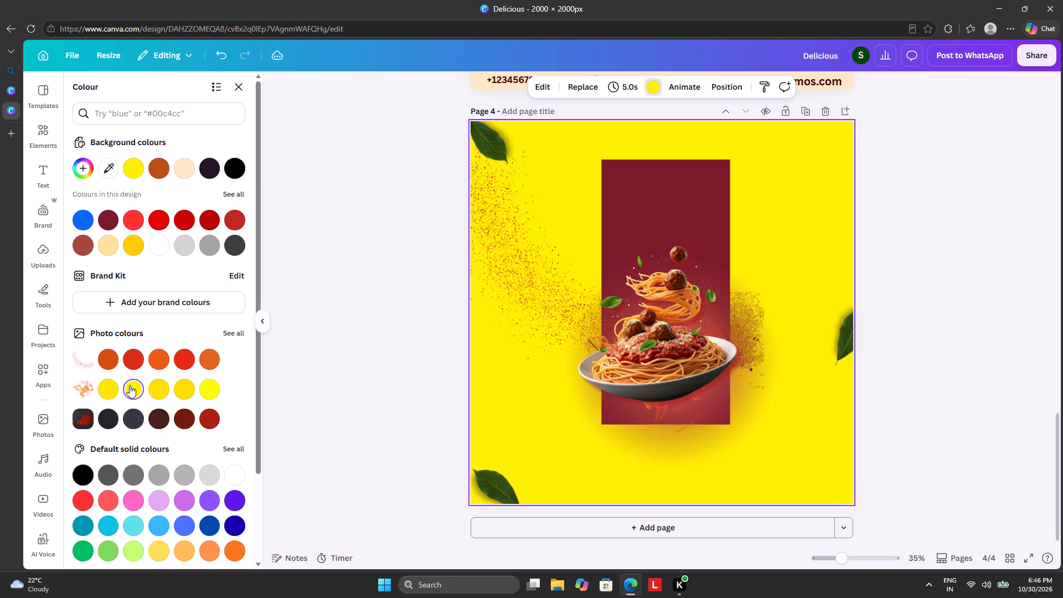
pyautogui.click(102, 389)
pyautogui.click(183, 389)
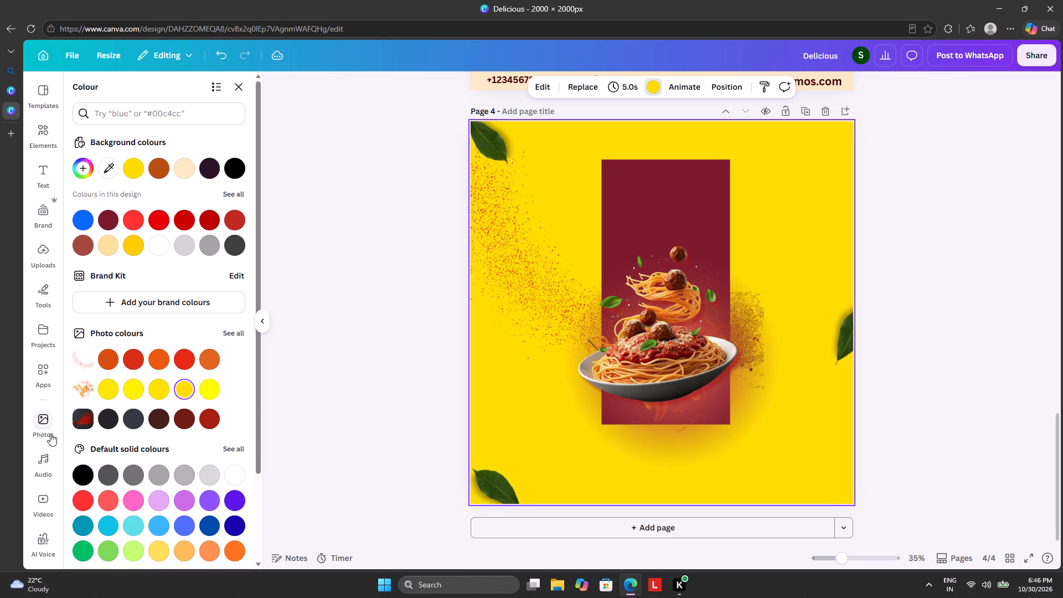
# Search the elements library for "shape" and look through the shapes and graphics results.
pyautogui.click(50, 134)
pyautogui.click(237, 99)
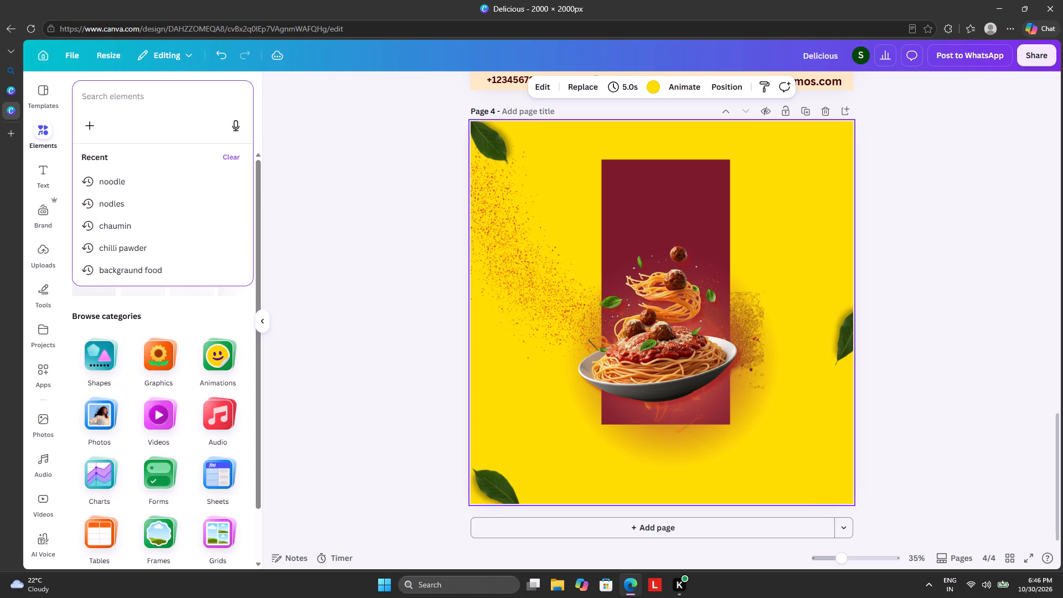
pyautogui.write('shape')
pyautogui.press('Return')
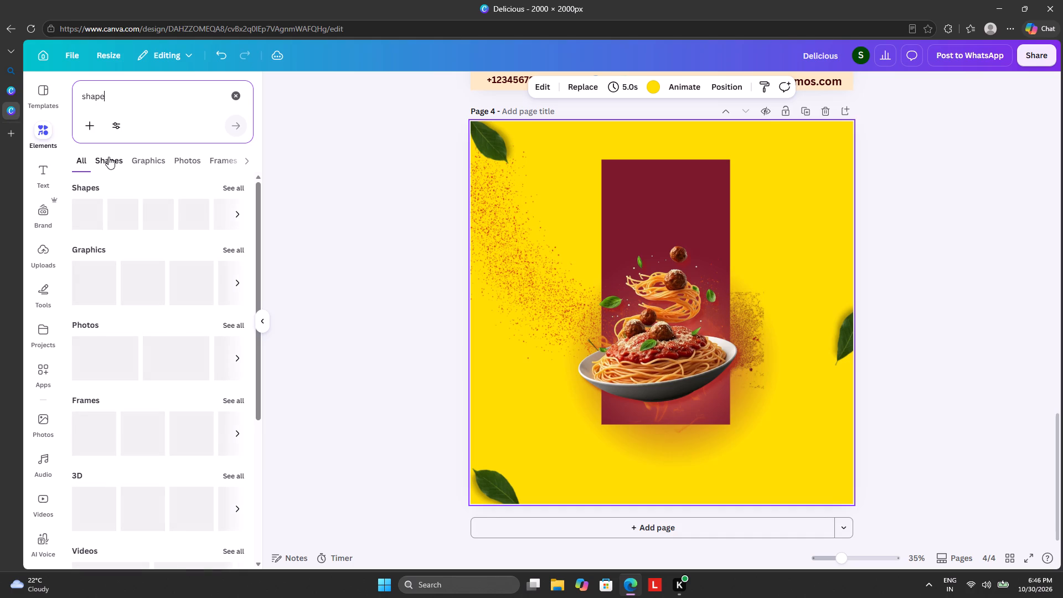
pyautogui.click(226, 186)
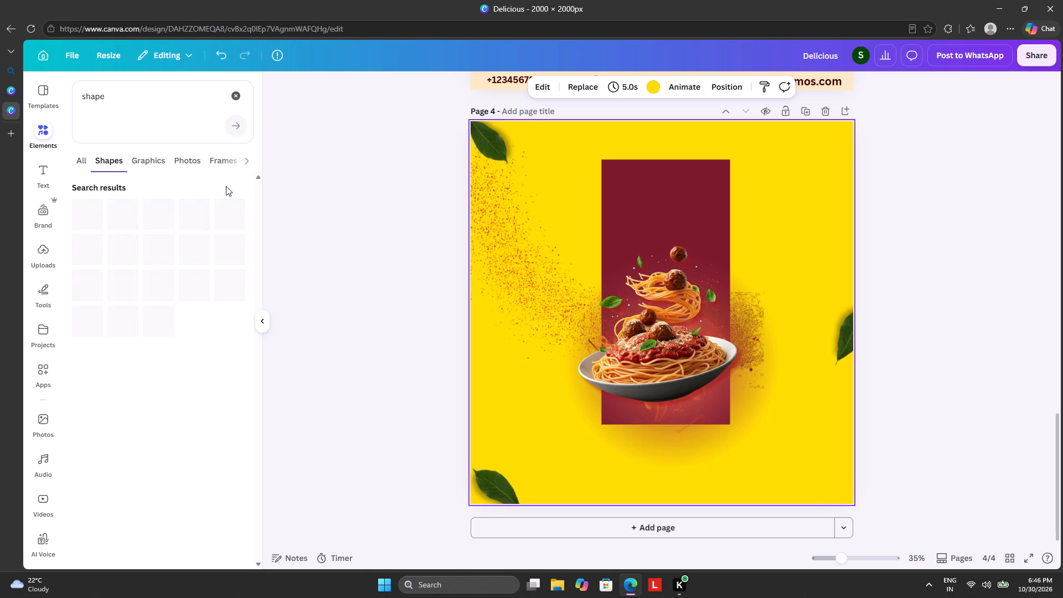
pyautogui.click(142, 152)
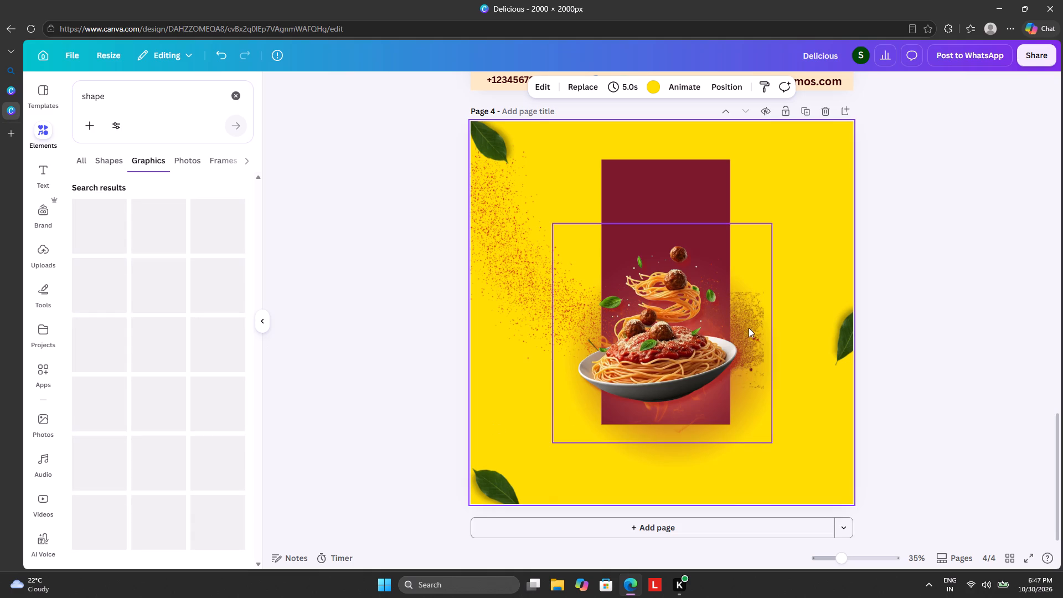
# Nudge the red glow slightly up and left and realign the spaghetti plate over it.
pyautogui.moveTo(752, 321); pyautogui.dragTo(746, 320)
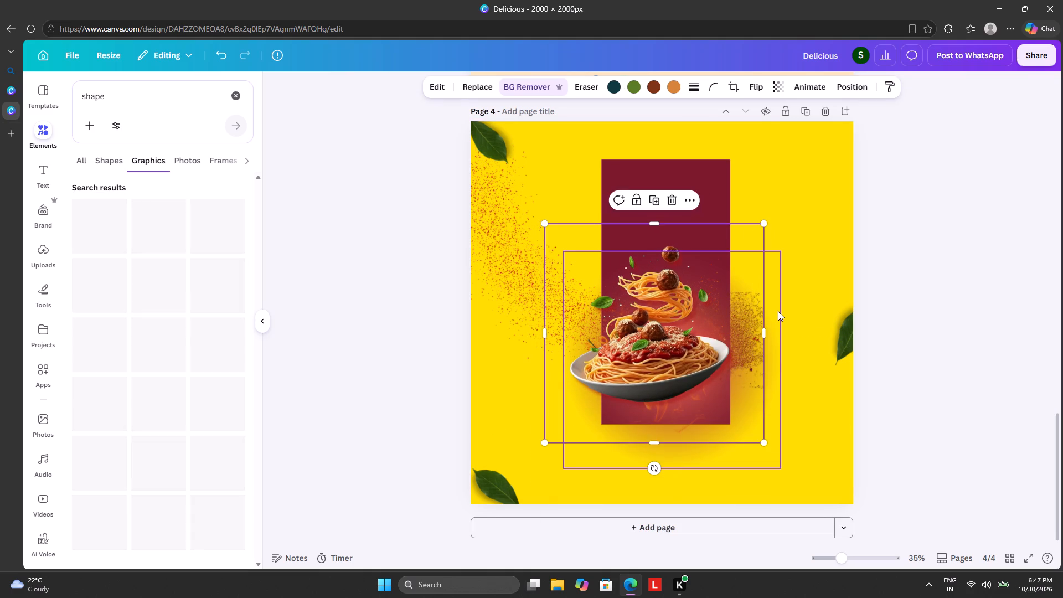
pyautogui.moveTo(778, 311); pyautogui.dragTo(772, 306)
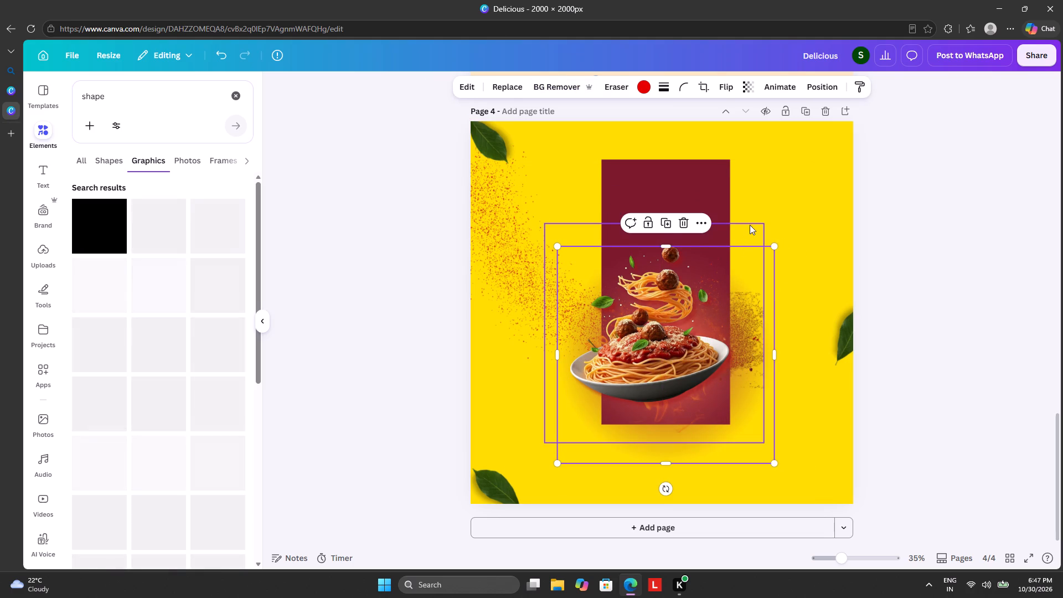
pyautogui.moveTo(749, 228); pyautogui.dragTo(758, 227)
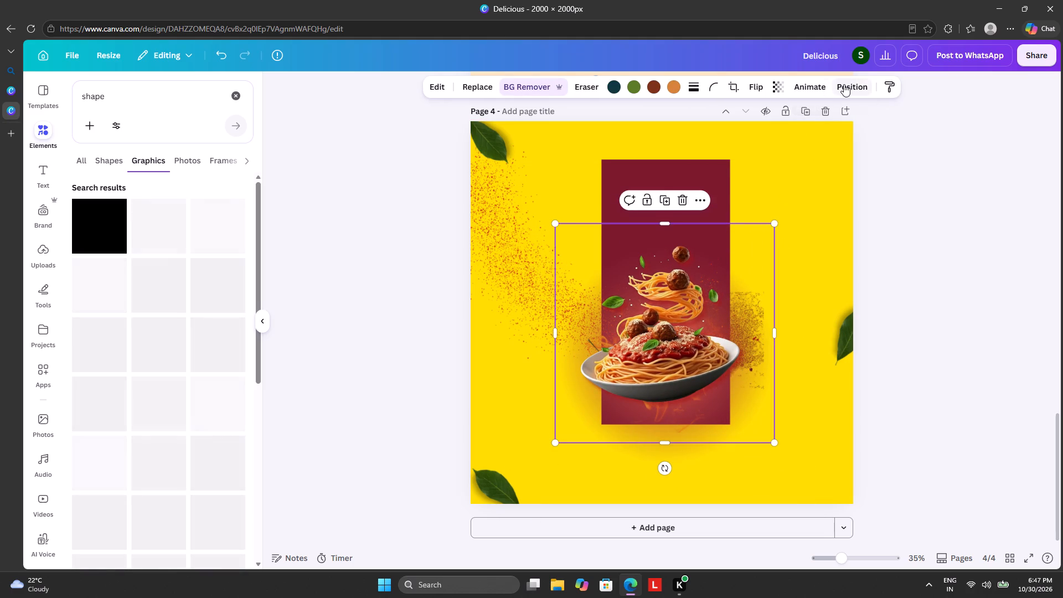
# Find the scattered spice-powder image among page 4's layers and move it slightly up, flush with the page's left edge.
pyautogui.click(844, 84)
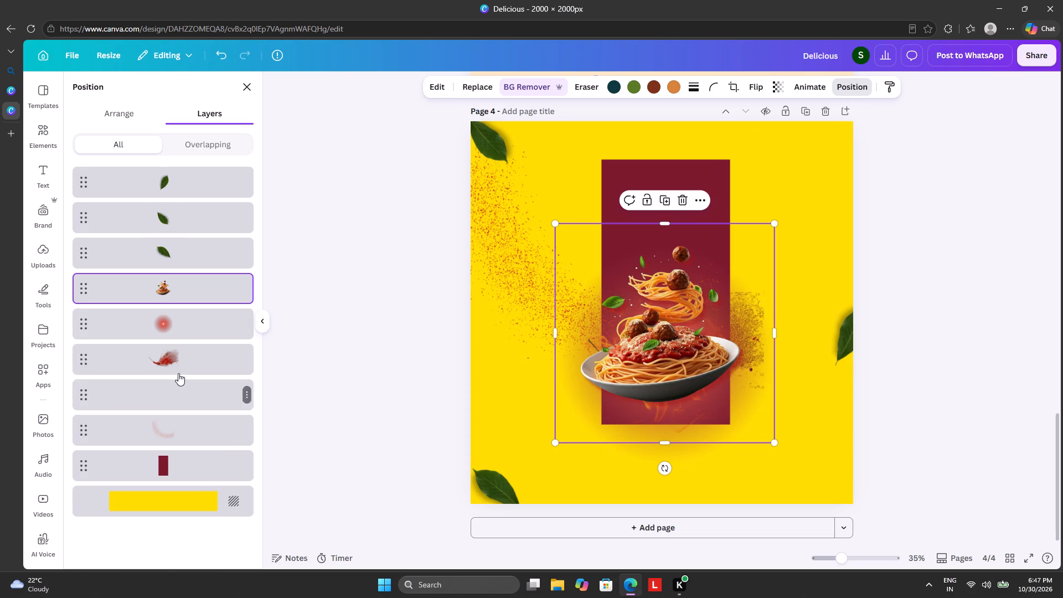
pyautogui.click(182, 357)
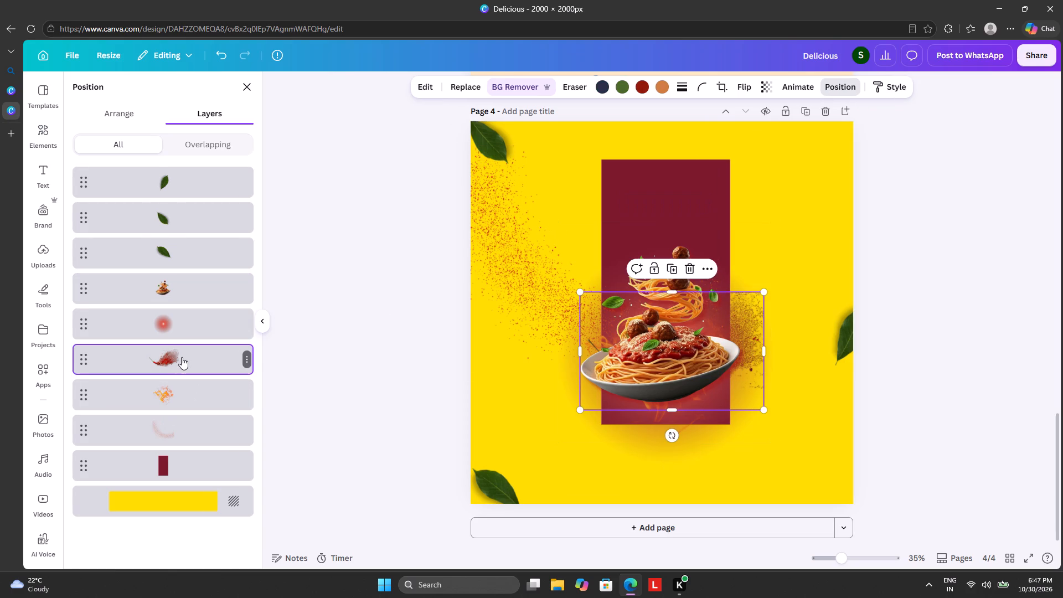
pyautogui.click(176, 401)
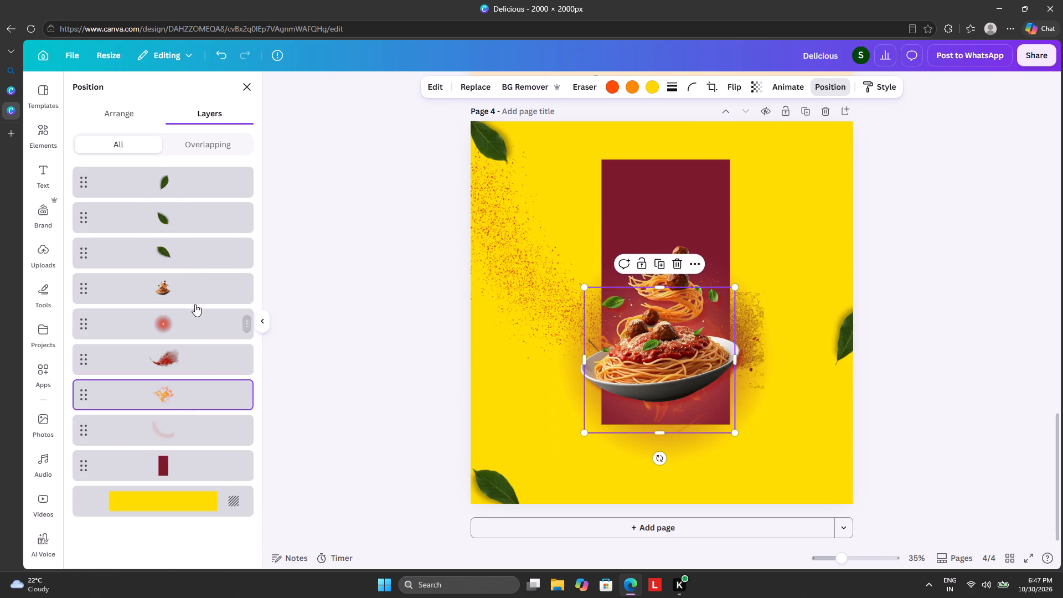
pyautogui.click(188, 426)
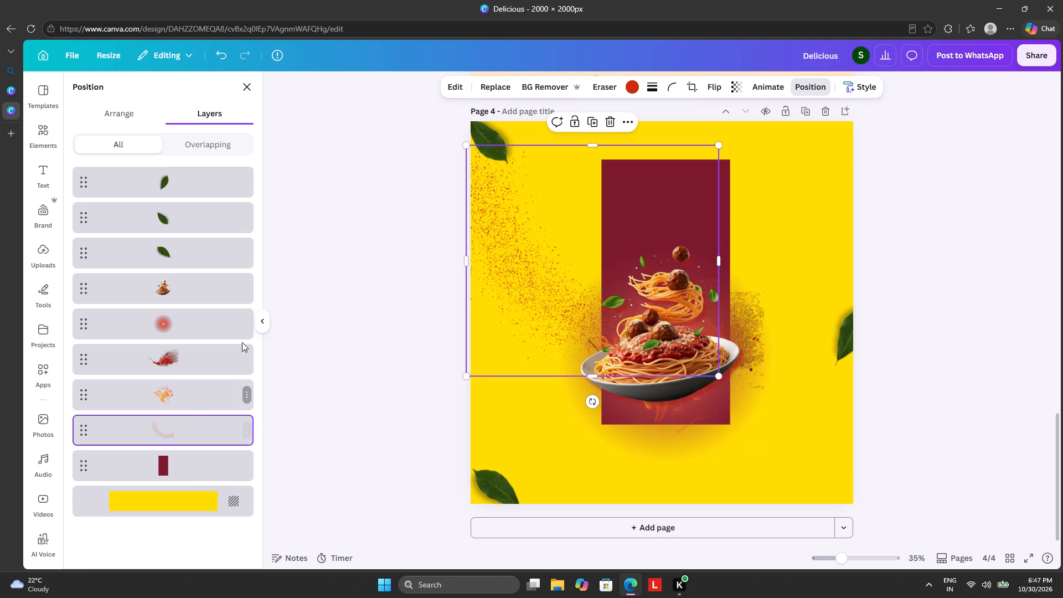
pyautogui.moveTo(558, 201); pyautogui.dragTo(545, 188)
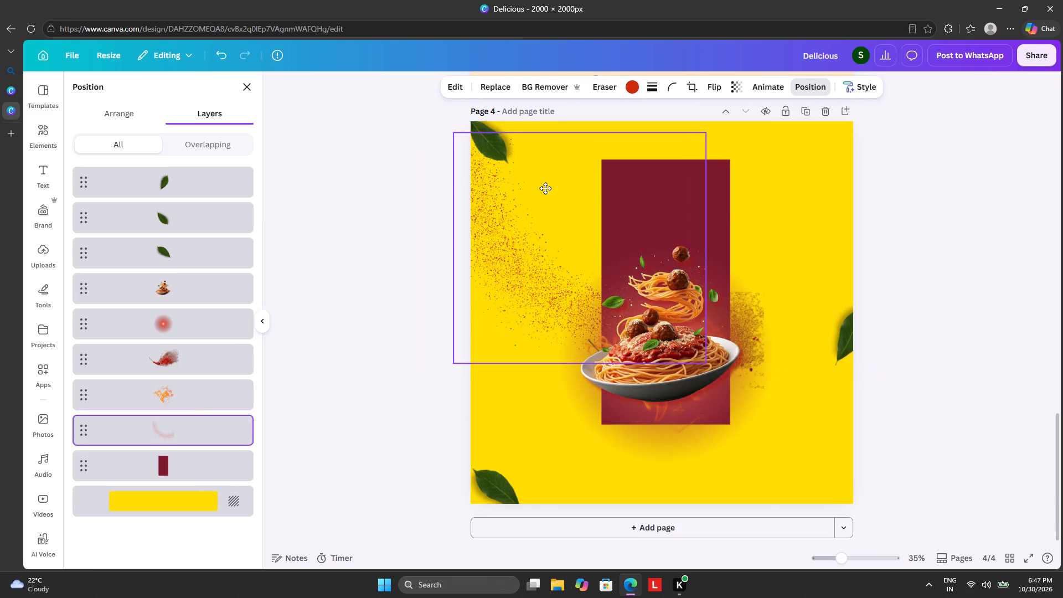
pyautogui.moveTo(545, 188); pyautogui.dragTo(563, 190)
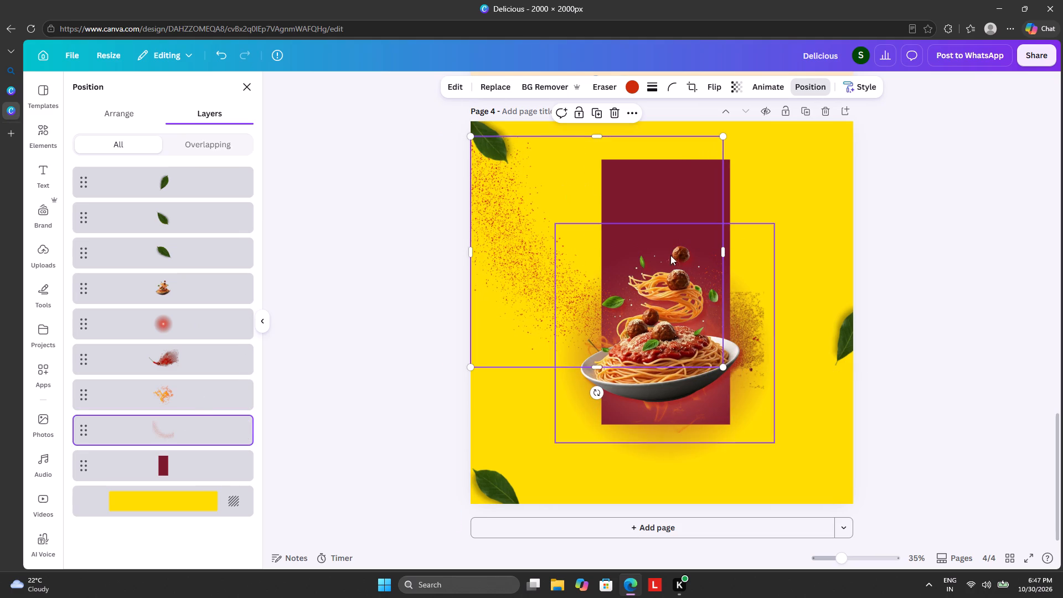
# Shift the spaghetti plate slightly right so it sits centred over the maroon rectangle.
pyautogui.click(750, 311)
pyautogui.moveTo(750, 311); pyautogui.dragTo(764, 307)
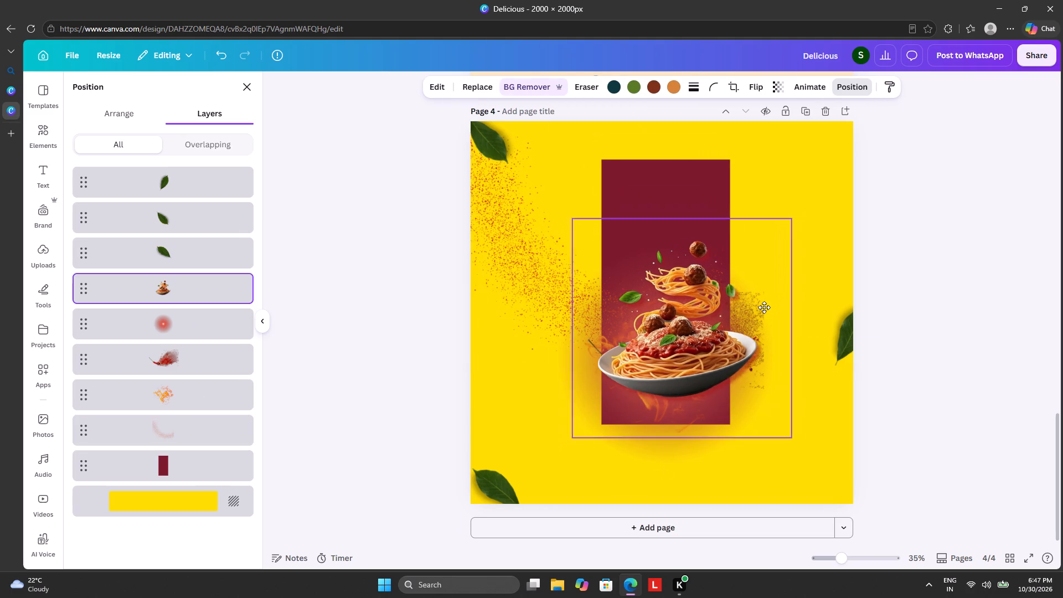
pyautogui.moveTo(764, 307); pyautogui.dragTo(756, 310)
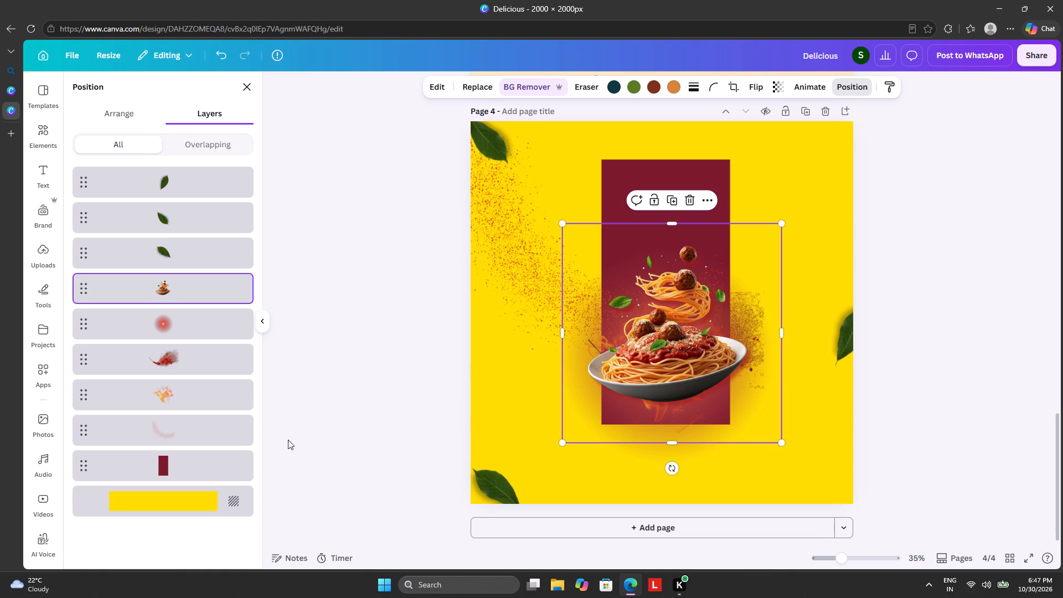
# Try new positions for the red chilli splash image behind the plate, then delete it from page 4.
pyautogui.click(203, 360)
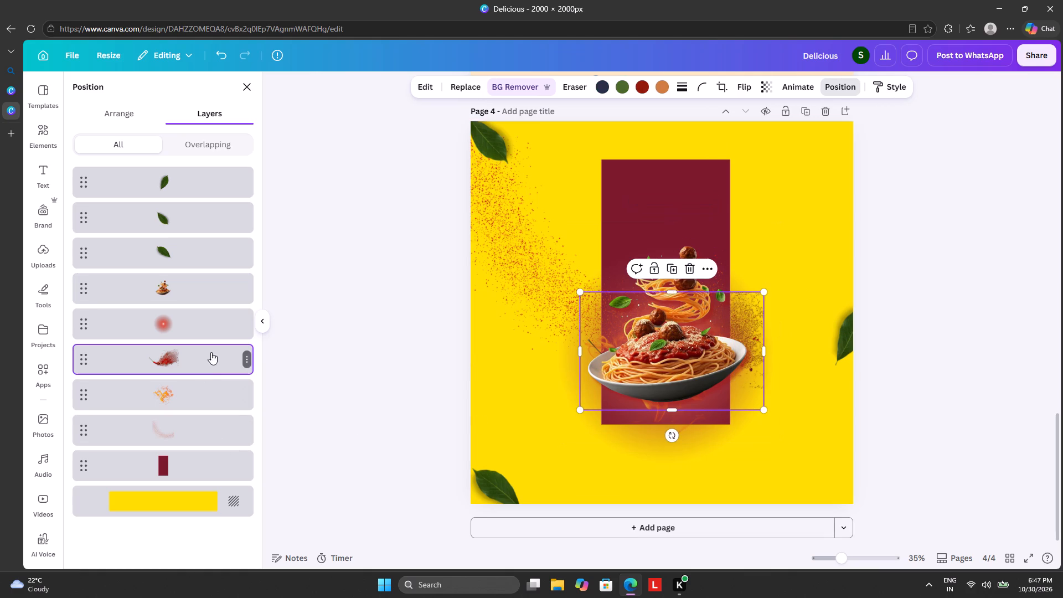
pyautogui.moveTo(742, 318); pyautogui.dragTo(731, 318)
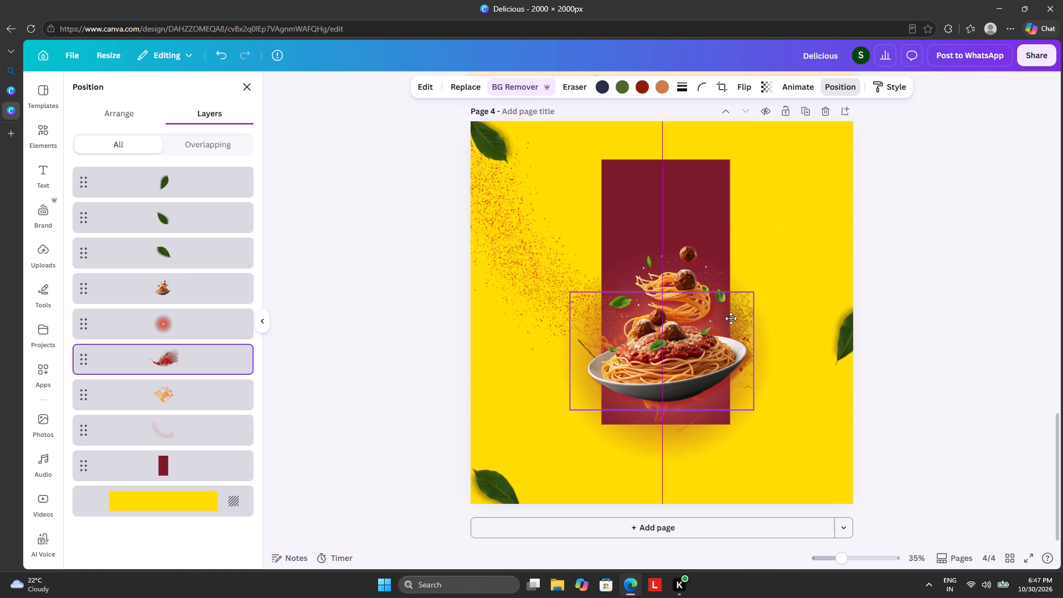
pyautogui.moveTo(731, 318); pyautogui.dragTo(717, 306)
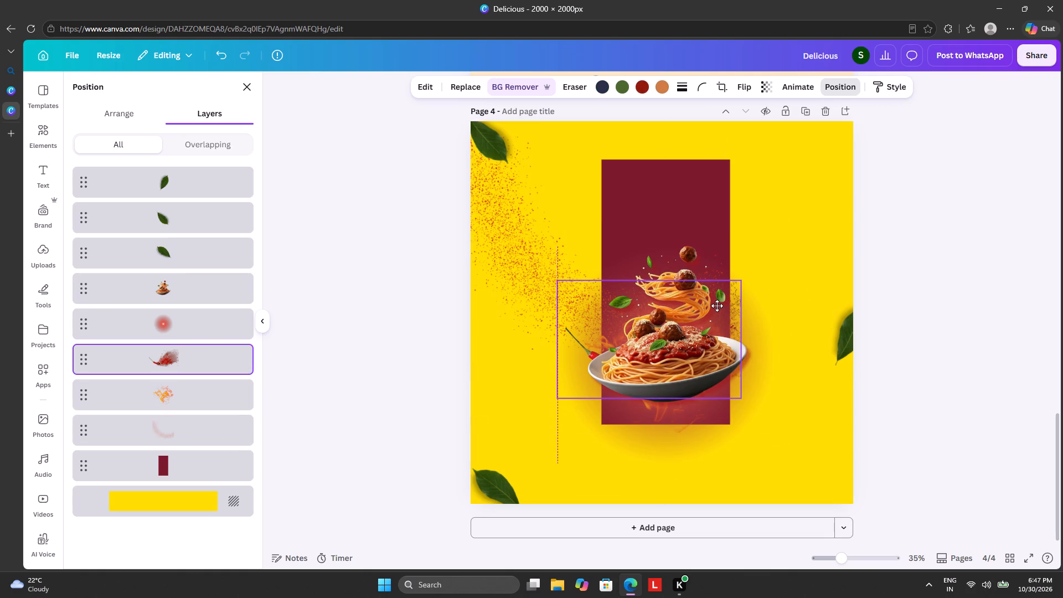
pyautogui.moveTo(717, 306); pyautogui.dragTo(714, 288)
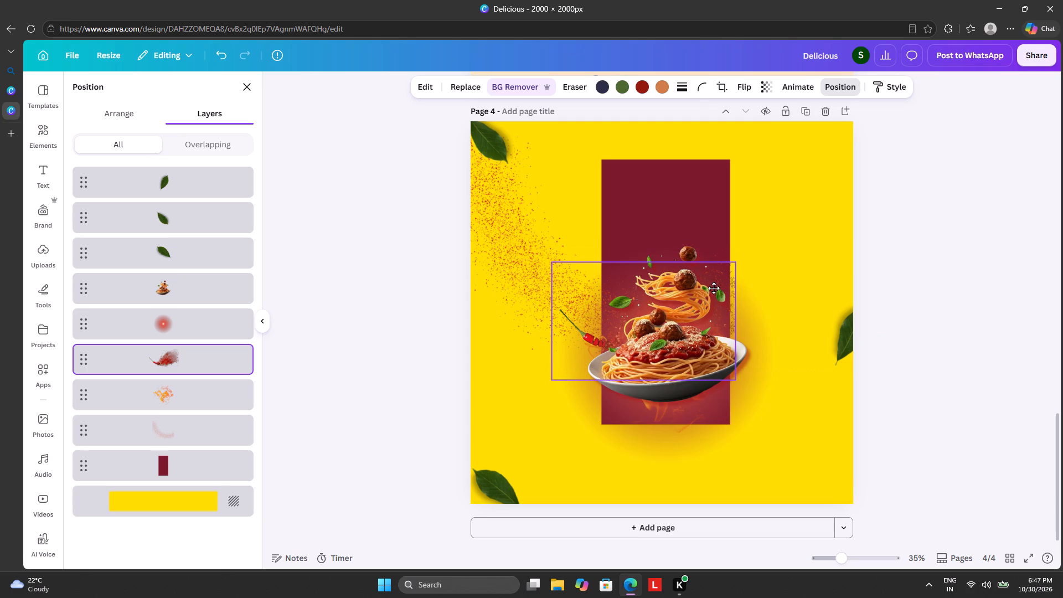
pyautogui.moveTo(714, 288); pyautogui.dragTo(714, 287)
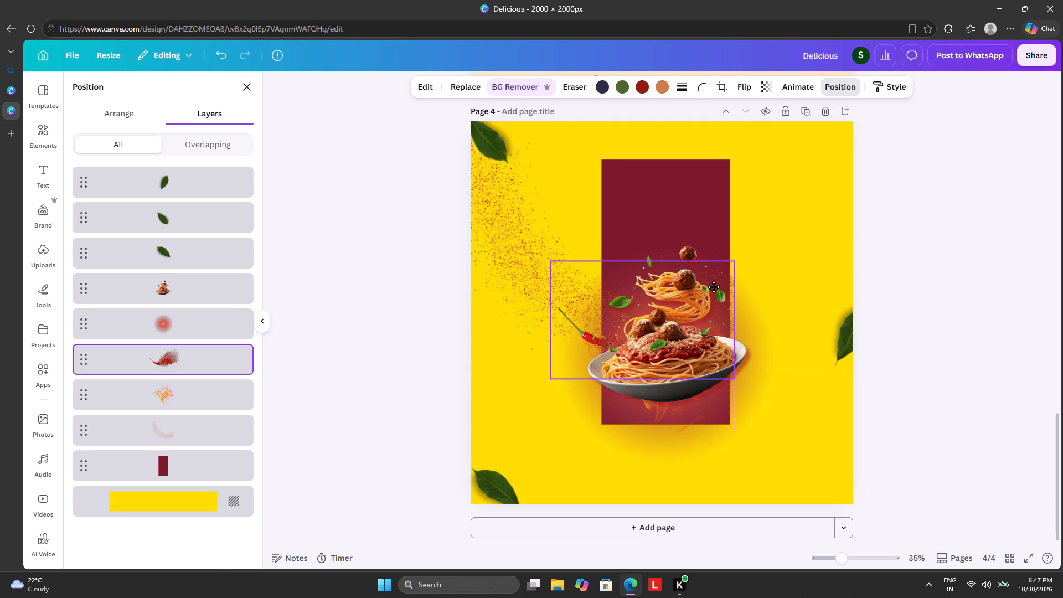
pyautogui.moveTo(714, 287); pyautogui.dragTo(1005, 225)
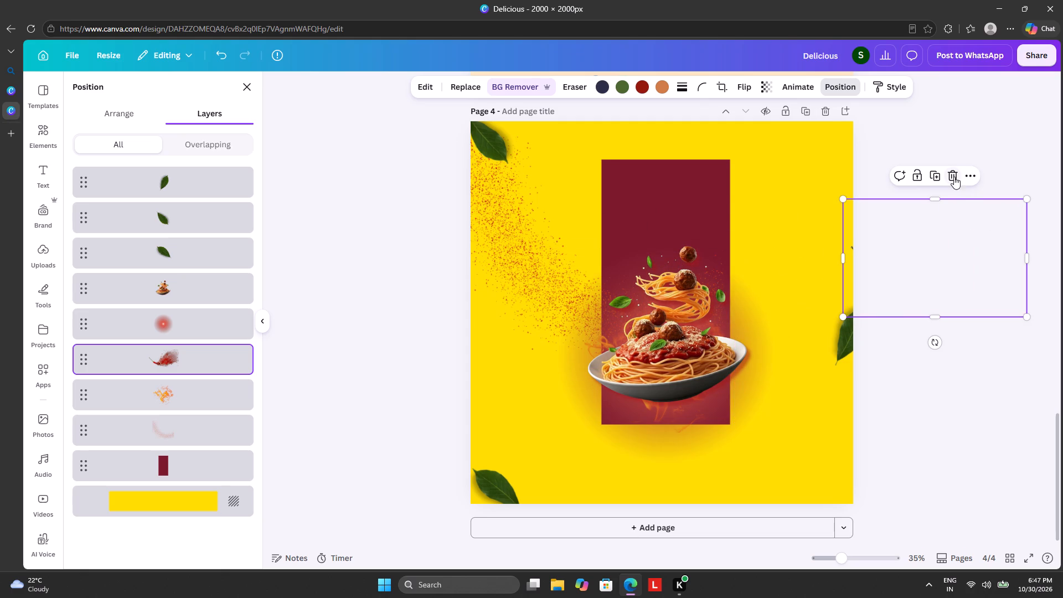
pyautogui.click(954, 176)
pyautogui.click(317, 255)
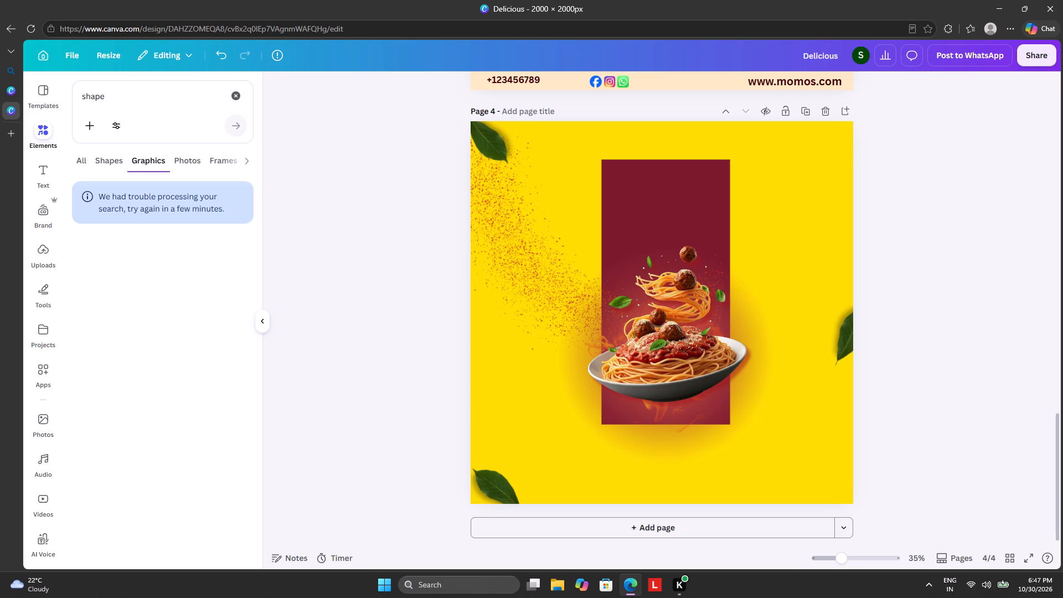
# Replace the glow search in the photo library with a search for "shape".
pyautogui.click(36, 433)
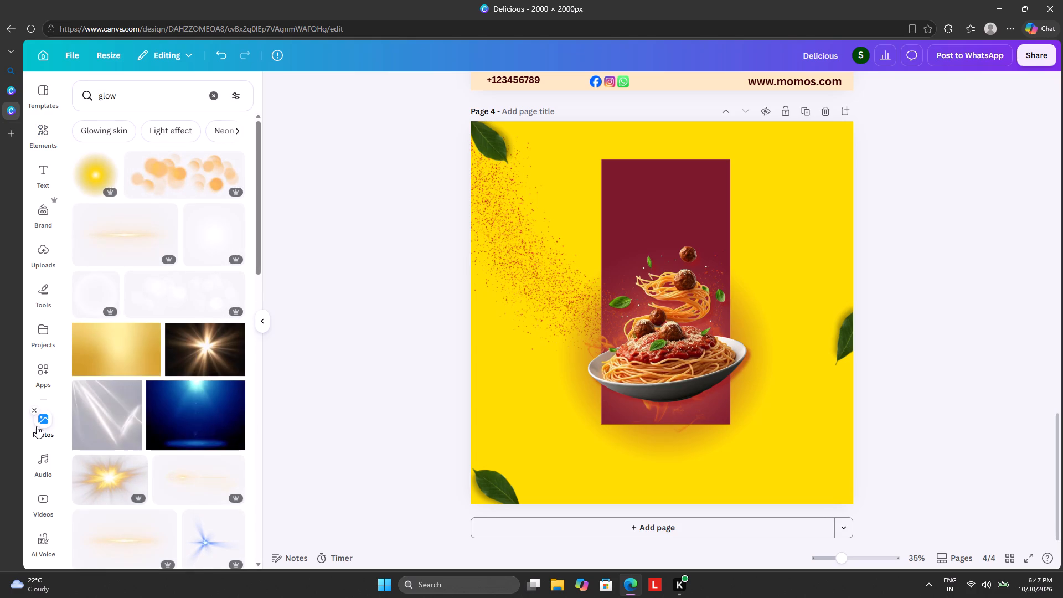
pyautogui.click(210, 97)
pyautogui.write('sha')
pyautogui.press('p')
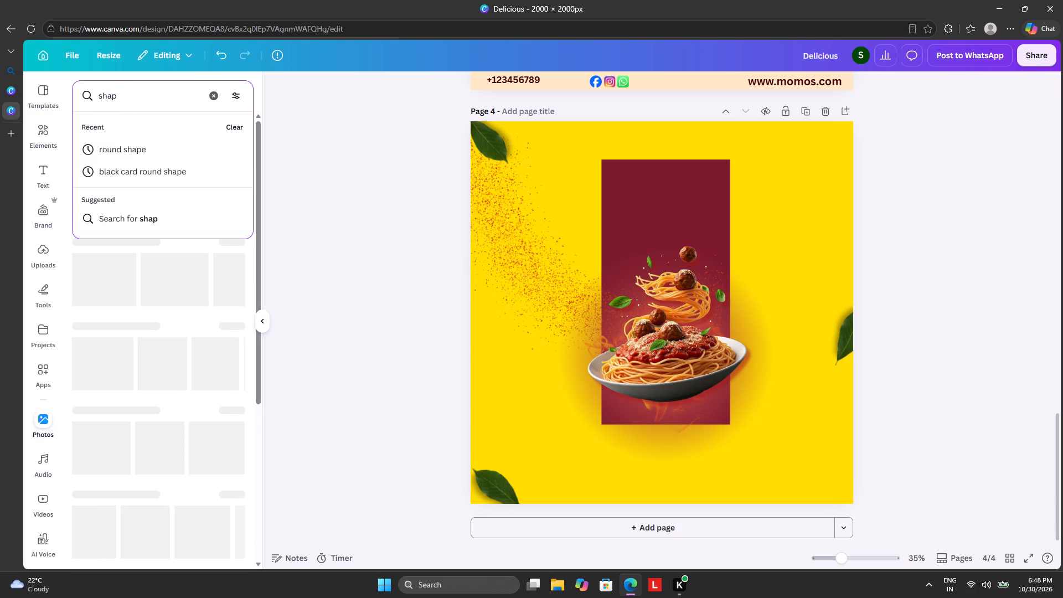
pyautogui.press('e')
pyautogui.press('Return')
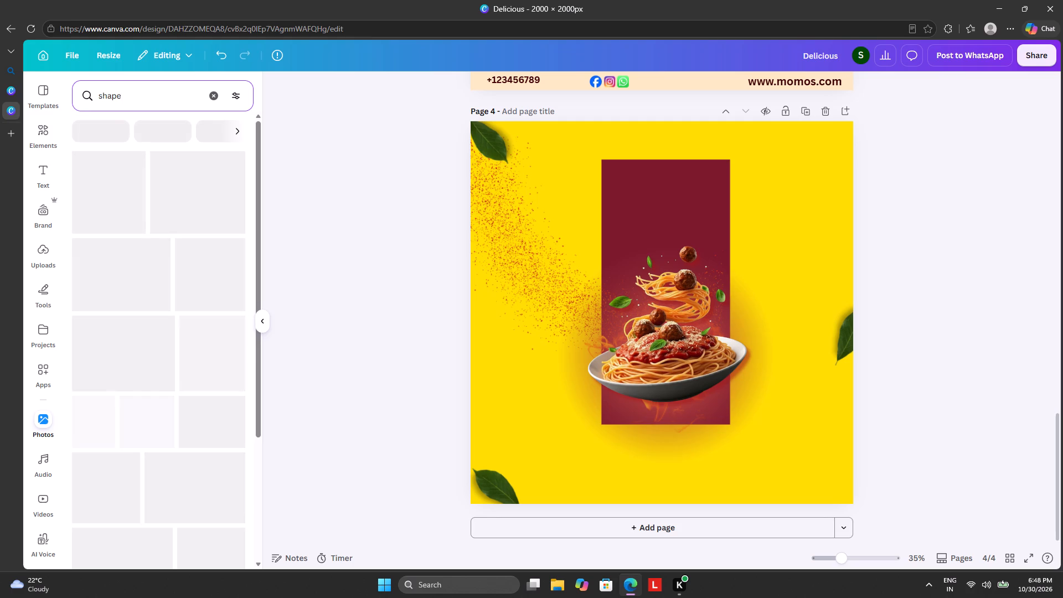
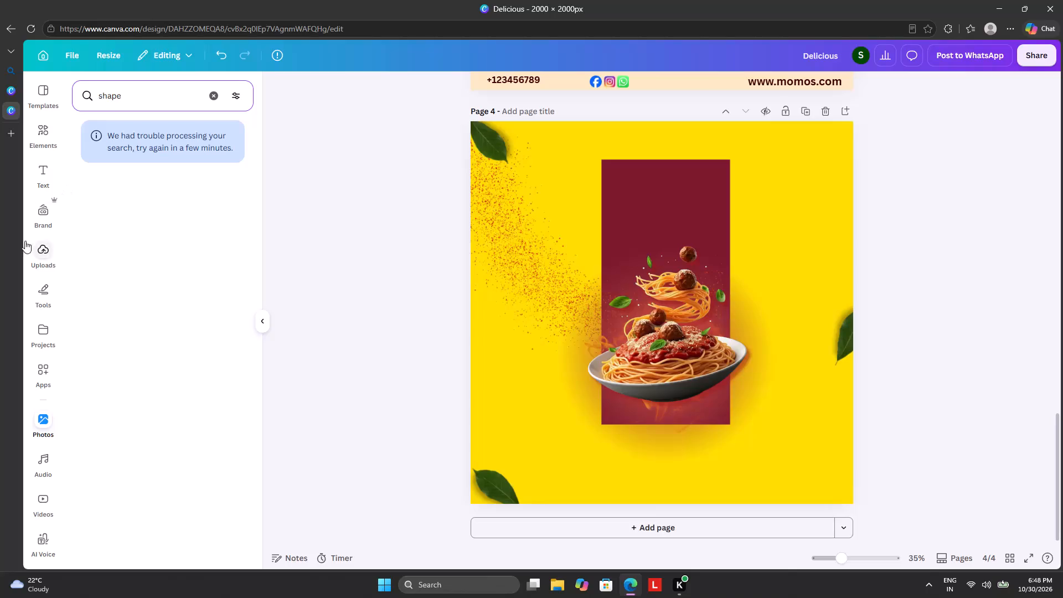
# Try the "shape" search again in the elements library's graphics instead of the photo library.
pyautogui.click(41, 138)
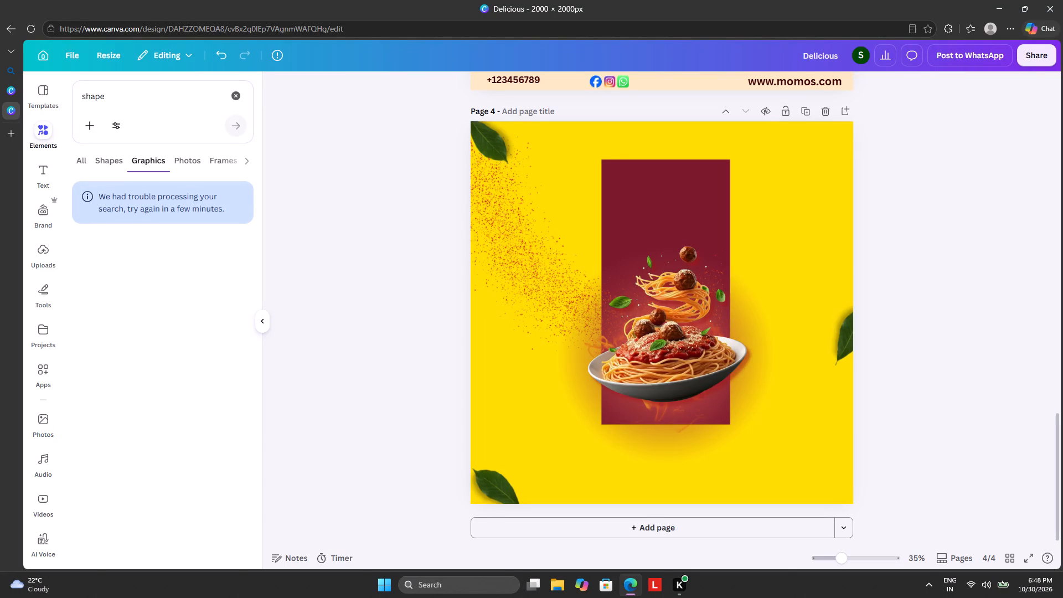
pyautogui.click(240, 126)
# Check the computer's Wi-Fi connection status, then return to the design.
pyautogui.click(974, 589)
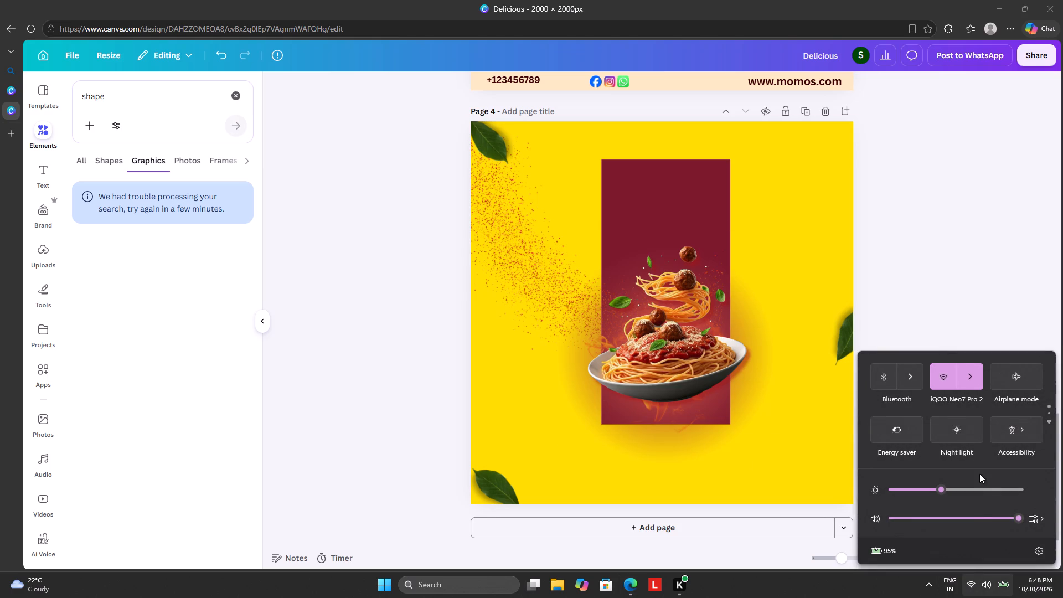
pyautogui.click(971, 389)
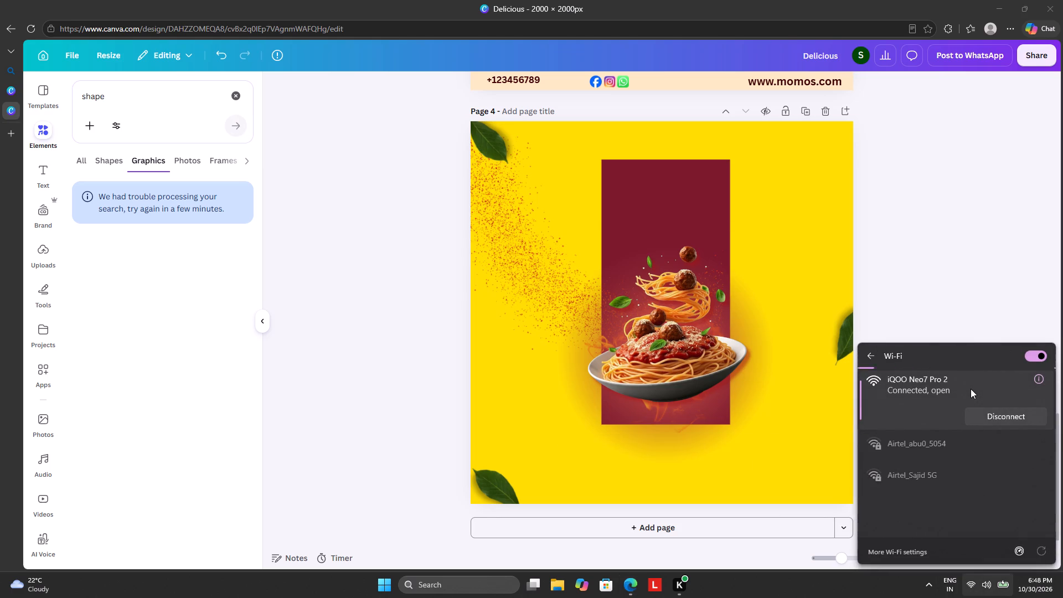
pyautogui.click(974, 306)
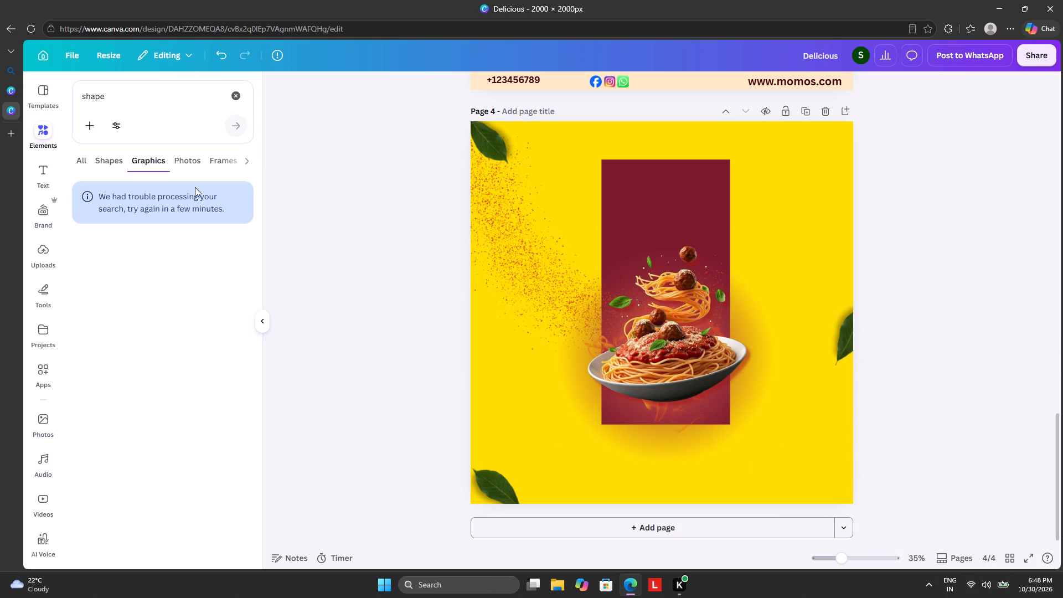
# Clear the old search in the elements library and search it afresh for "SHAPE".
pyautogui.click(240, 96)
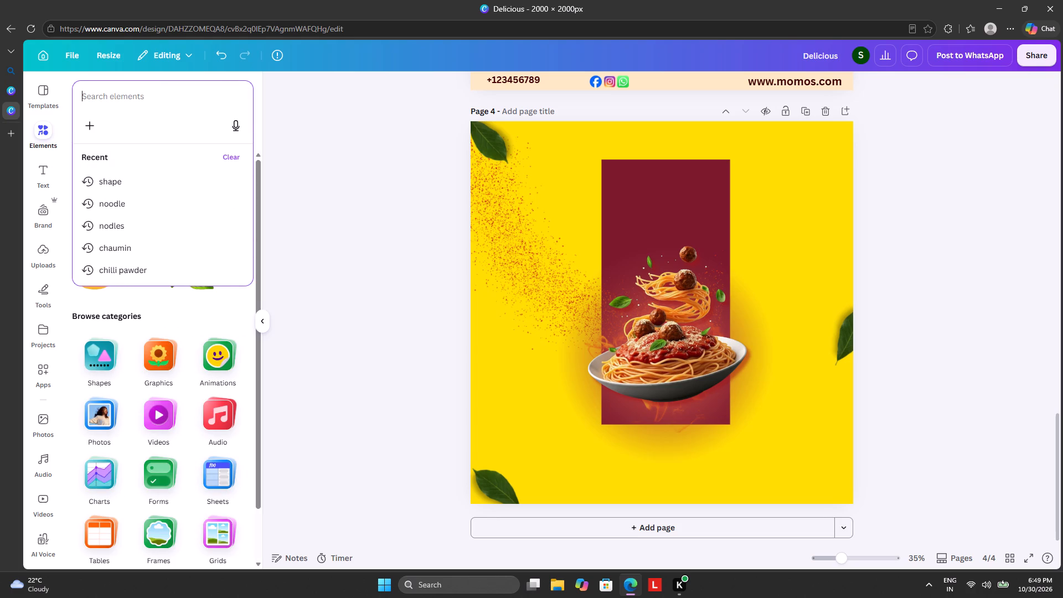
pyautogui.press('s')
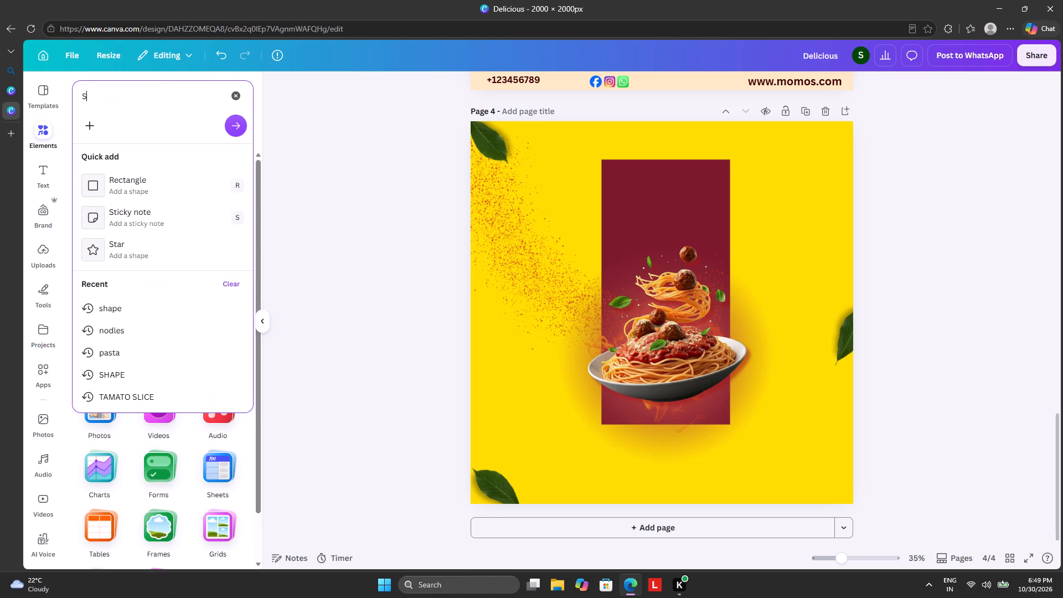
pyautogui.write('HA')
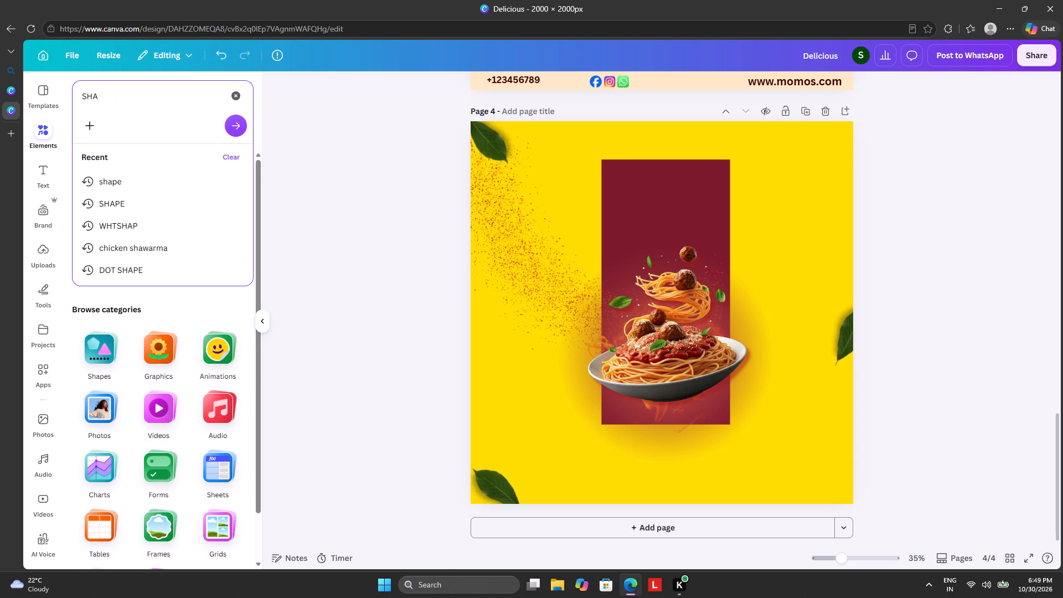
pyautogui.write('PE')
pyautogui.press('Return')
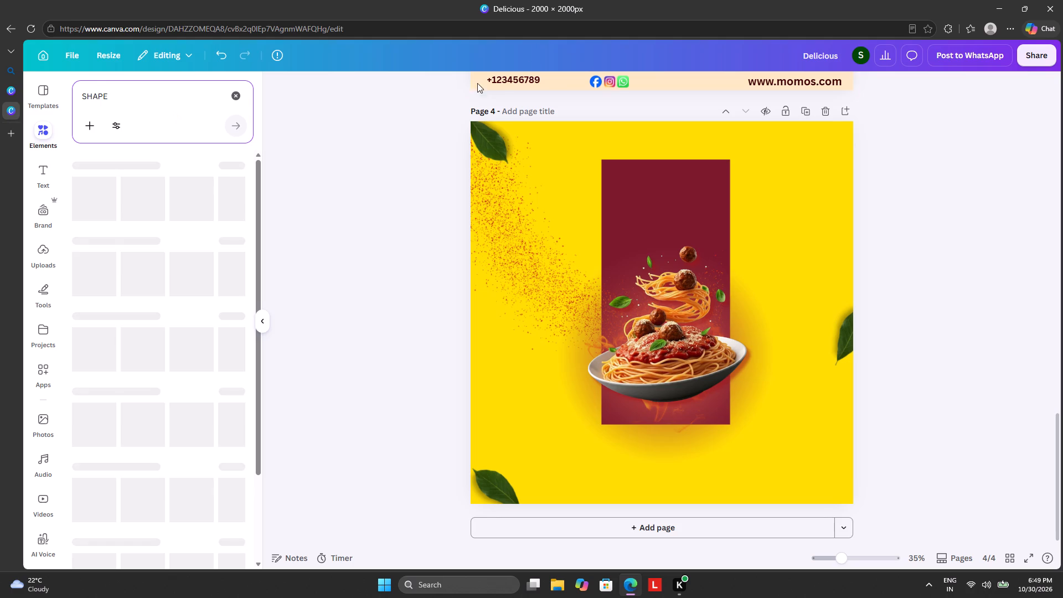
# Change page 4's background from yellow to an orange sampled from the spaghetti plate image.
pyautogui.click(801, 178)
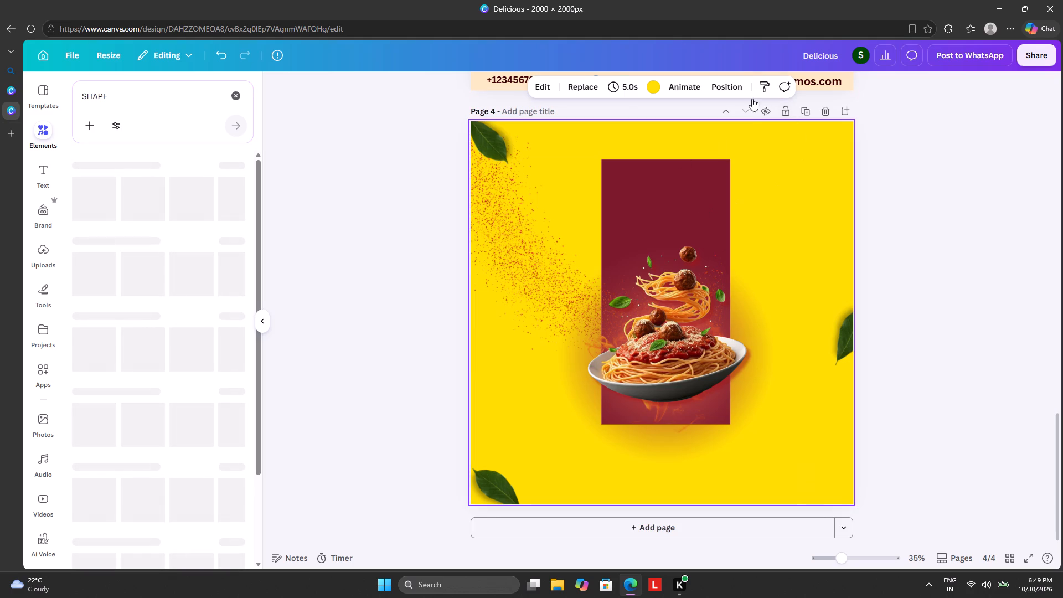
pyautogui.click(652, 87)
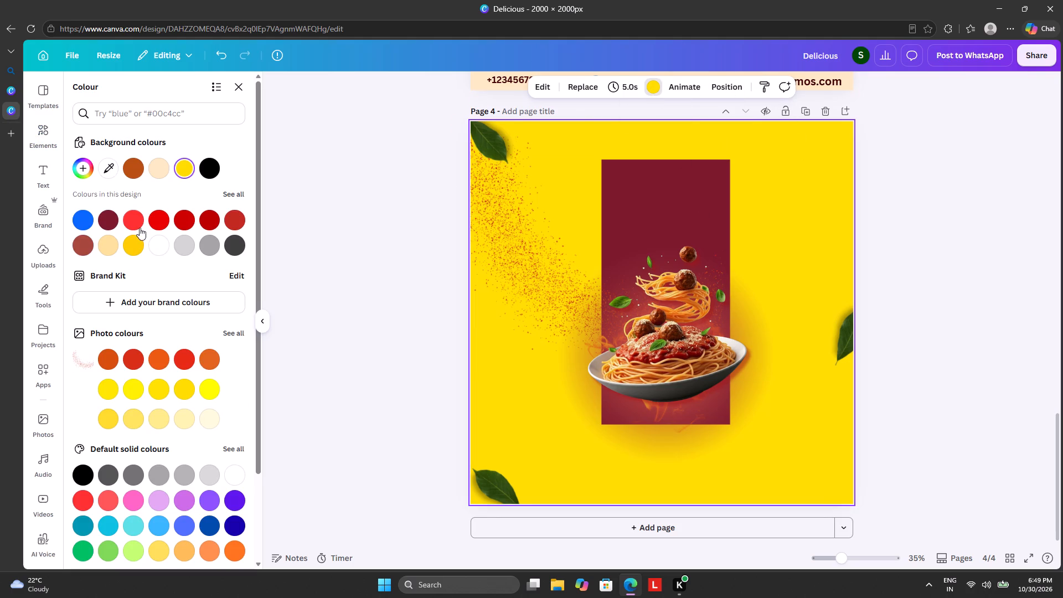
pyautogui.click(83, 168)
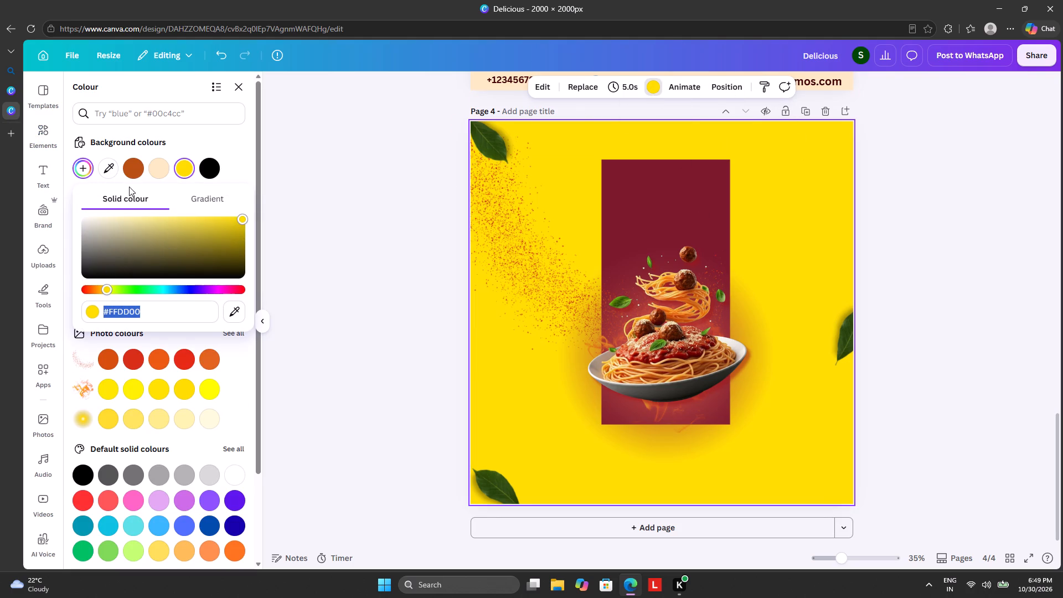
pyautogui.click(110, 159)
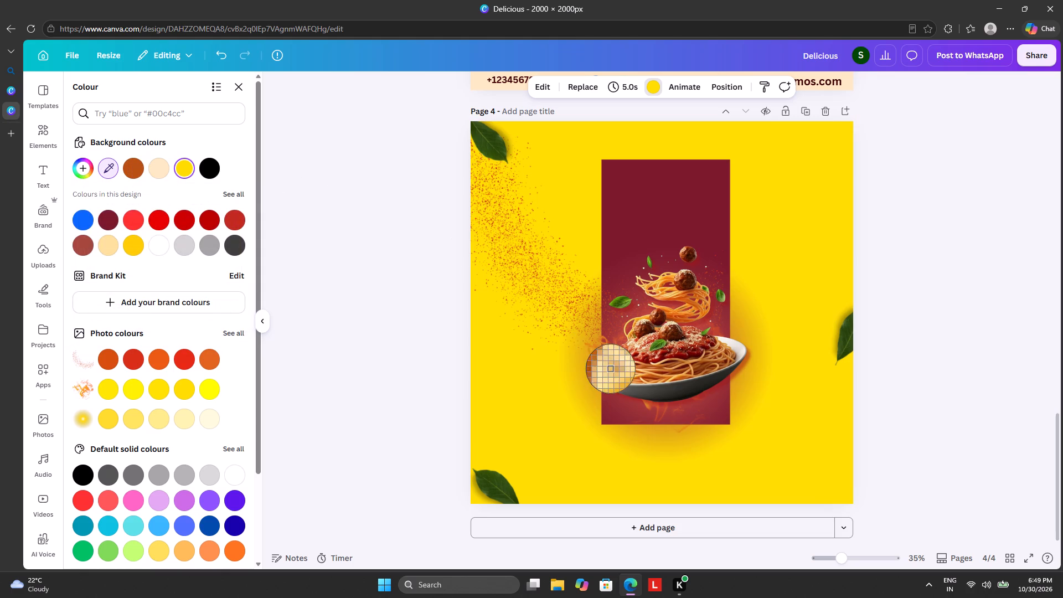
pyautogui.click(620, 370)
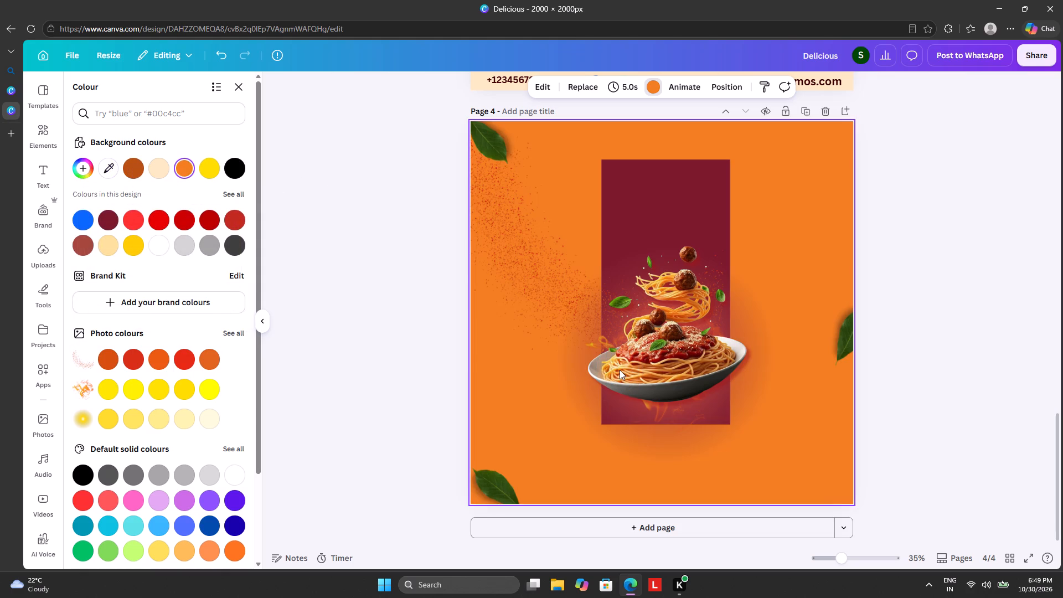
pyautogui.click(382, 250)
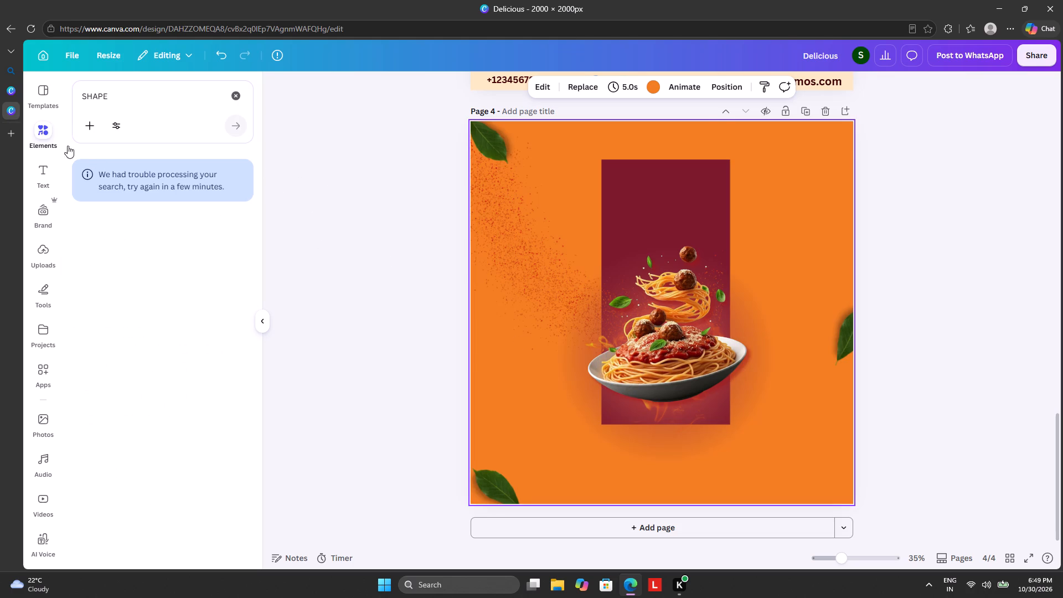
# Clear the "shape" search in the photo library and look through the default photo collections.
pyautogui.click(42, 129)
pyautogui.click(42, 129)
pyautogui.click(44, 410)
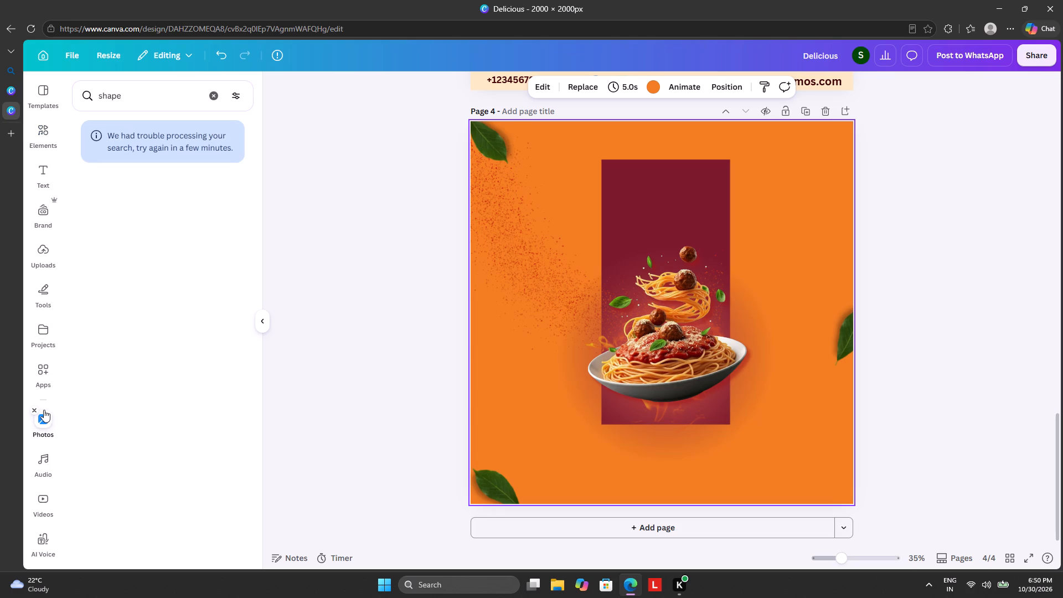
pyautogui.click(209, 92)
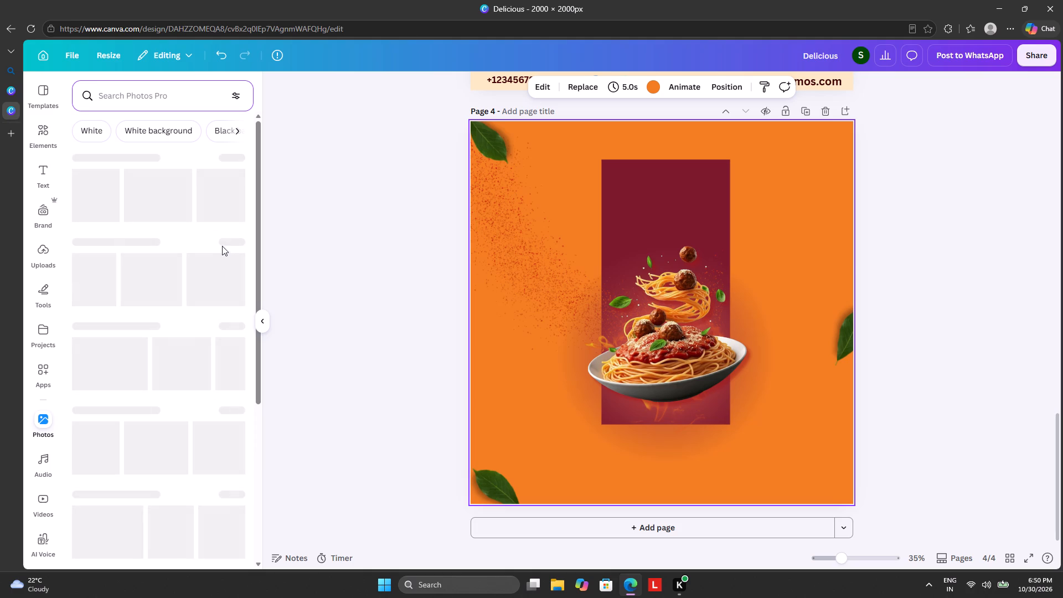
pyautogui.scroll(-4, 136, 230)
pyautogui.scroll(1, 136, 230)
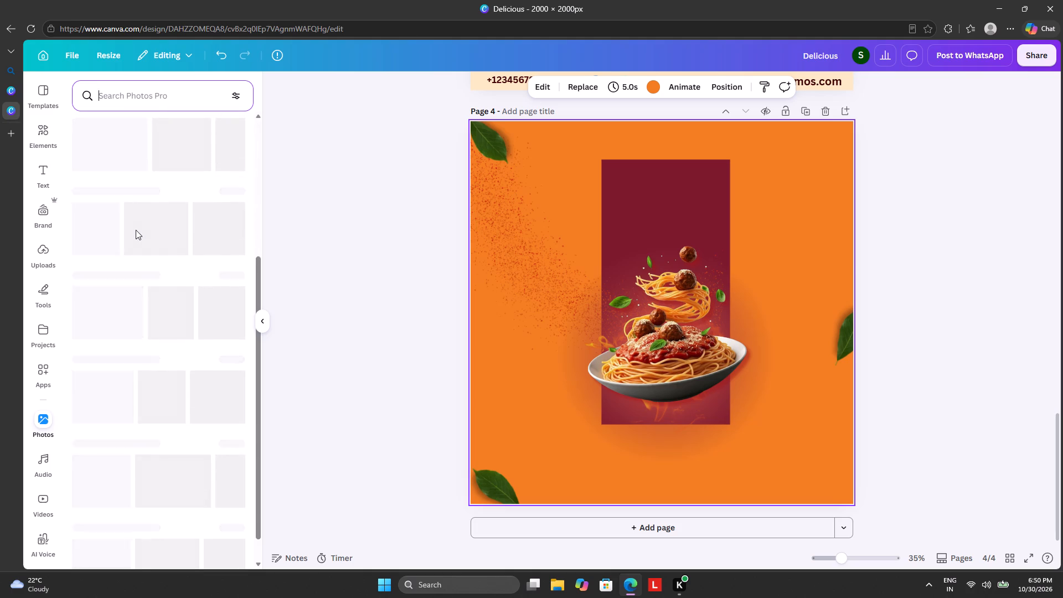
pyautogui.scroll(2, 136, 230)
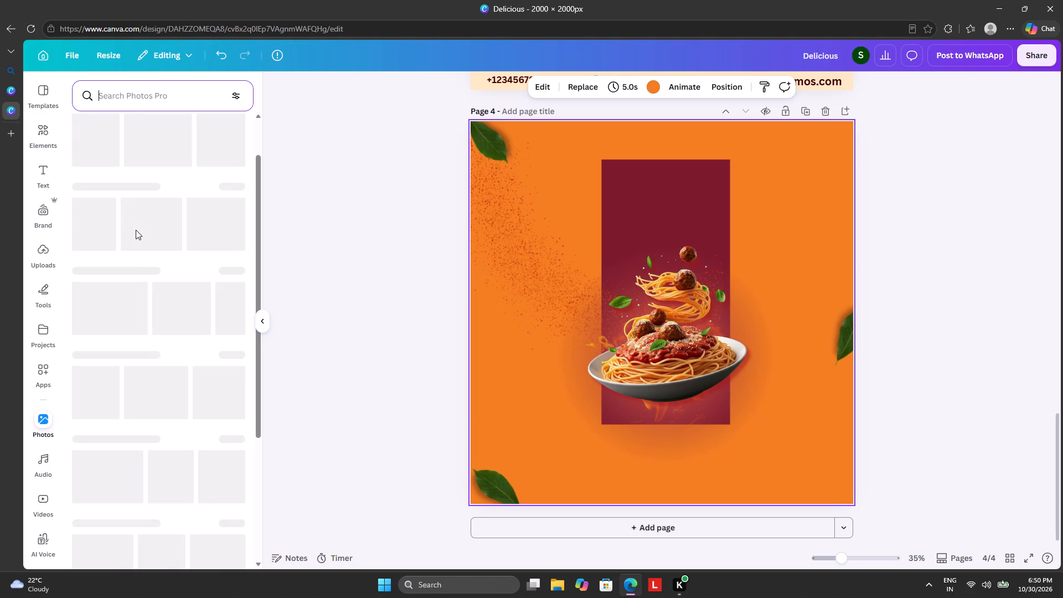
pyautogui.scroll(4, 136, 230)
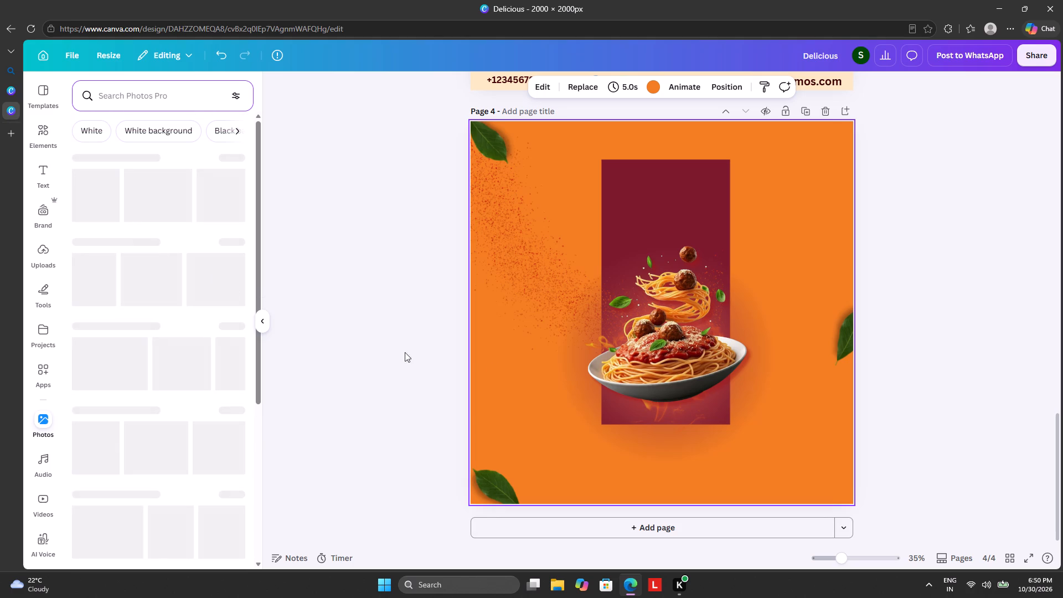
# Enlarge the spaghetti plate well beyond the maroon rectangle's width and position it centrally over the rectangle.
pyautogui.click(684, 377)
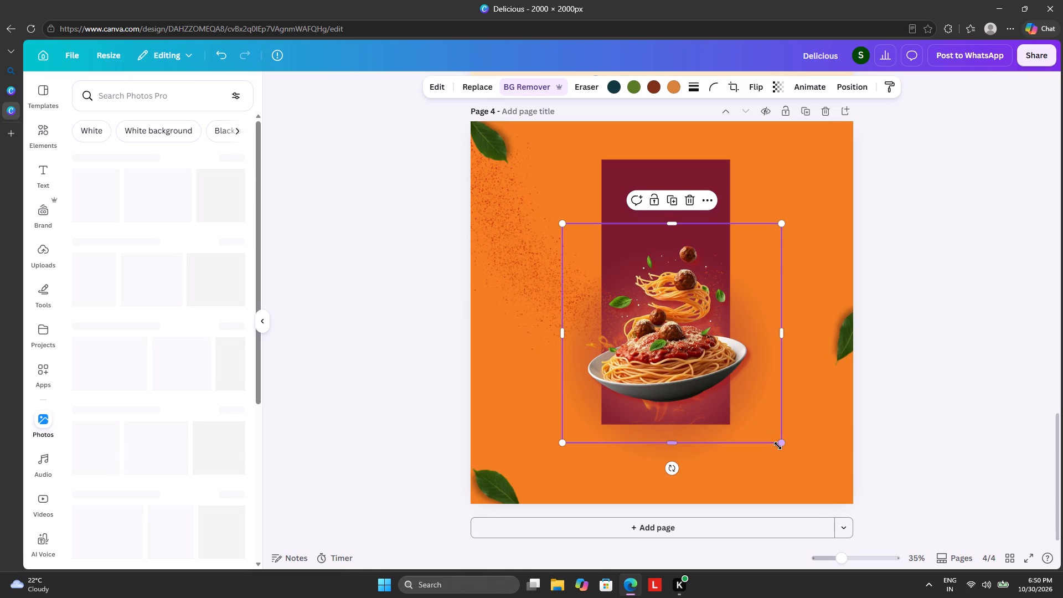
pyautogui.moveTo(780, 441); pyautogui.dragTo(1011, 533)
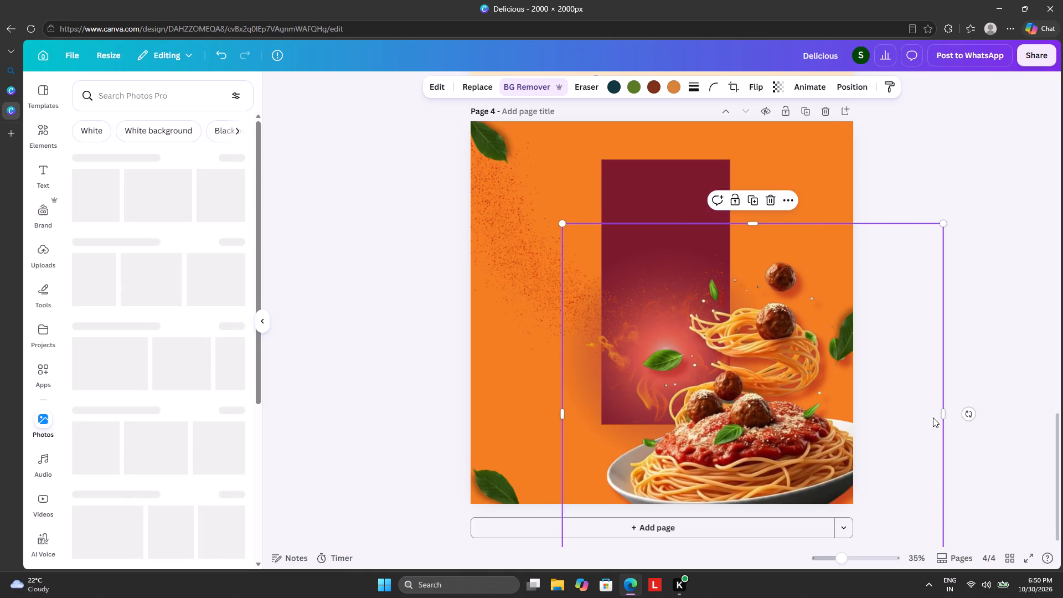
pyautogui.moveTo(933, 416); pyautogui.dragTo(855, 336)
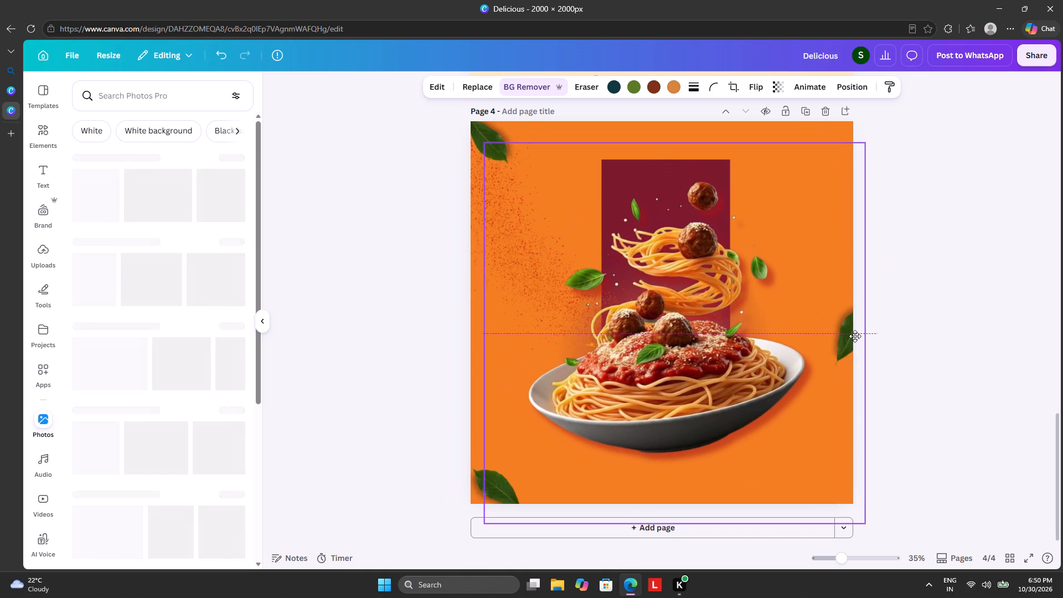
pyautogui.moveTo(855, 336); pyautogui.dragTo(852, 336)
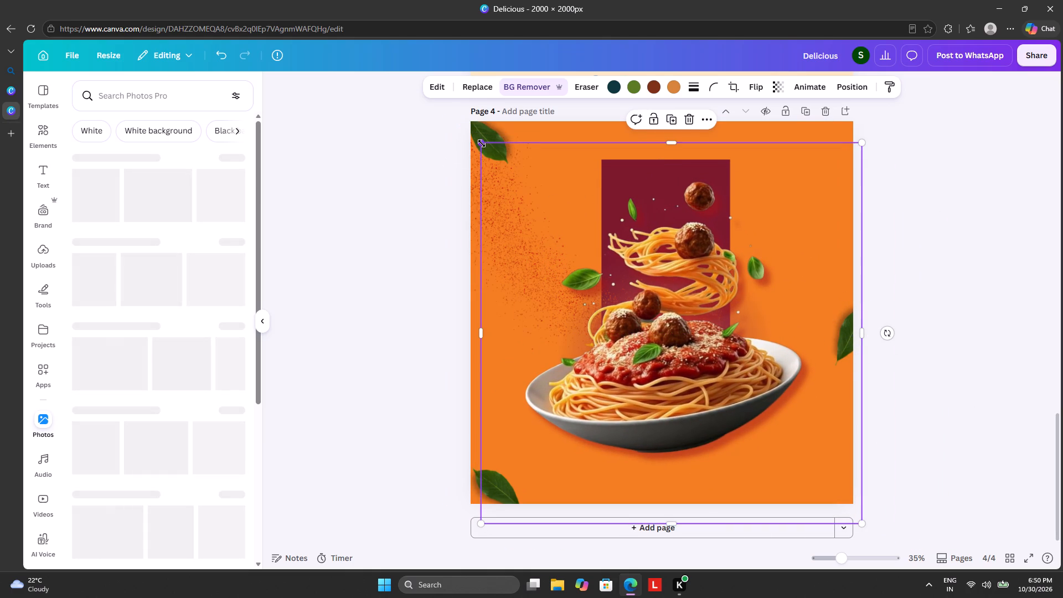
pyautogui.moveTo(482, 143); pyautogui.dragTo(542, 208)
pyautogui.moveTo(751, 260); pyautogui.dragTo(726, 233)
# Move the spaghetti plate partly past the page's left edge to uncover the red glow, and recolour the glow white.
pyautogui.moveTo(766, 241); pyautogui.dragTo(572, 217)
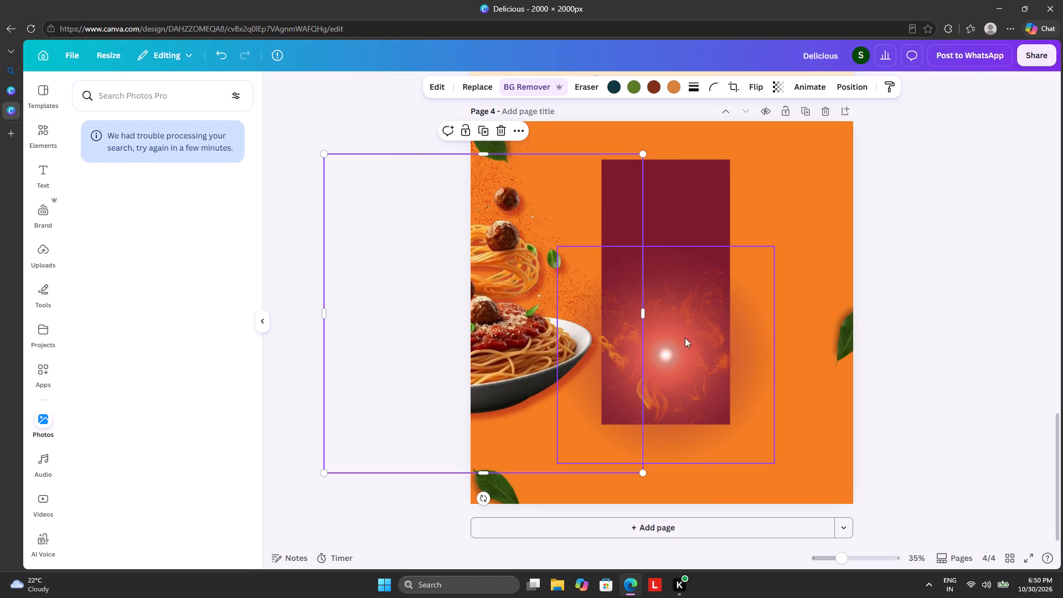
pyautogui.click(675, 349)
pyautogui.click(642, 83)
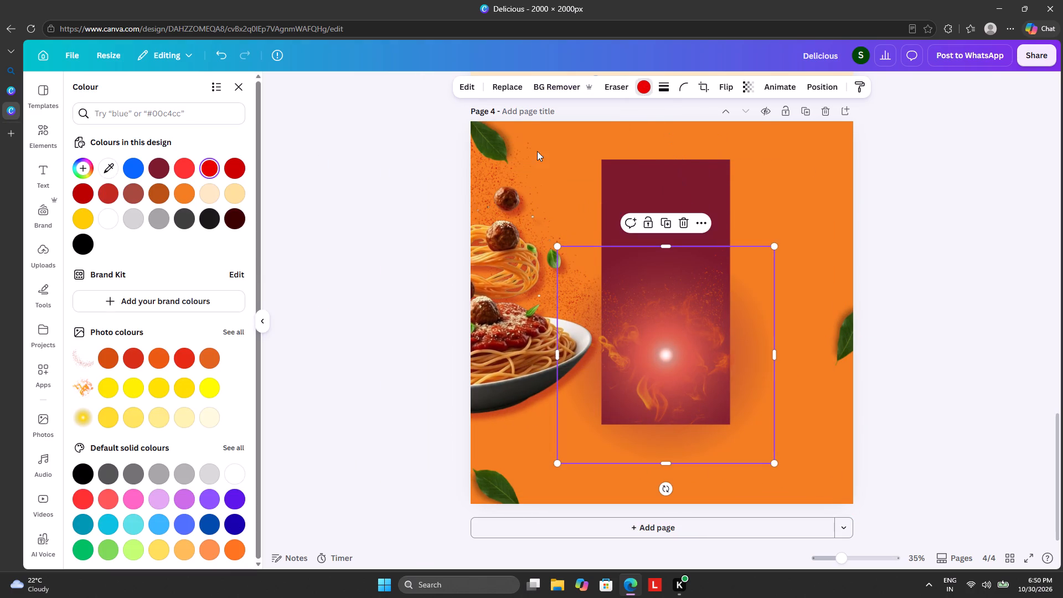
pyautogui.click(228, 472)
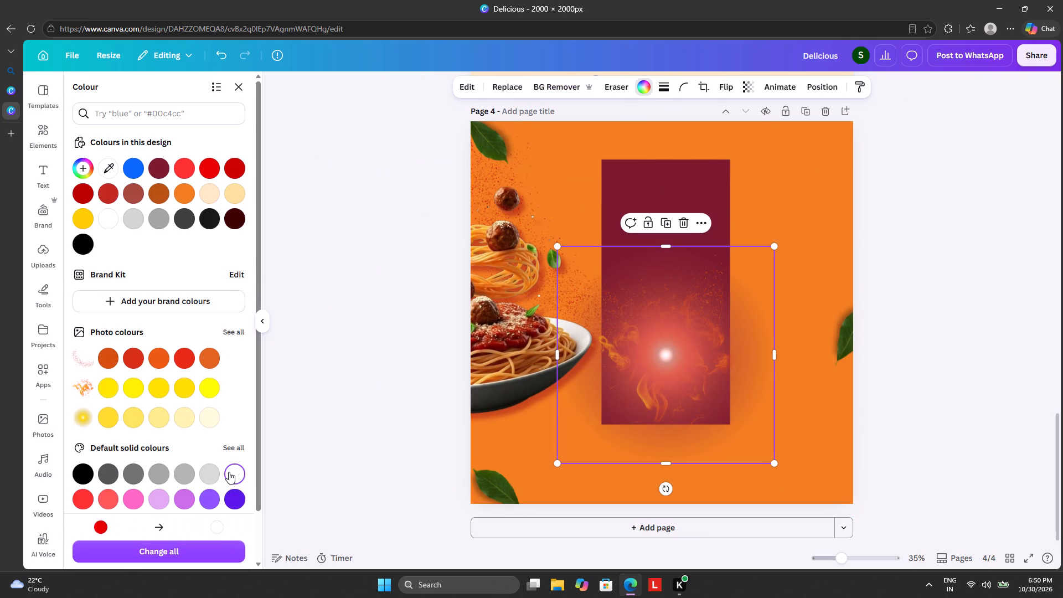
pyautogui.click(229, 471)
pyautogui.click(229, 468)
# Shift the glow image slightly up and to the right over the maroon rectangle.
pyautogui.moveTo(716, 347); pyautogui.dragTo(751, 334)
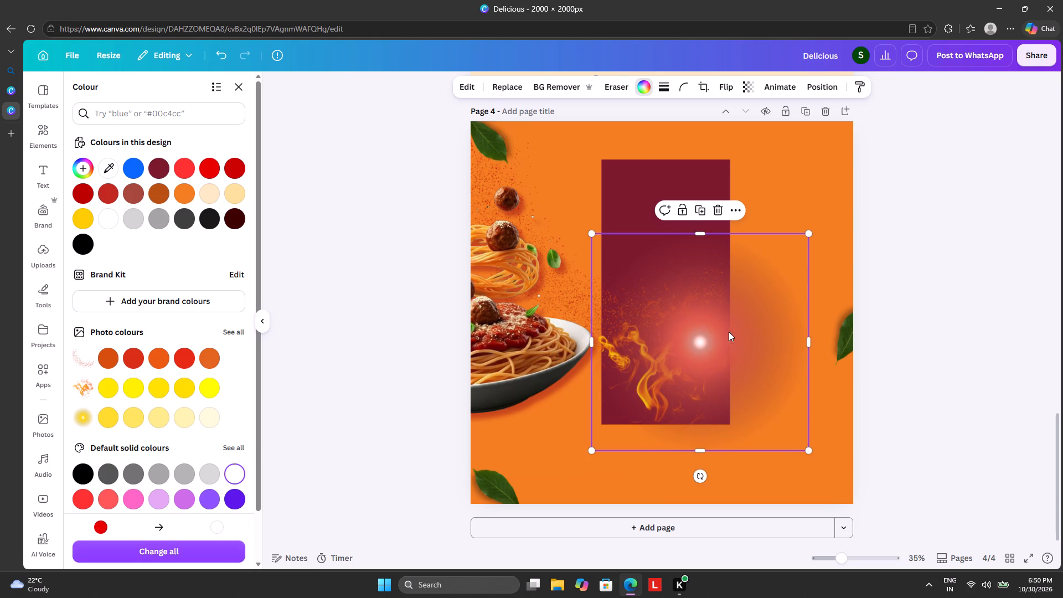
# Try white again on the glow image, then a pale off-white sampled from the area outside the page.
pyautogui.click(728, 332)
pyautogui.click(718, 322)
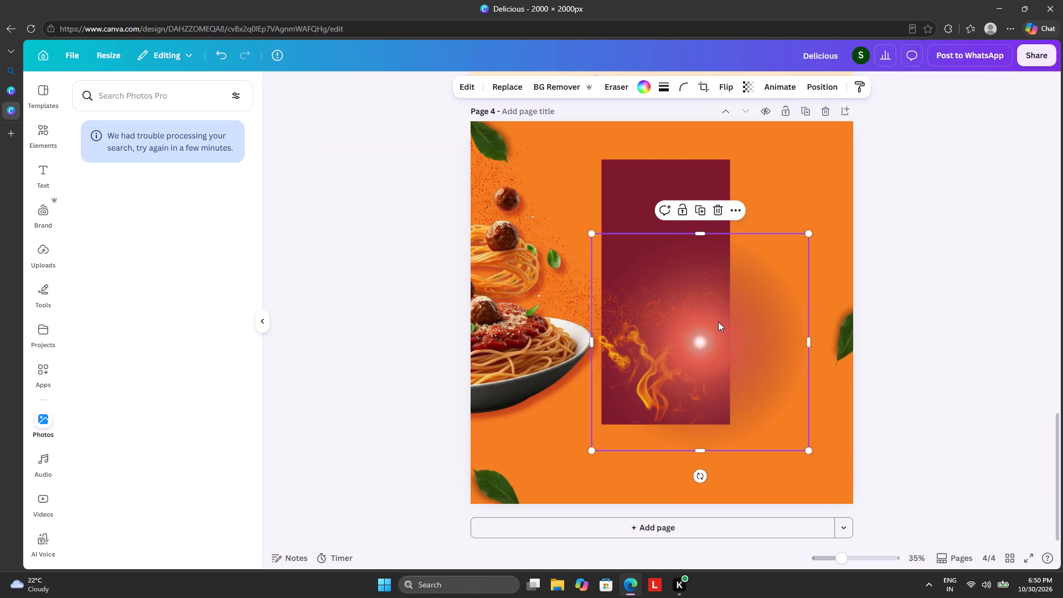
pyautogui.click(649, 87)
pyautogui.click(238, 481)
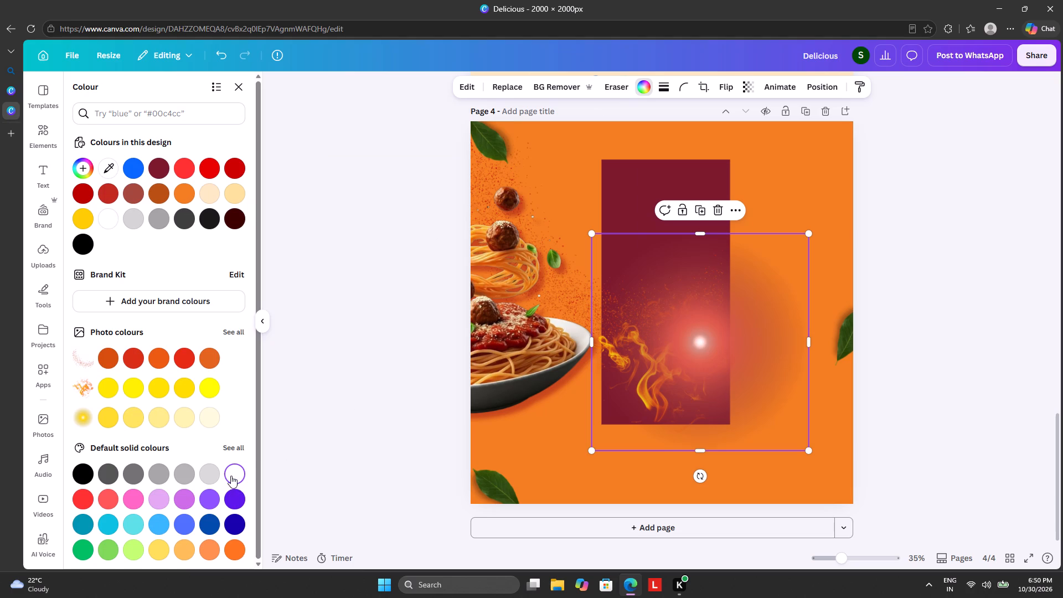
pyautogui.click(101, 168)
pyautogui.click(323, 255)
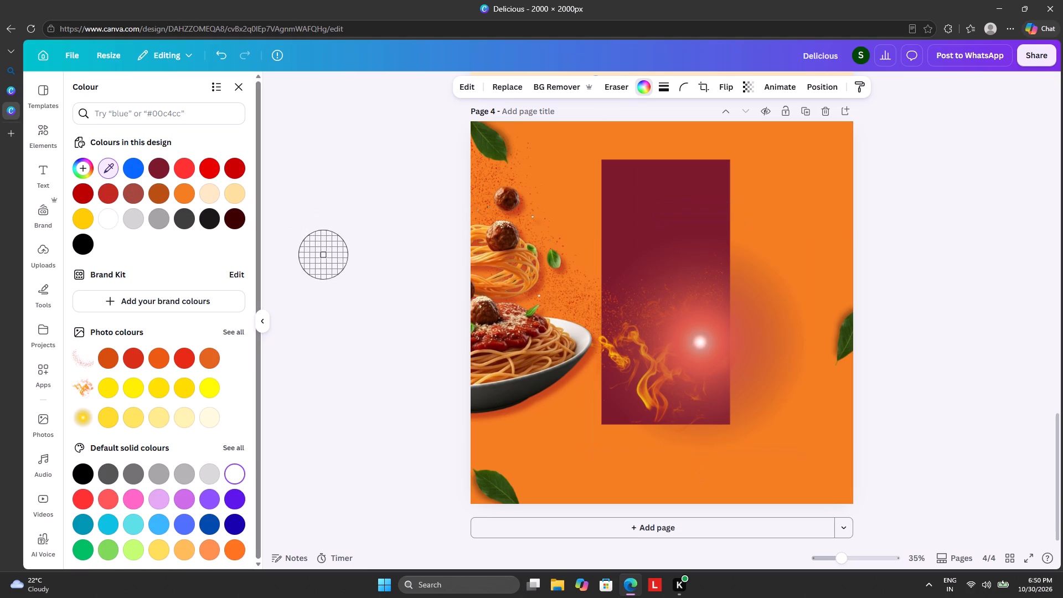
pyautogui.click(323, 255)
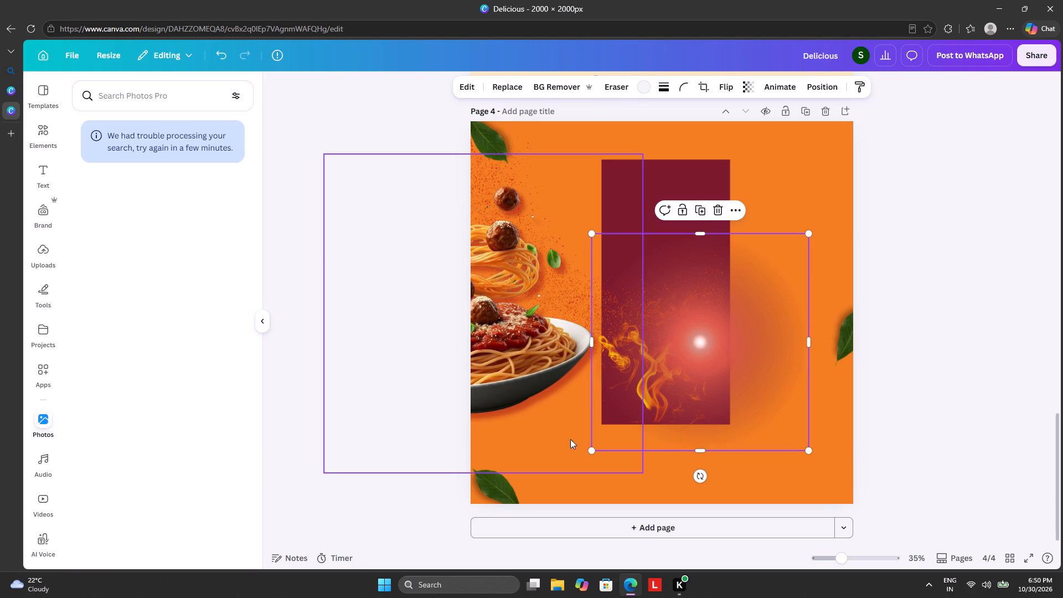
# Enlarge the glow image from its lower-left corner so it spreads wider behind the maroon rectangle.
pyautogui.moveTo(589, 448); pyautogui.dragTo(410, 441)
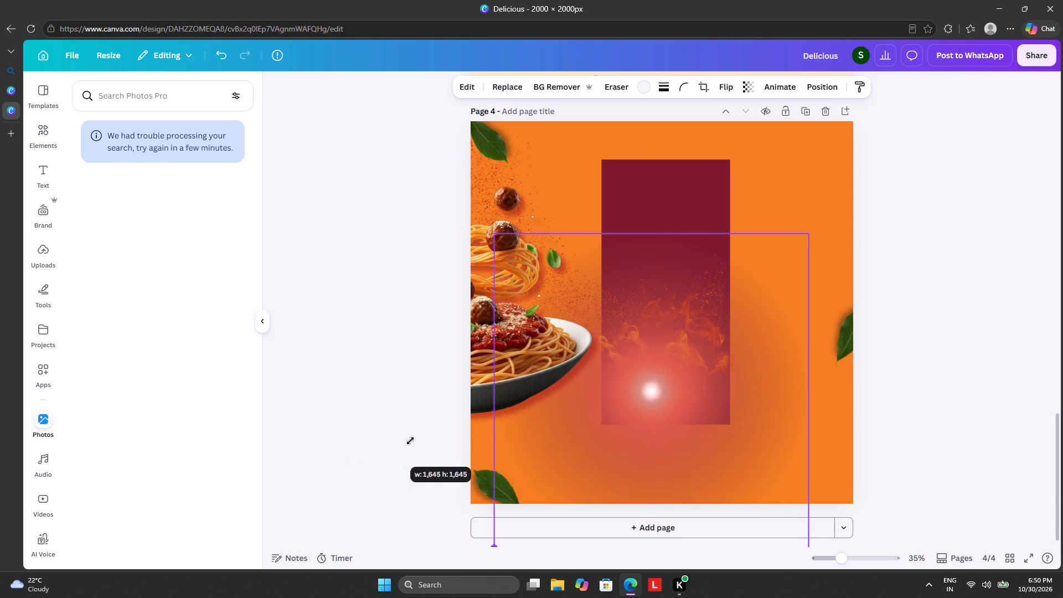
pyautogui.moveTo(410, 441); pyautogui.dragTo(453, 393)
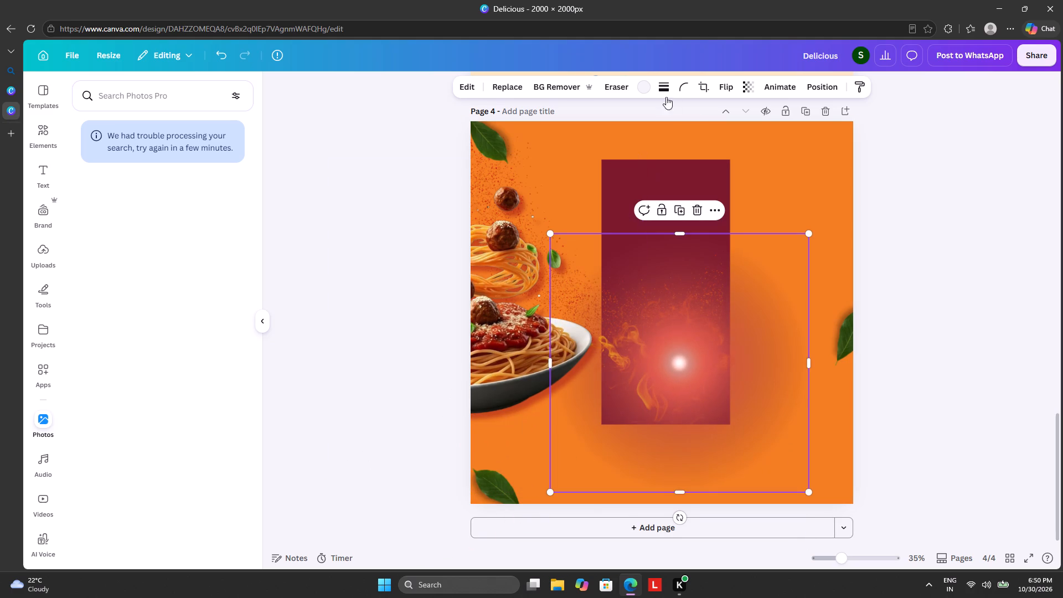
# Recolour the glow image with the bright yellow from the photo colours.
pyautogui.click(643, 90)
pyautogui.click(215, 393)
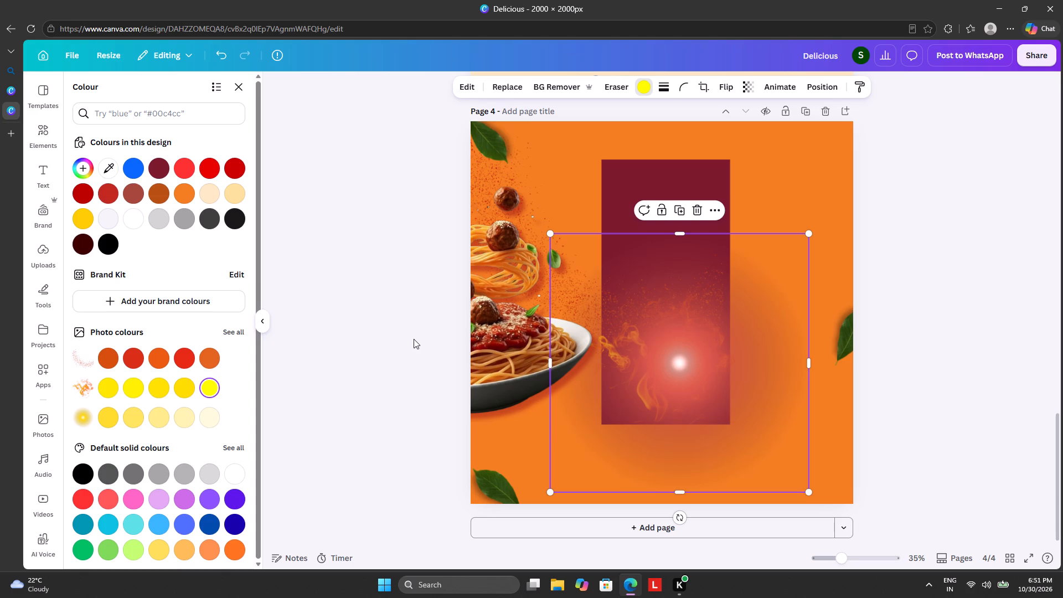
# Try the enlarged spaghetti plate centred over the maroon rectangle, then move it back towards the page's left side.
pyautogui.moveTo(497, 349); pyautogui.dragTo(592, 325)
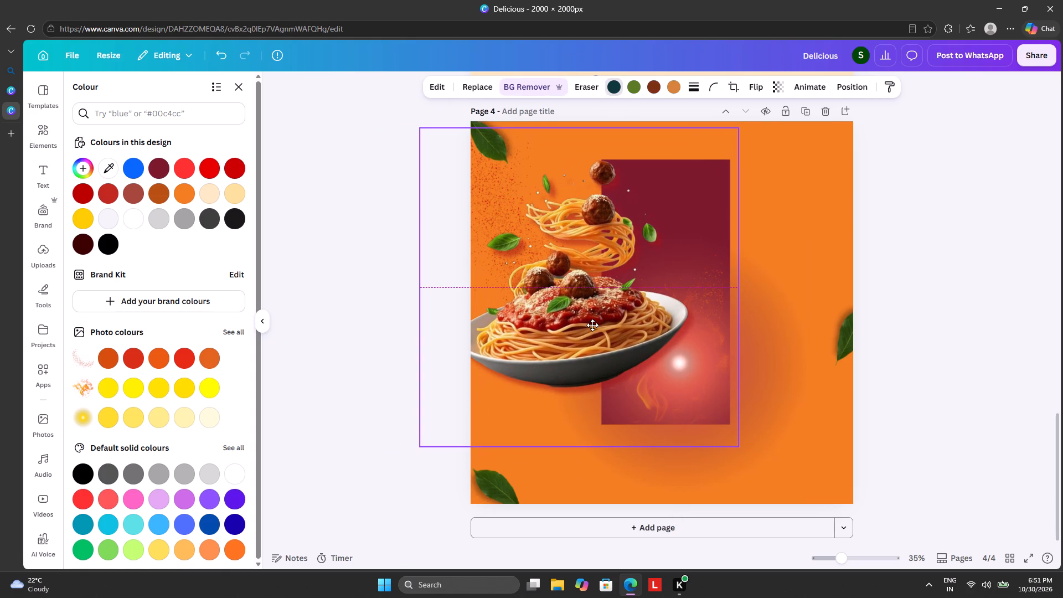
pyautogui.moveTo(592, 325); pyautogui.dragTo(688, 357)
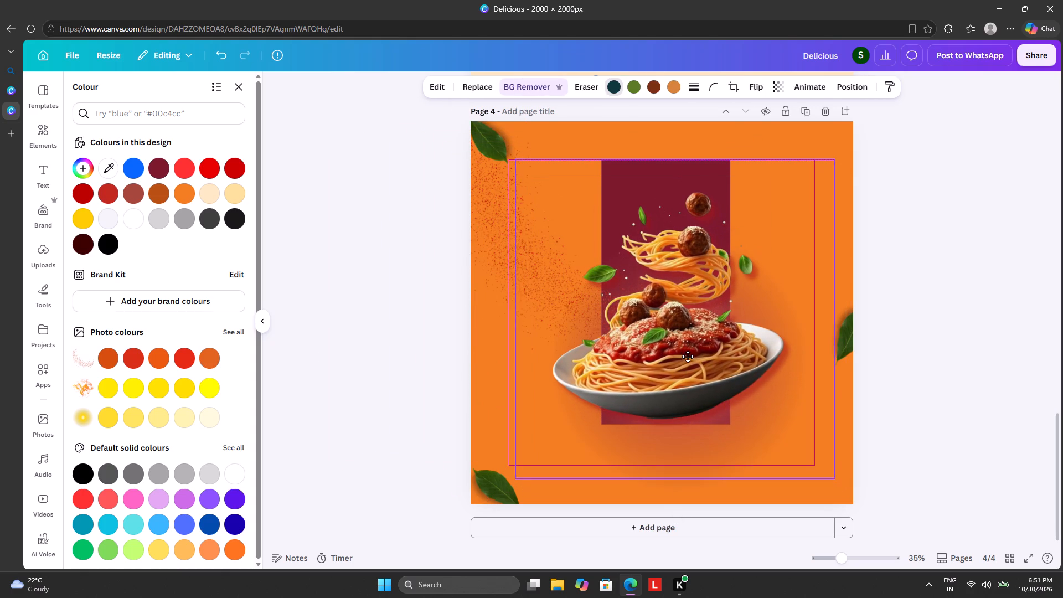
pyautogui.moveTo(688, 357); pyautogui.dragTo(686, 357)
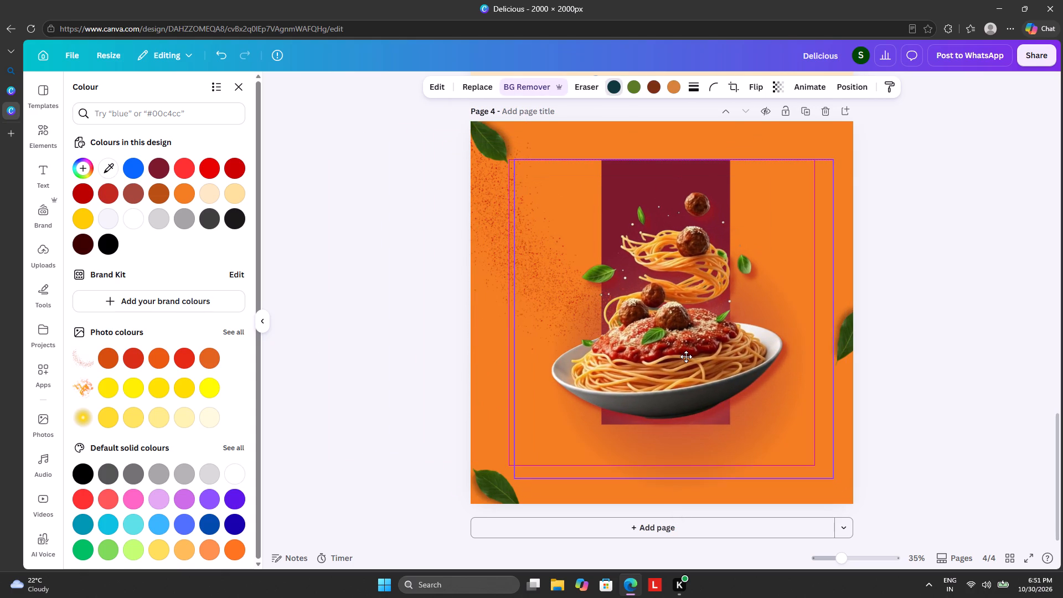
pyautogui.moveTo(686, 357); pyautogui.dragTo(569, 331)
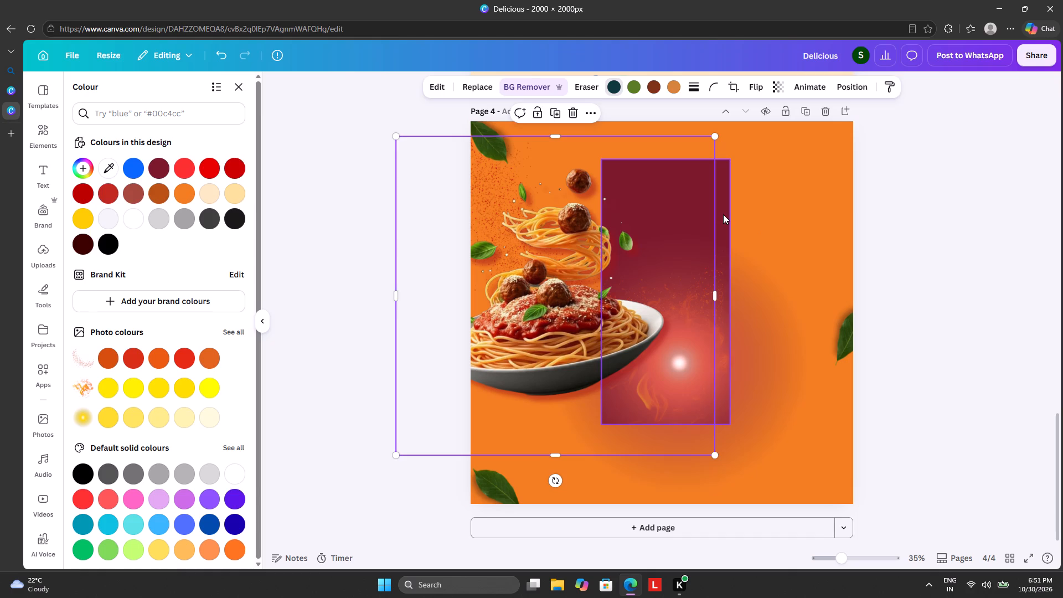
# Set the maroon rectangle's corner rounding to 50.
pyautogui.click(723, 214)
pyautogui.click(605, 87)
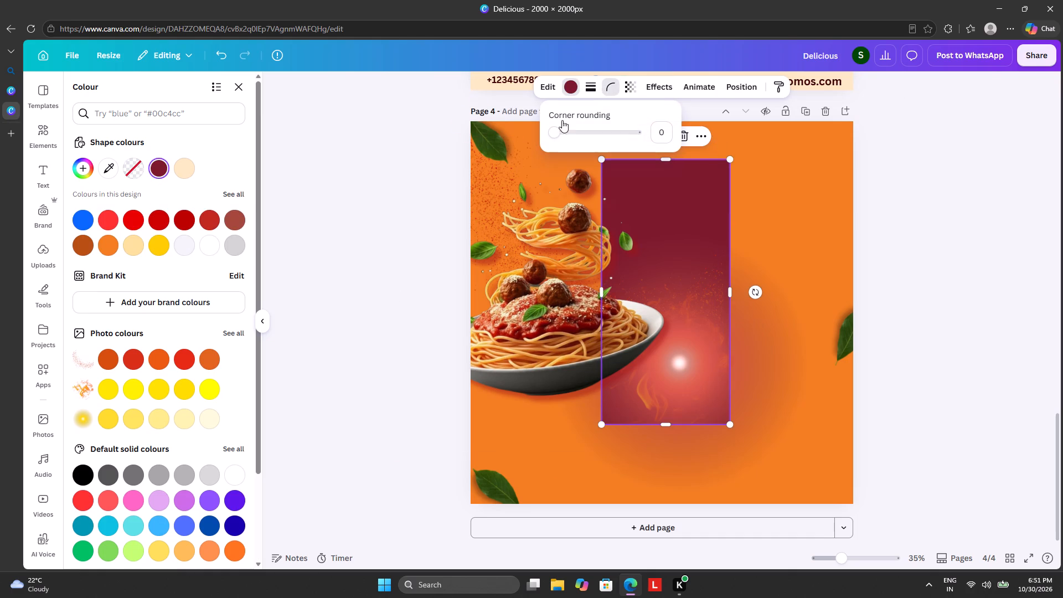
pyautogui.moveTo(555, 129); pyautogui.dragTo(597, 127)
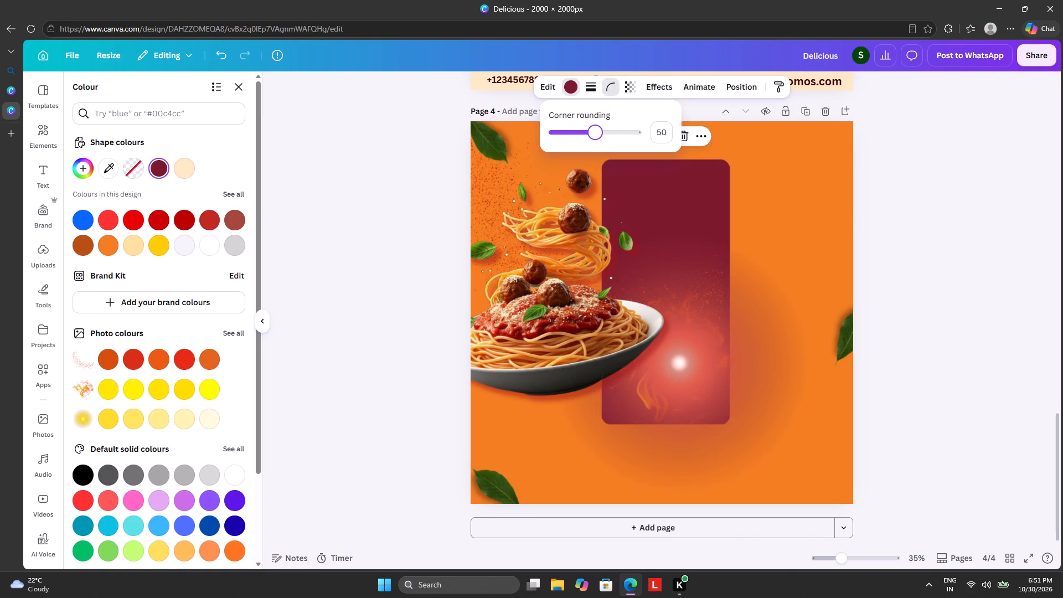
# Set the maroon rectangle's corner rounding to 100.
pyautogui.moveTo(597, 127); pyautogui.dragTo(651, 134)
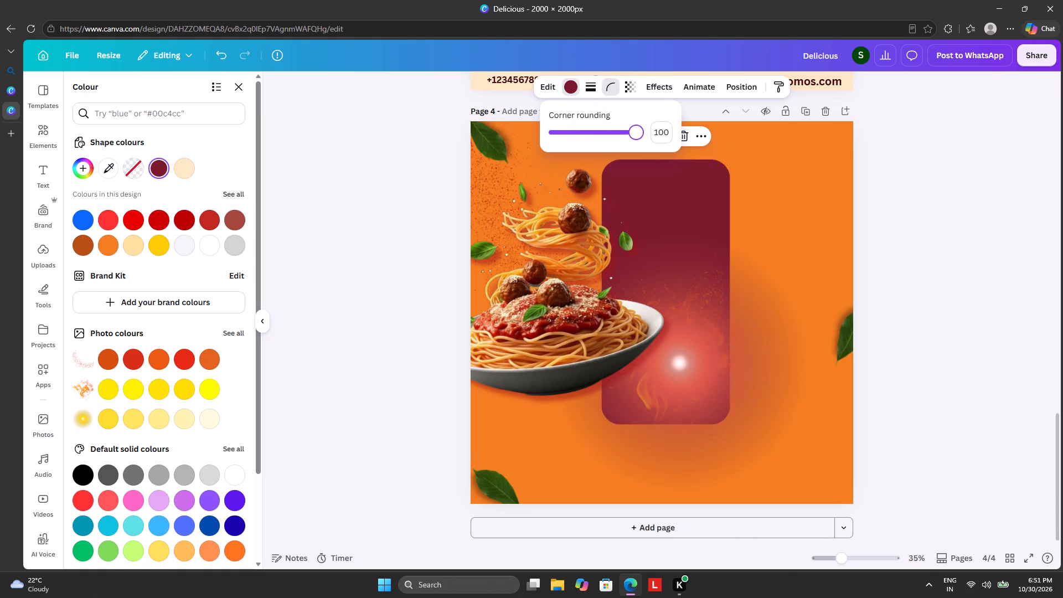
# Centre the maroon rectangle horizontally on page 4 and stretch its upper edge beyond the page's top, keeping only the lower rounded corners on the page.
pyautogui.moveTo(670, 204); pyautogui.dragTo(670, 199)
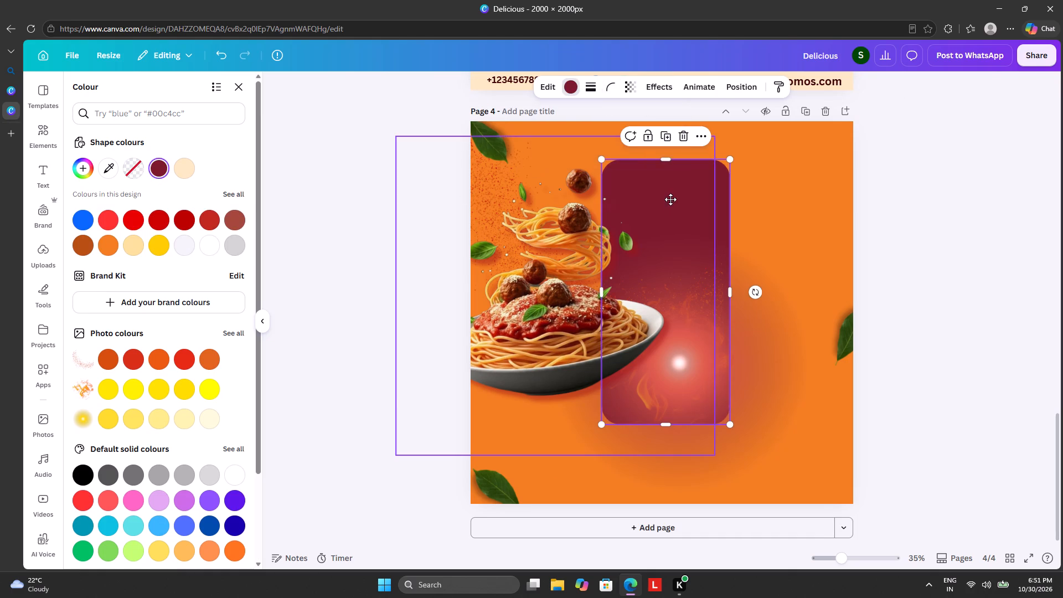
pyautogui.moveTo(670, 199); pyautogui.dragTo(670, 154)
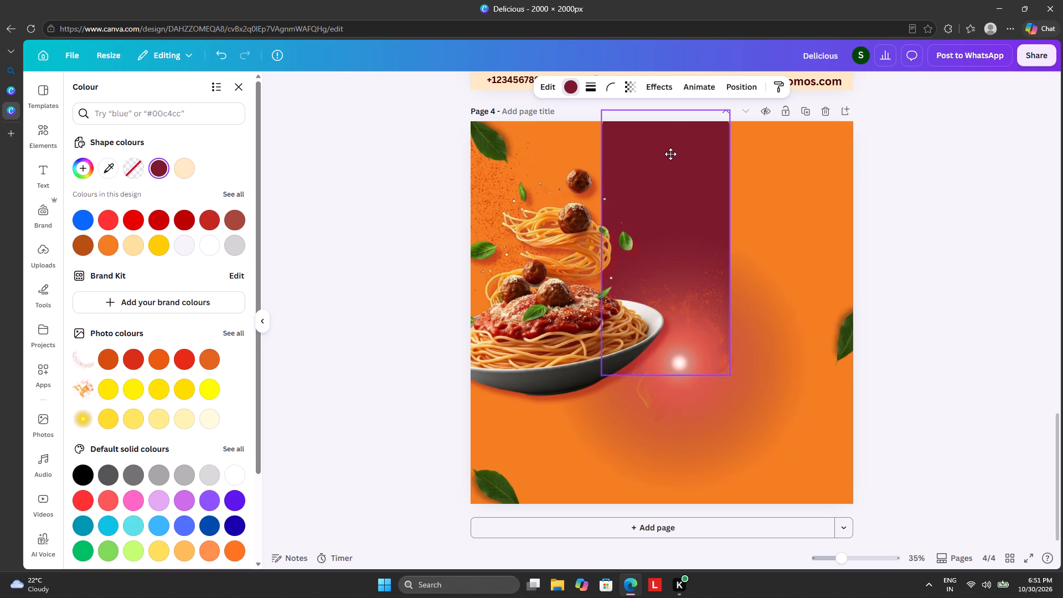
pyautogui.moveTo(670, 154); pyautogui.dragTo(669, 197)
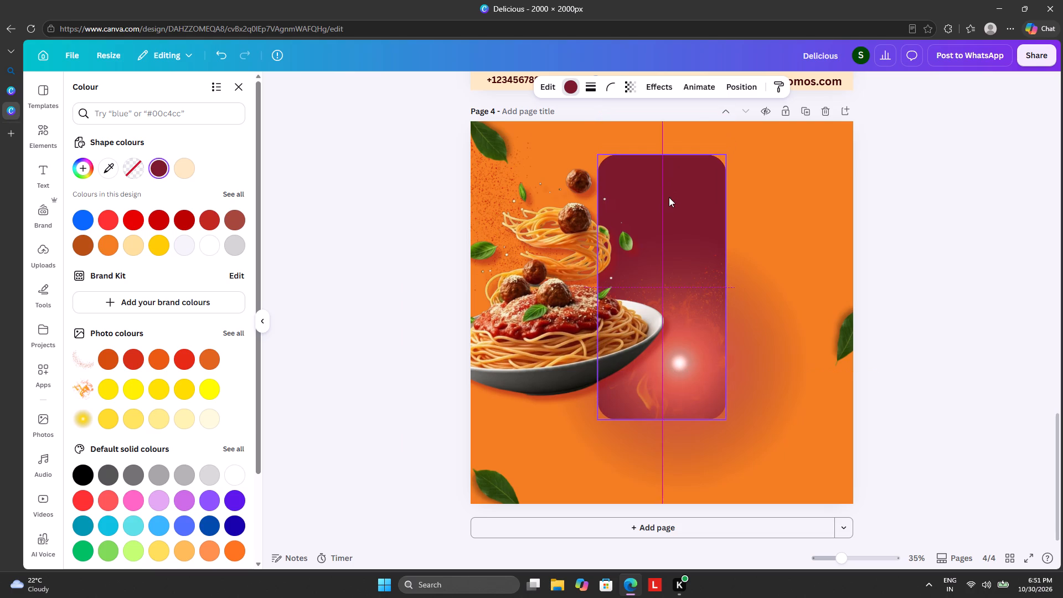
pyautogui.moveTo(662, 154); pyautogui.dragTo(658, 86)
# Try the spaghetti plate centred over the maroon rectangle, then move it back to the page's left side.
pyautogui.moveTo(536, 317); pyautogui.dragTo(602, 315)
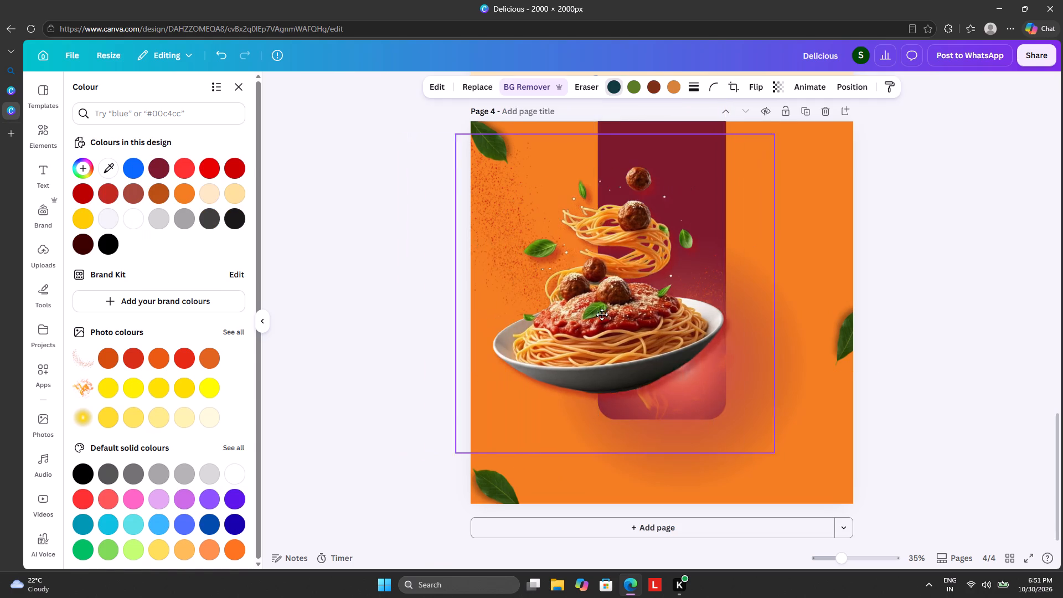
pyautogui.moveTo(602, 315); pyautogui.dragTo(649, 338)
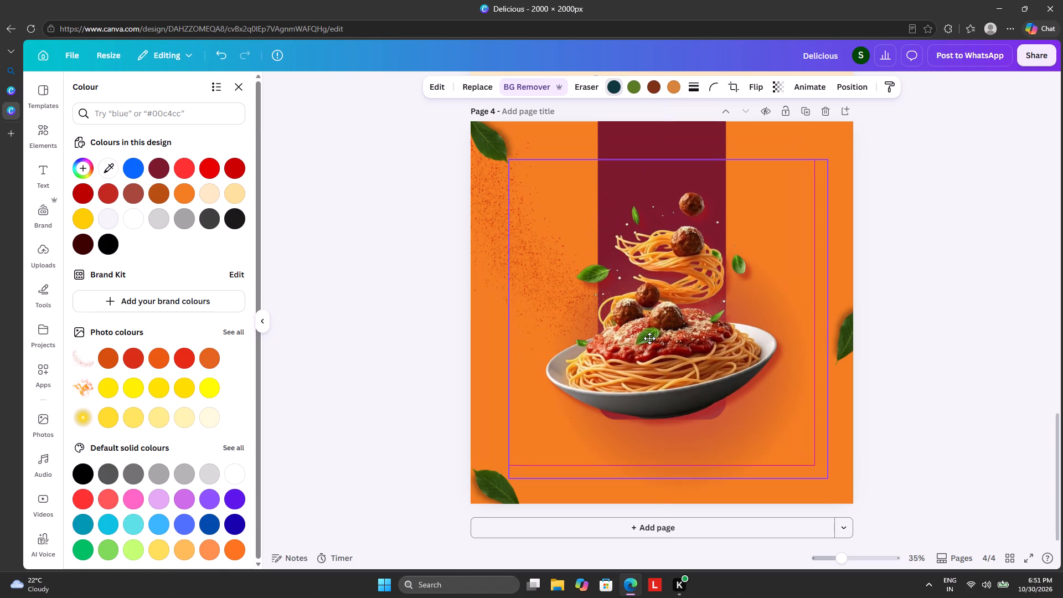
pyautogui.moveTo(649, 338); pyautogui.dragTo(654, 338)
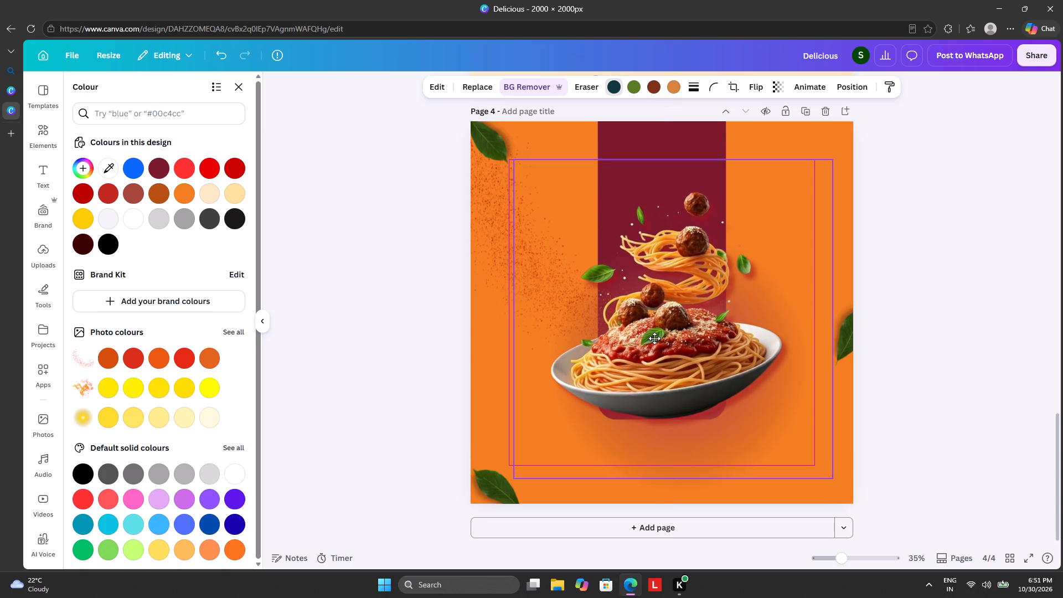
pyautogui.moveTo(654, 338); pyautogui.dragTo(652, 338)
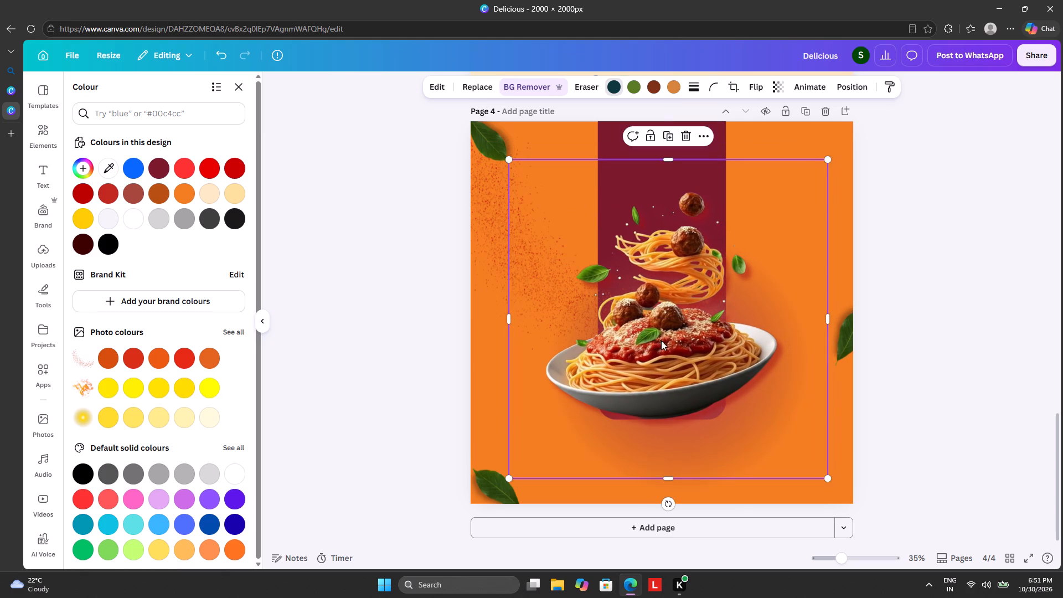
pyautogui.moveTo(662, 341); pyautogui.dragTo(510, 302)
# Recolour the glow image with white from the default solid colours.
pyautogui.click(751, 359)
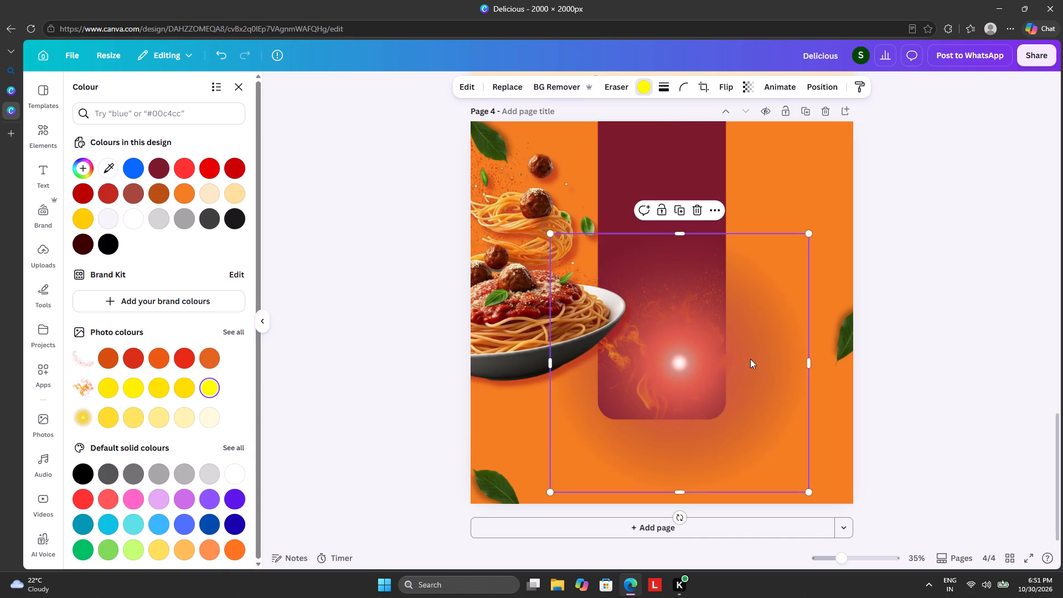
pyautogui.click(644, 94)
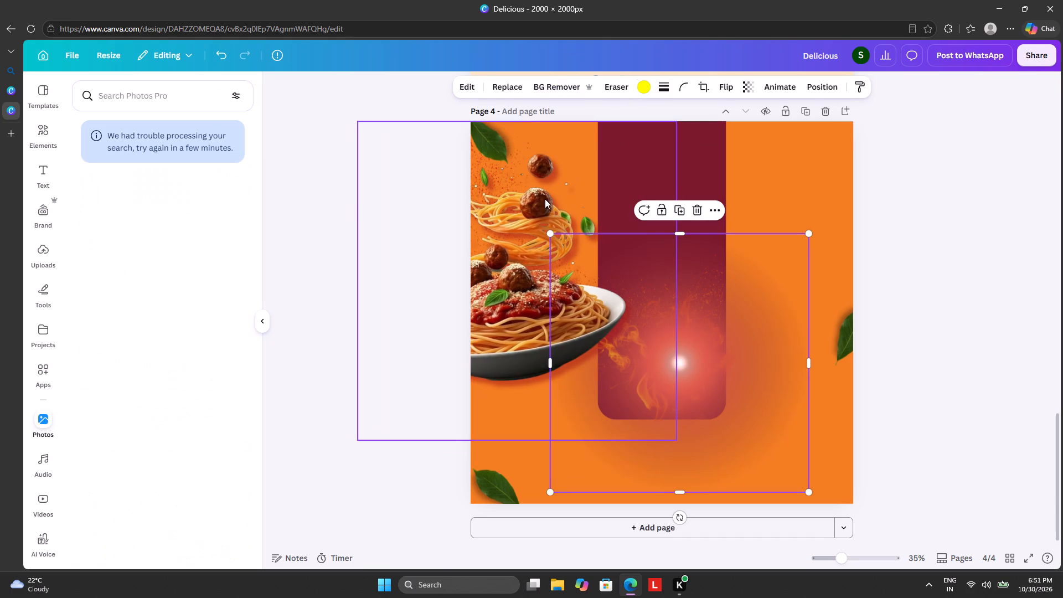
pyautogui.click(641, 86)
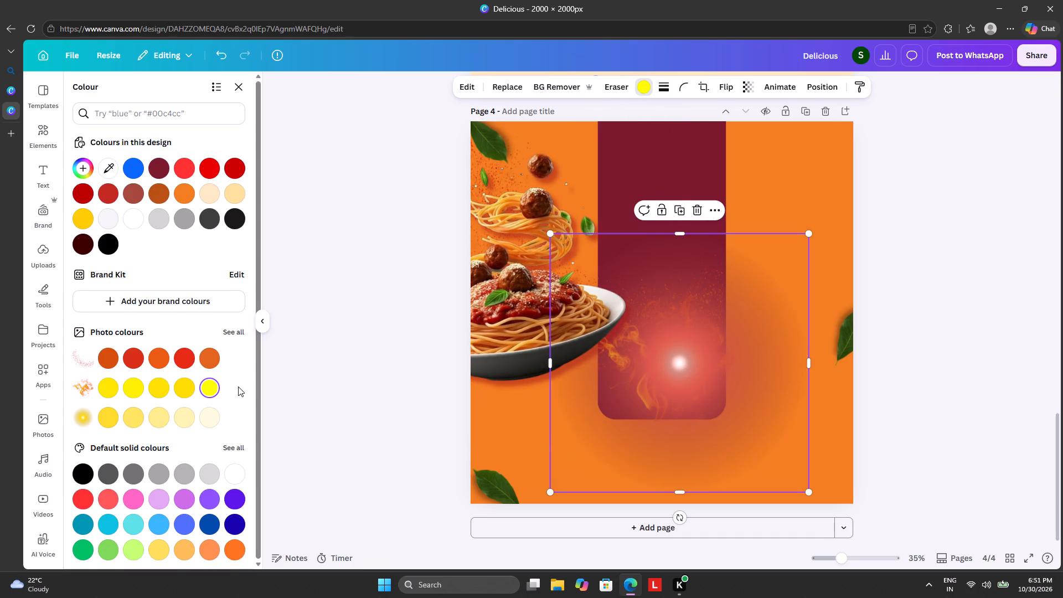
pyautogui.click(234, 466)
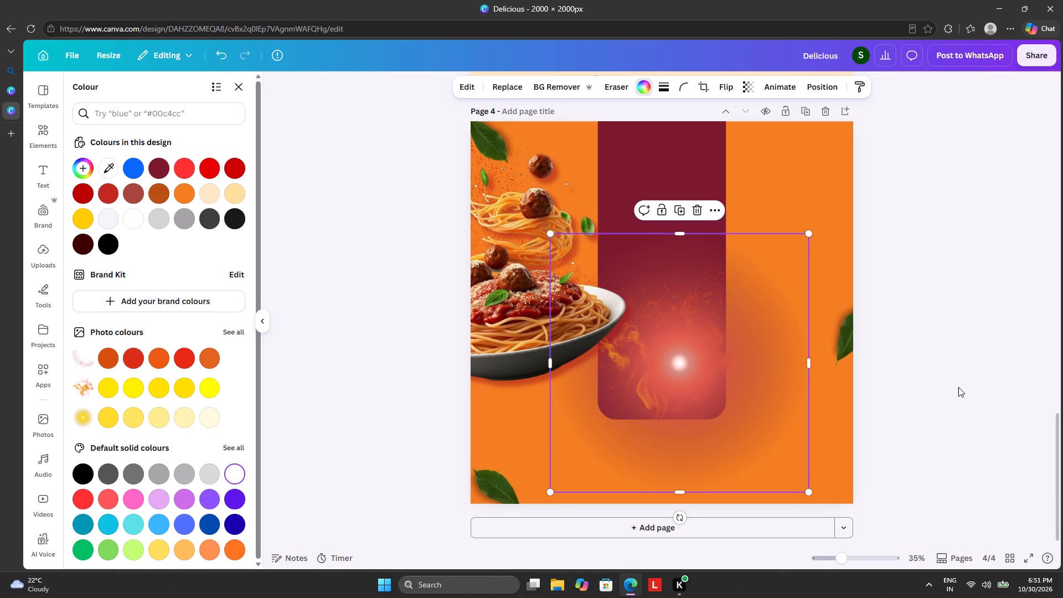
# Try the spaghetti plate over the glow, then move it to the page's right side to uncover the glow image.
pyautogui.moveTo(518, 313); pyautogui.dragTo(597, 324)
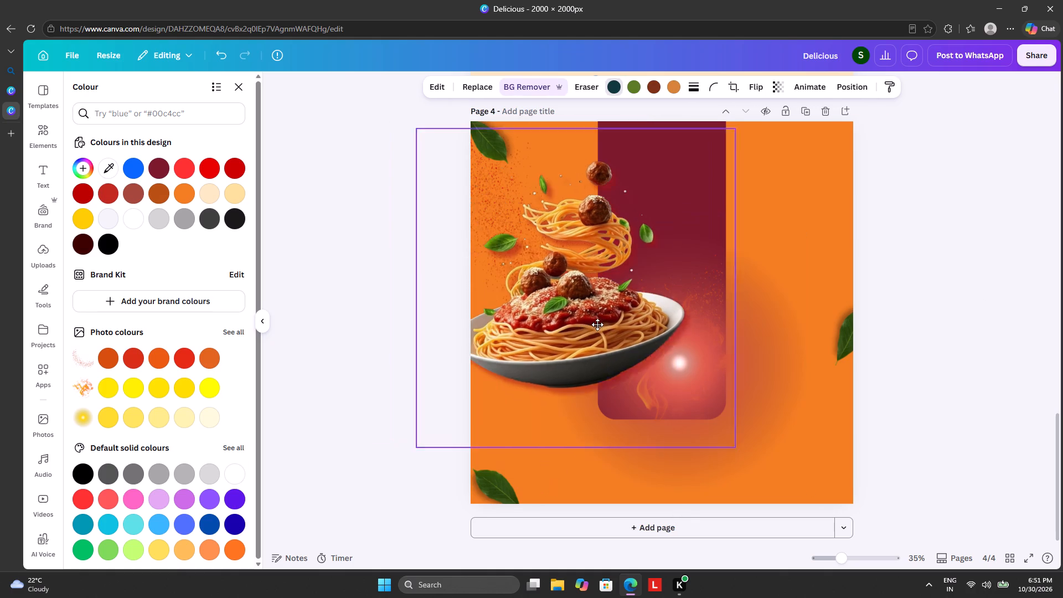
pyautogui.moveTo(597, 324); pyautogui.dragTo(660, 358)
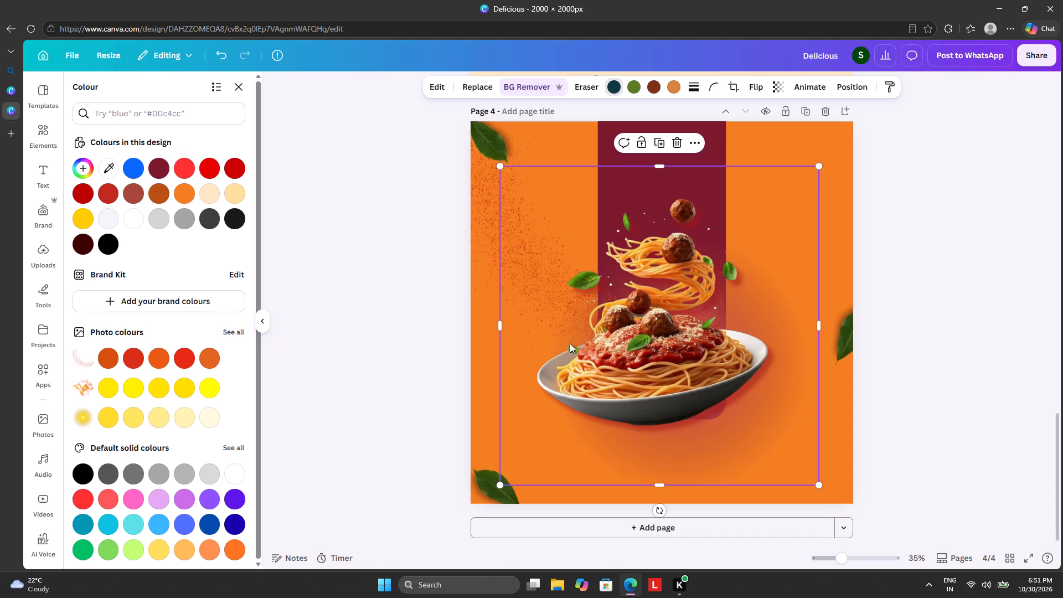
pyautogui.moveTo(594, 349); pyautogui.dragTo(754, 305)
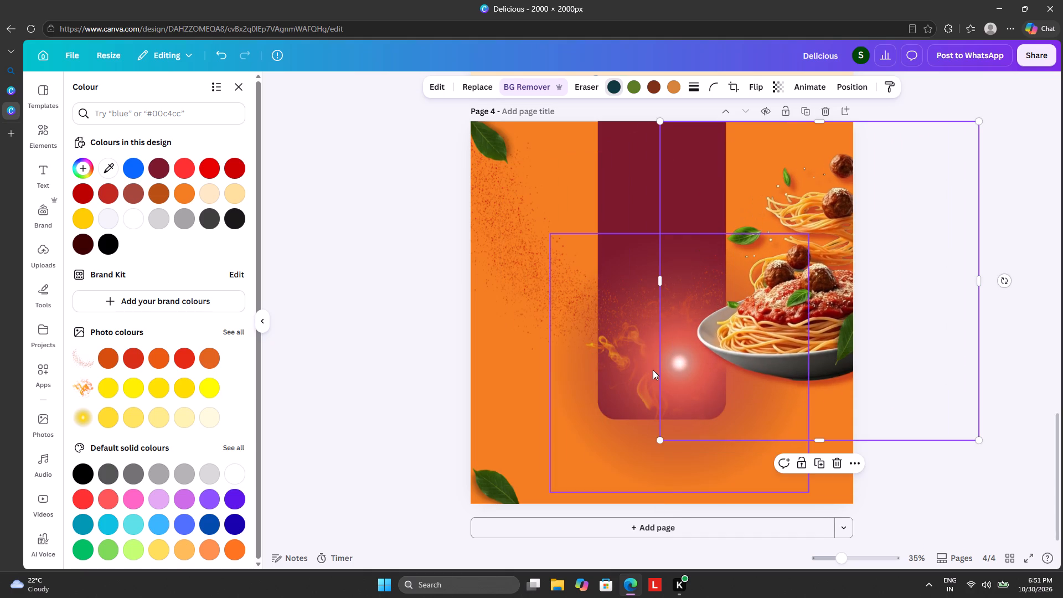
# Delete the glow image behind the maroon rectangle.
pyautogui.click(653, 370)
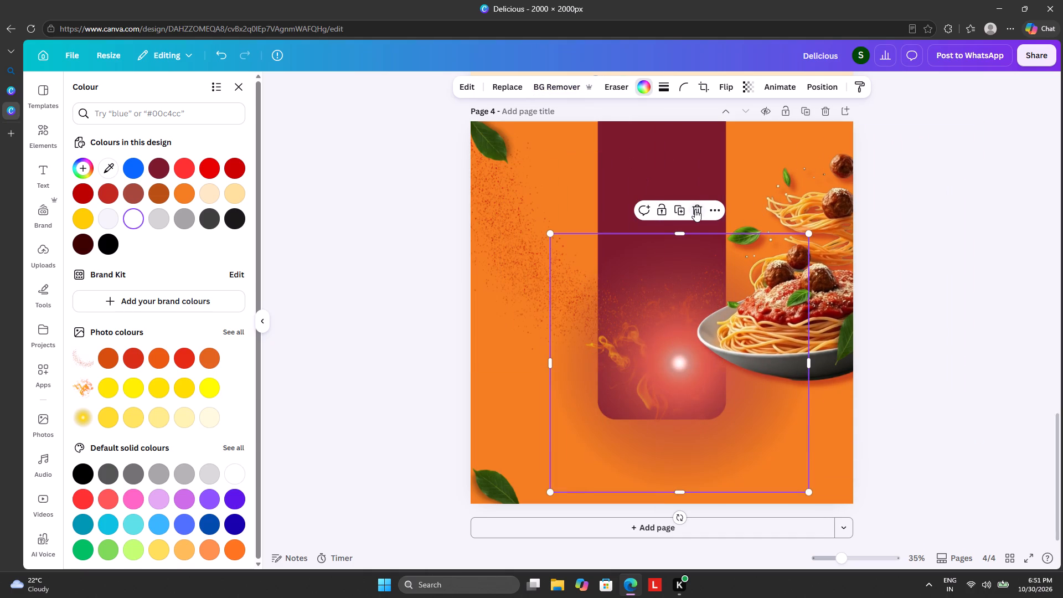
pyautogui.click(695, 209)
# Centre the spaghetti plate over the lower part of the maroon rectangle and rotate it slightly counter-clockwise.
pyautogui.moveTo(811, 279); pyautogui.dragTo(626, 362)
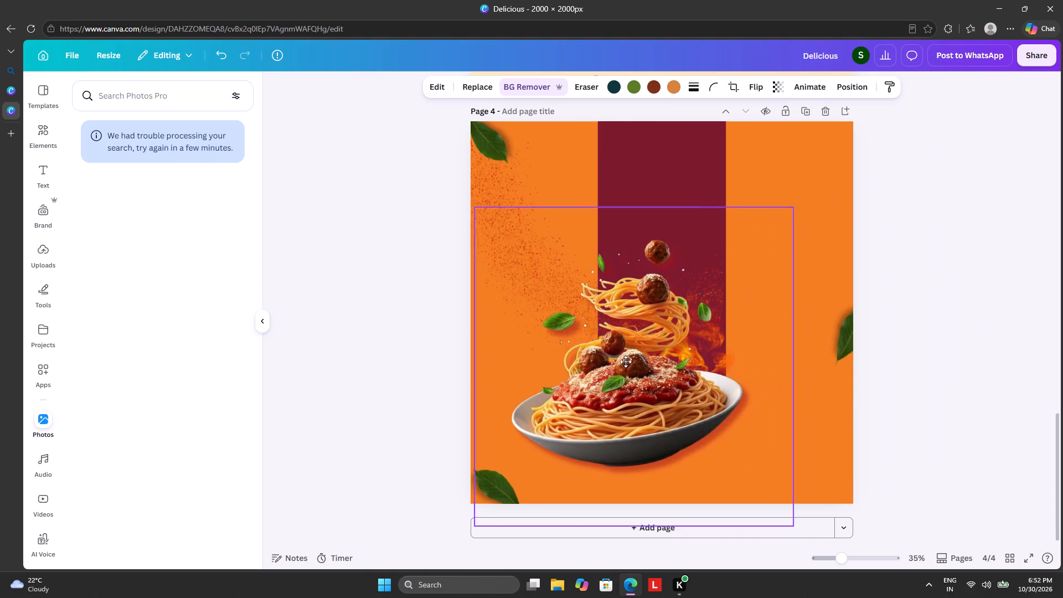
pyautogui.moveTo(626, 362); pyautogui.dragTo(652, 321)
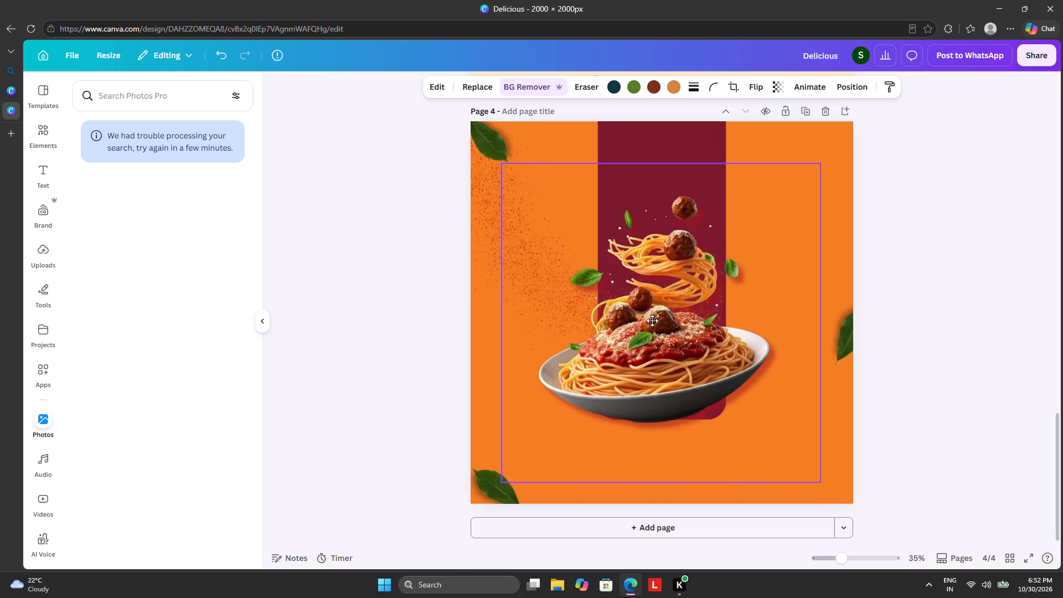
pyautogui.moveTo(652, 321); pyautogui.dragTo(663, 296)
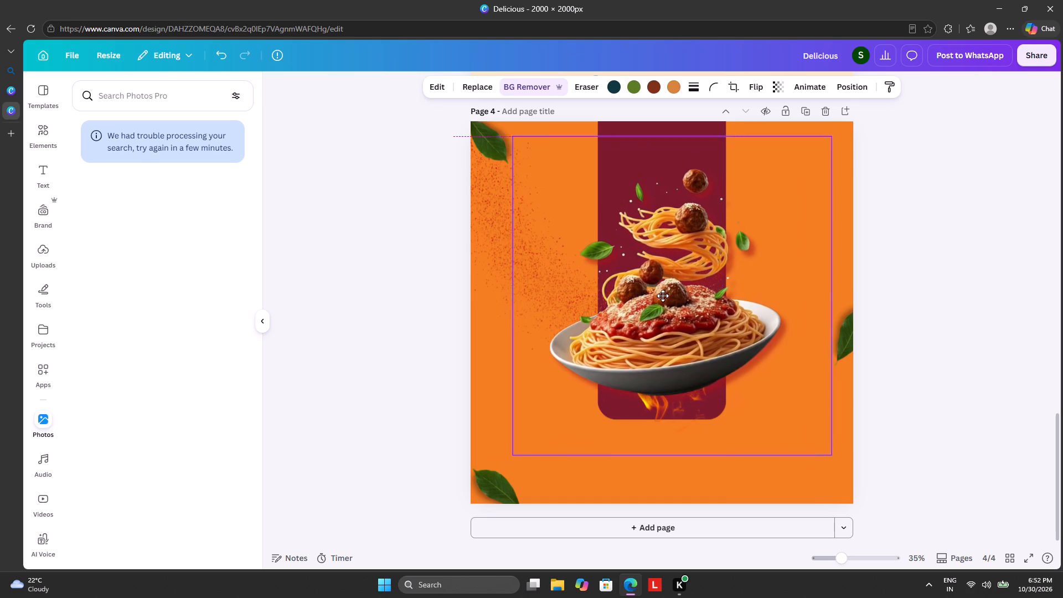
pyautogui.moveTo(663, 296); pyautogui.dragTo(660, 309)
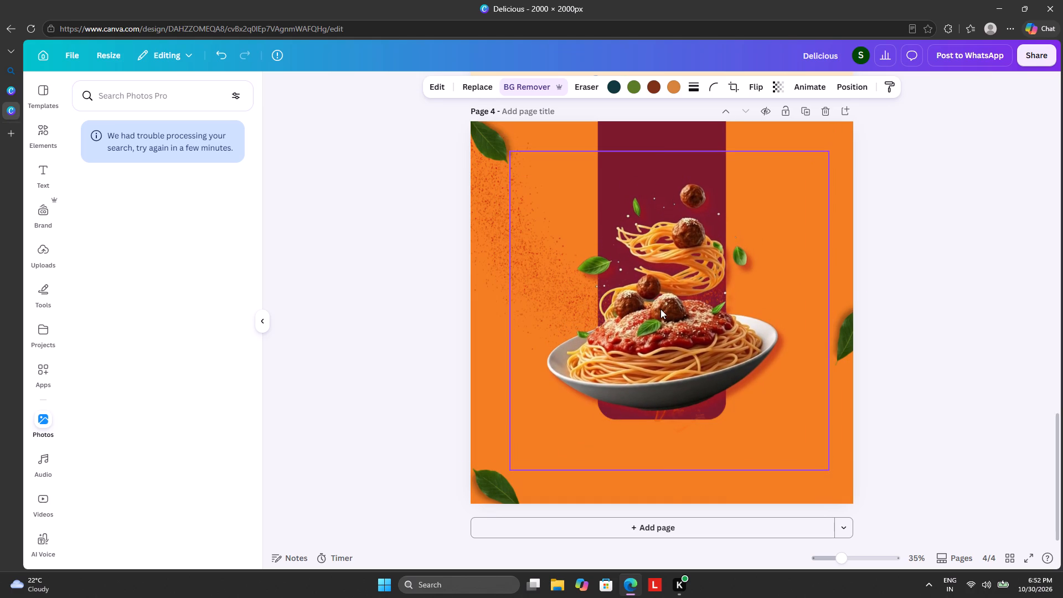
pyautogui.moveTo(666, 494); pyautogui.dragTo(688, 496)
pyautogui.click(960, 338)
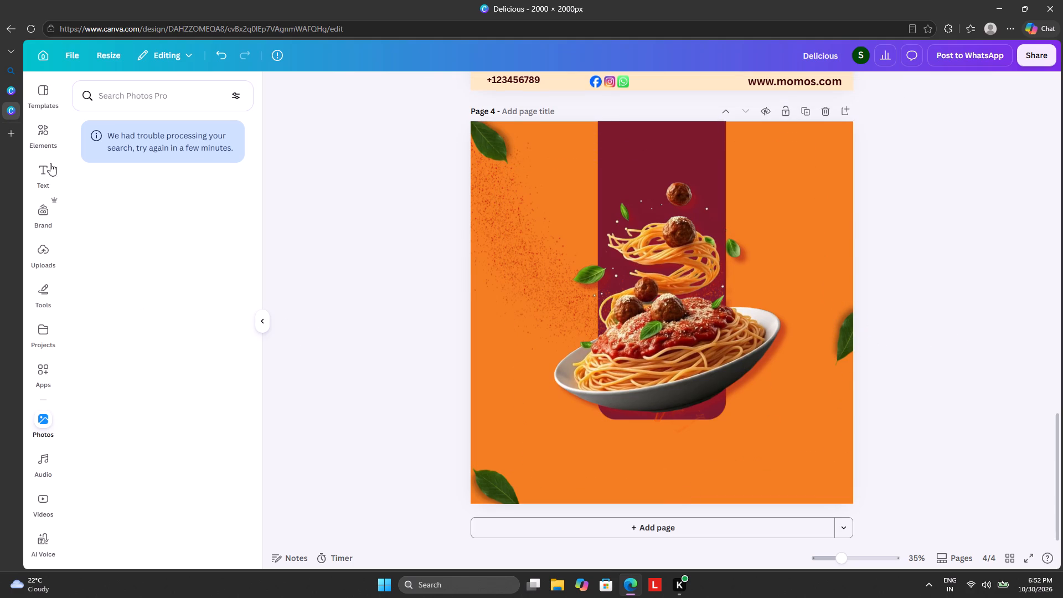
# Retry the search for SHAPE in the design elements library.
pyautogui.click(39, 148)
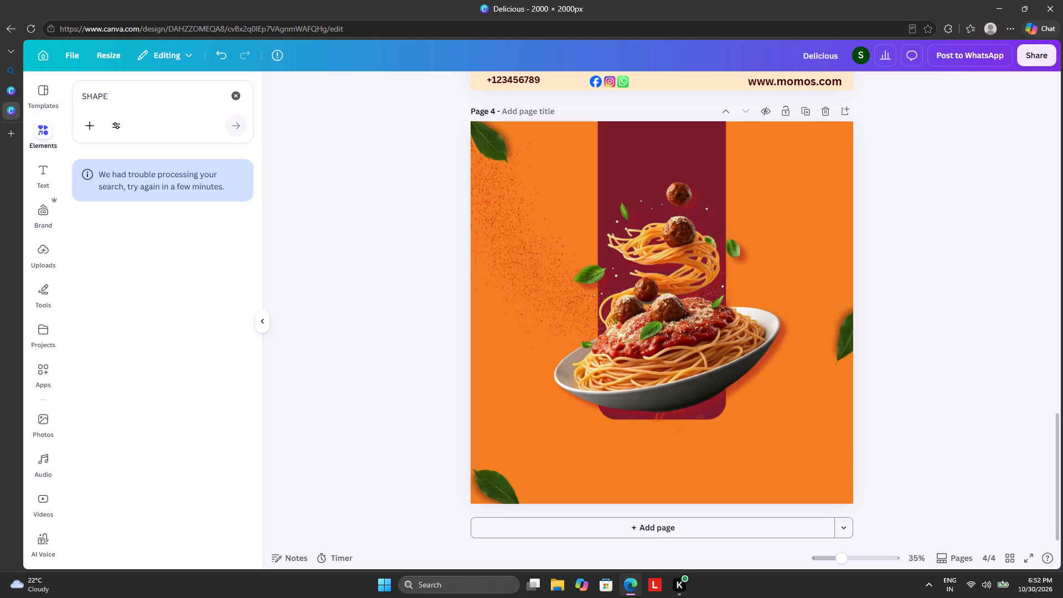
pyautogui.click(237, 129)
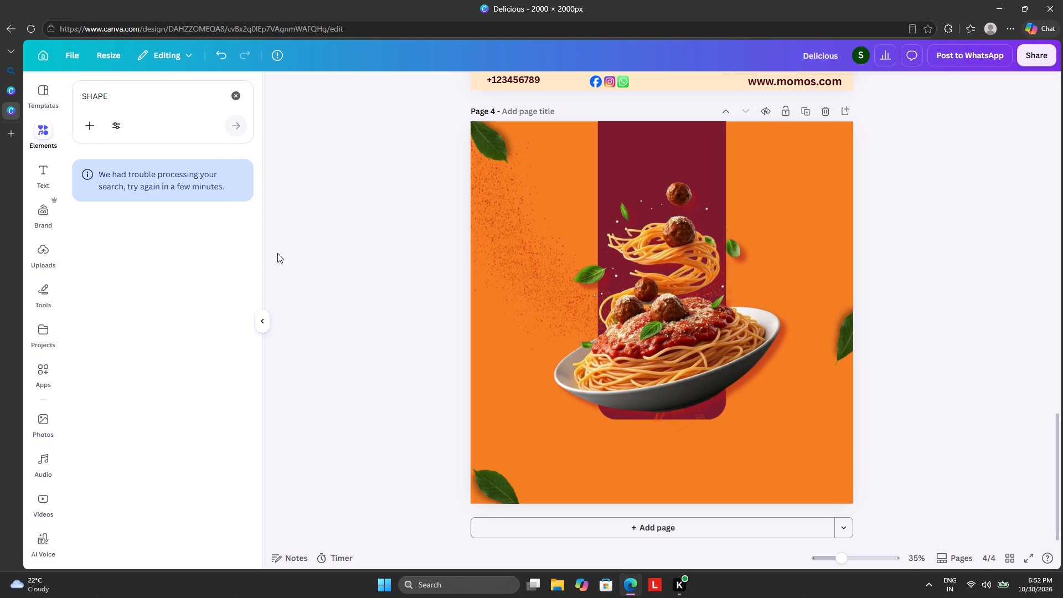
pyautogui.click(286, 259)
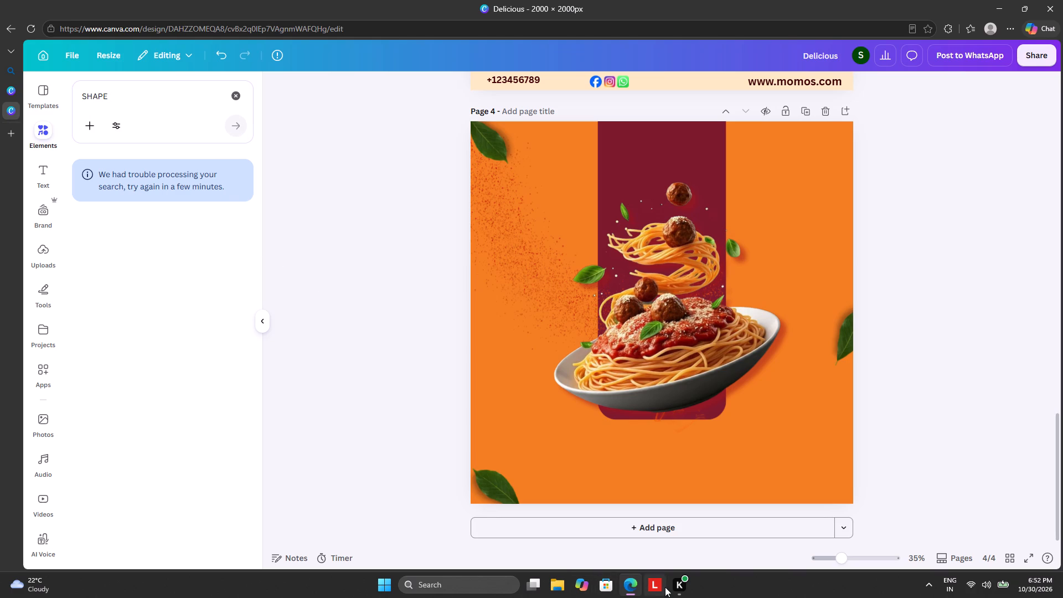
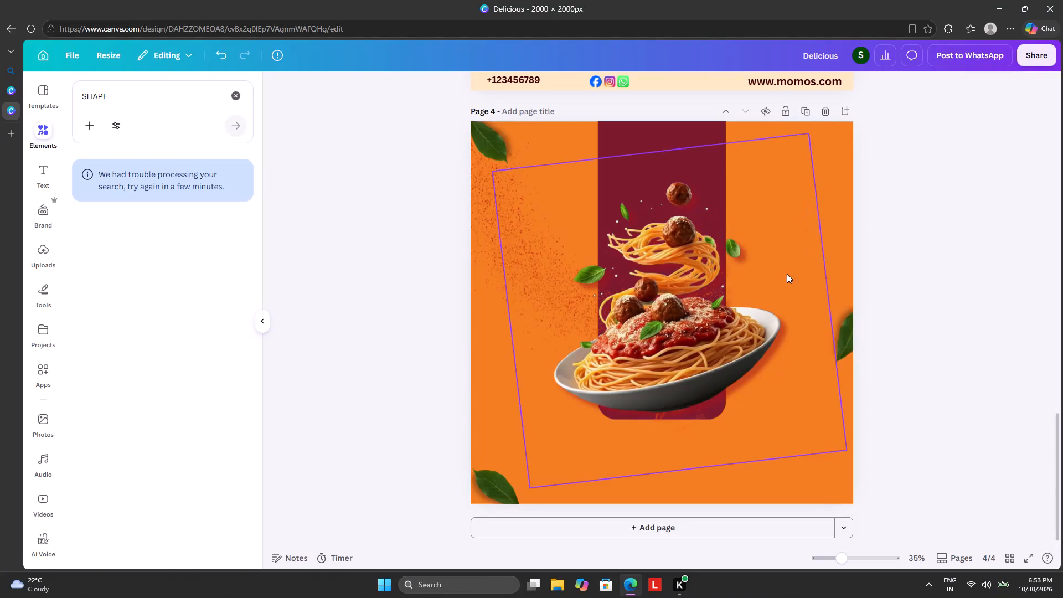
# Review the finished pizza and momos designs on pages 1 to 3, then return to the spaghetti composition on page 4.
pyautogui.scroll(5, 910, 329)
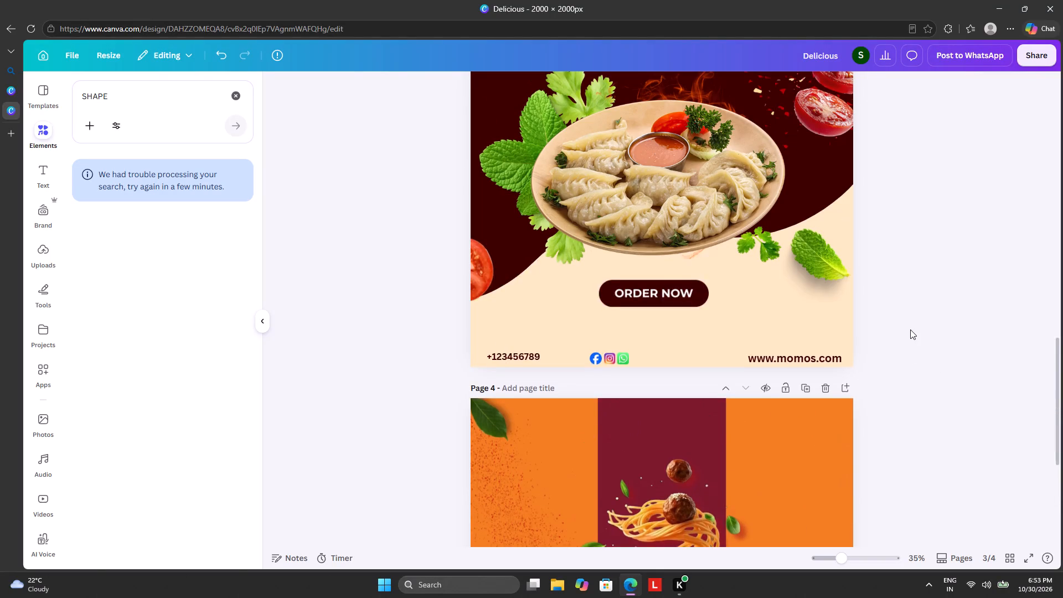
pyautogui.scroll(4, 910, 329)
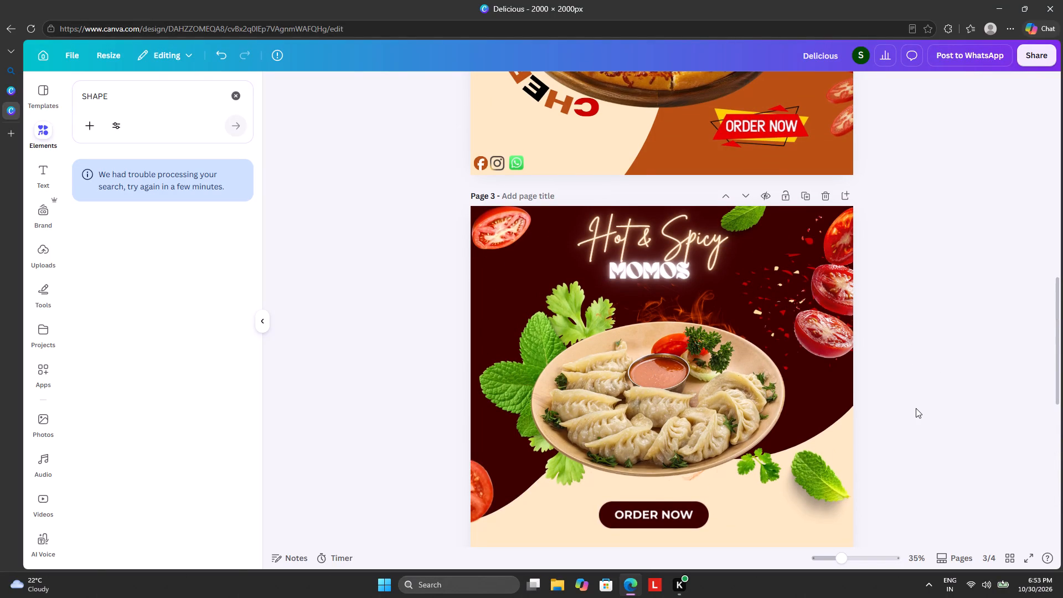
pyautogui.scroll(-2, 916, 408)
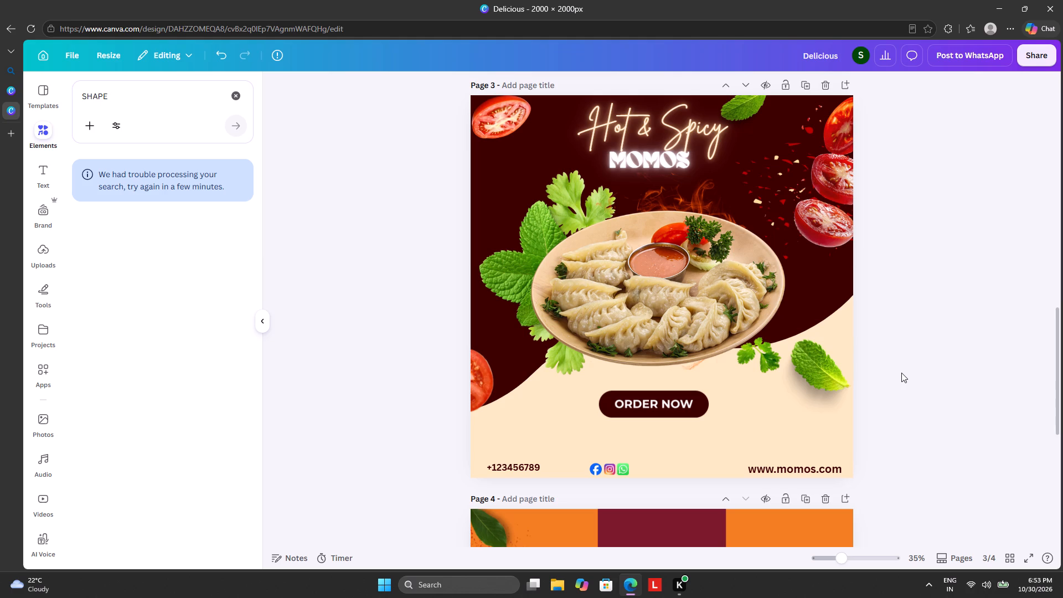
pyautogui.scroll(1, 901, 373)
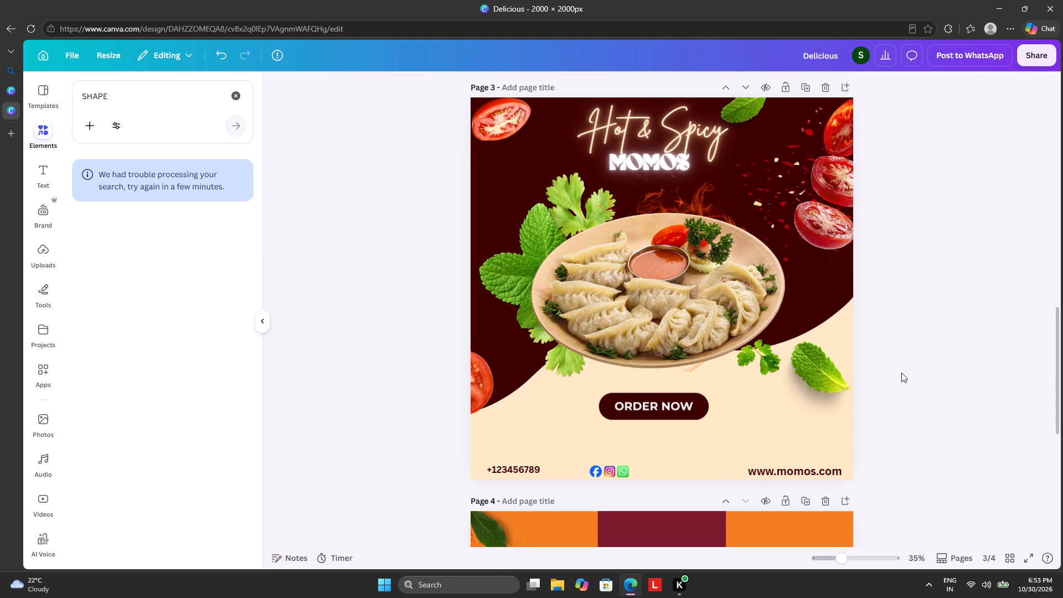
pyautogui.scroll(1, 901, 373)
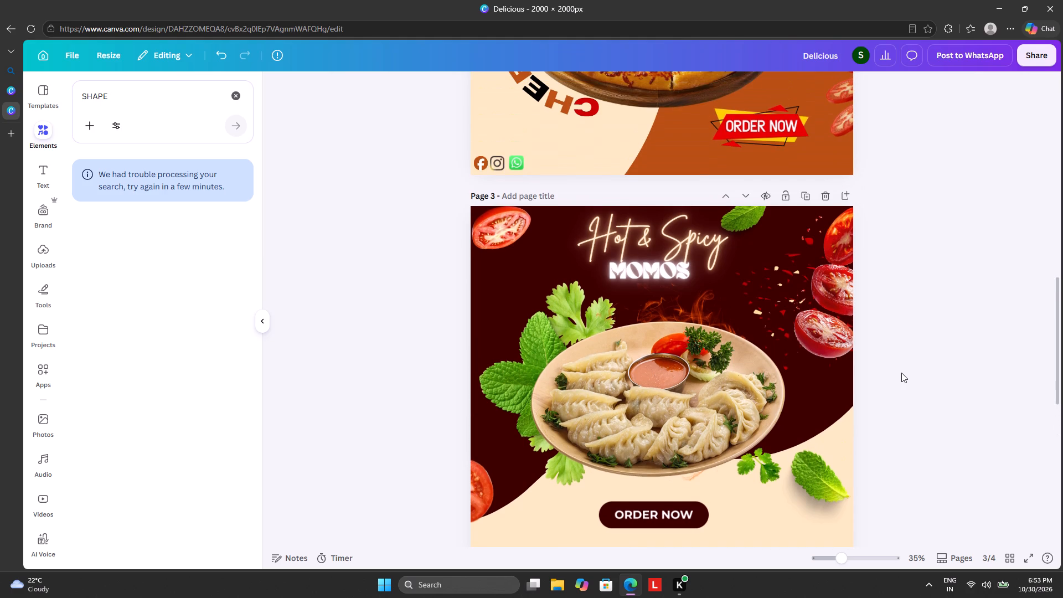
pyautogui.scroll(5, 901, 373)
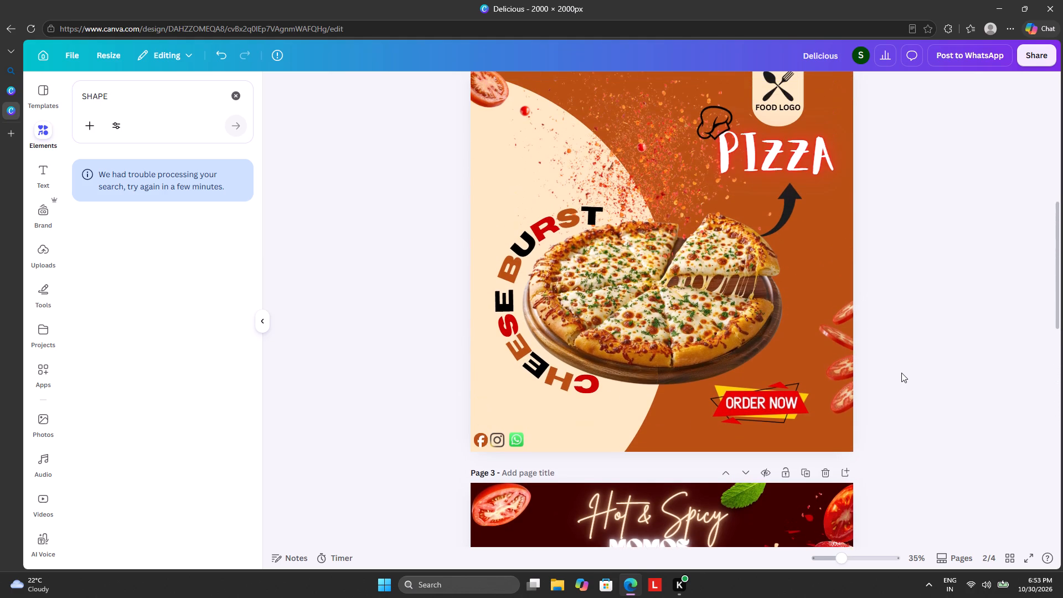
pyautogui.scroll(3, 901, 373)
pyautogui.scroll(-2, 901, 373)
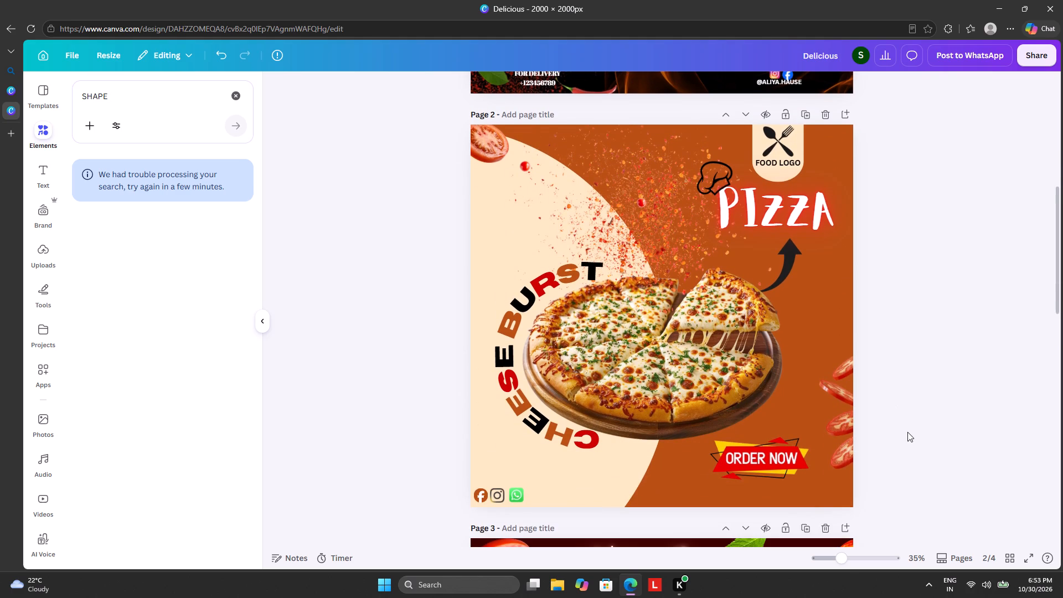
pyautogui.scroll(7, 908, 436)
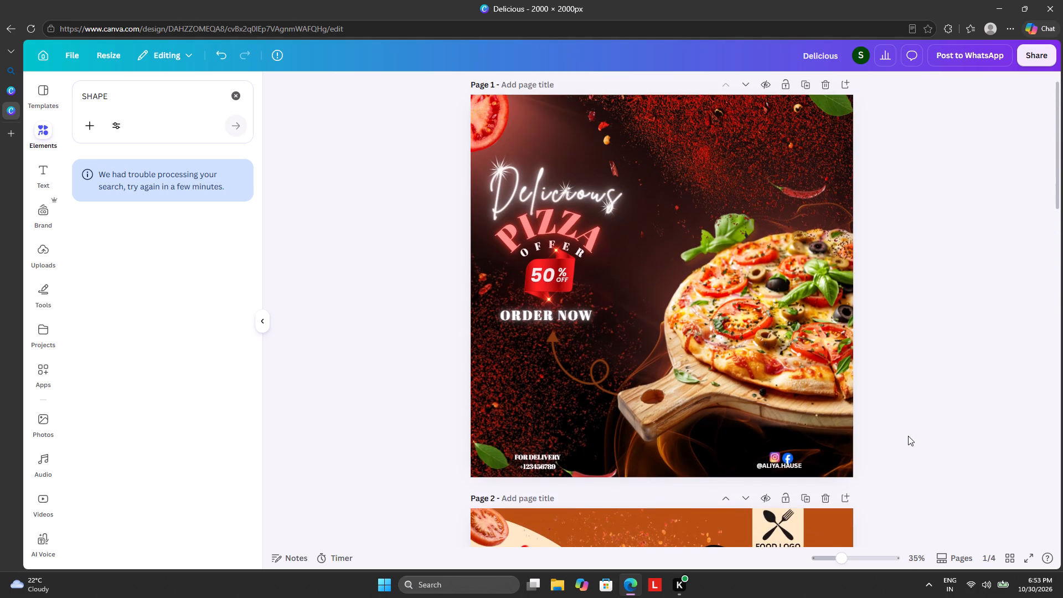
pyautogui.scroll(1, 908, 436)
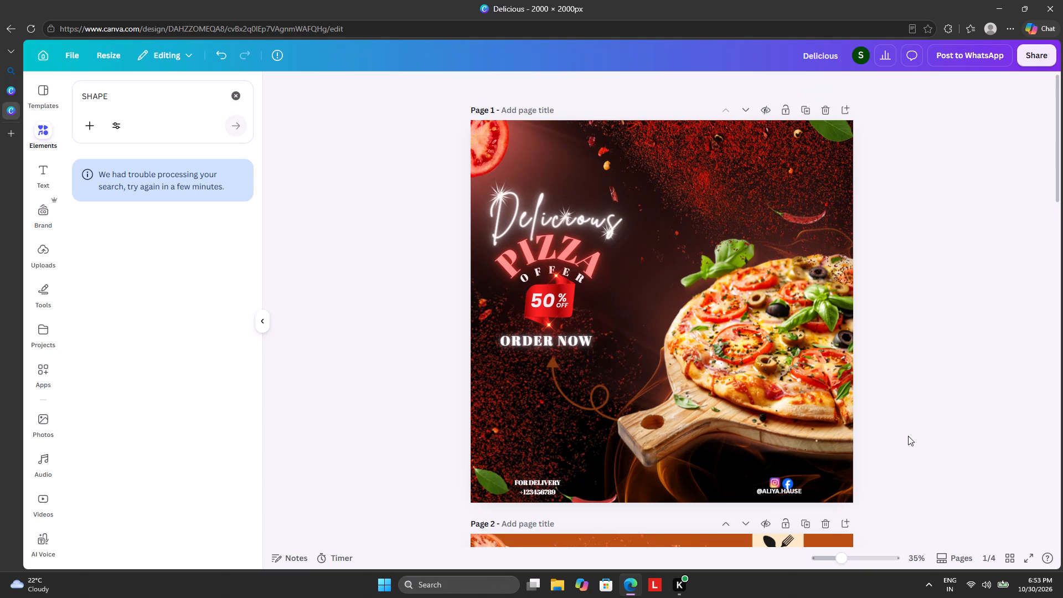
pyautogui.scroll(-2, 908, 436)
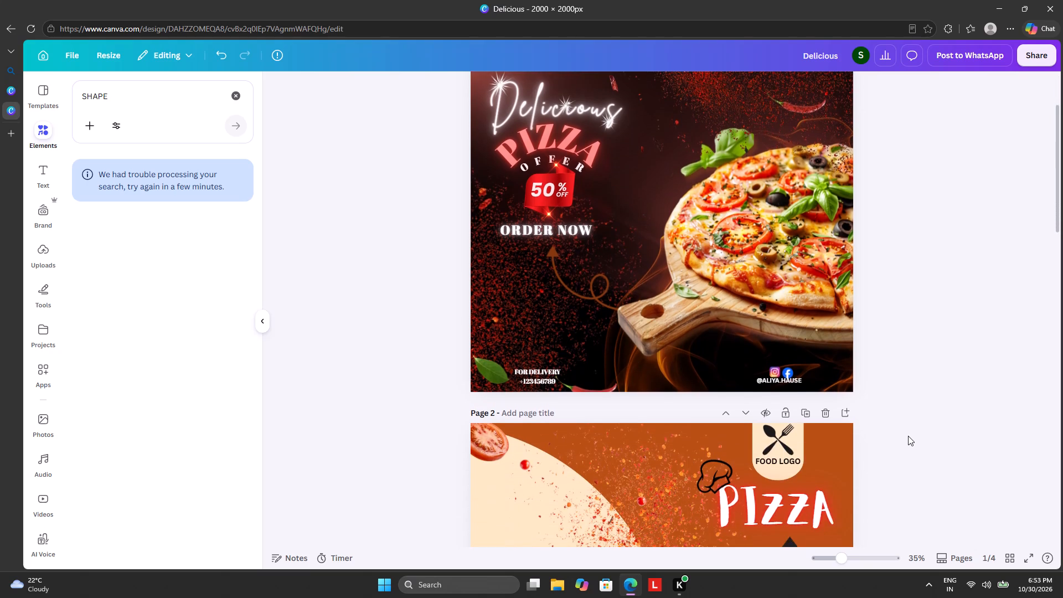
pyautogui.scroll(-11, 908, 436)
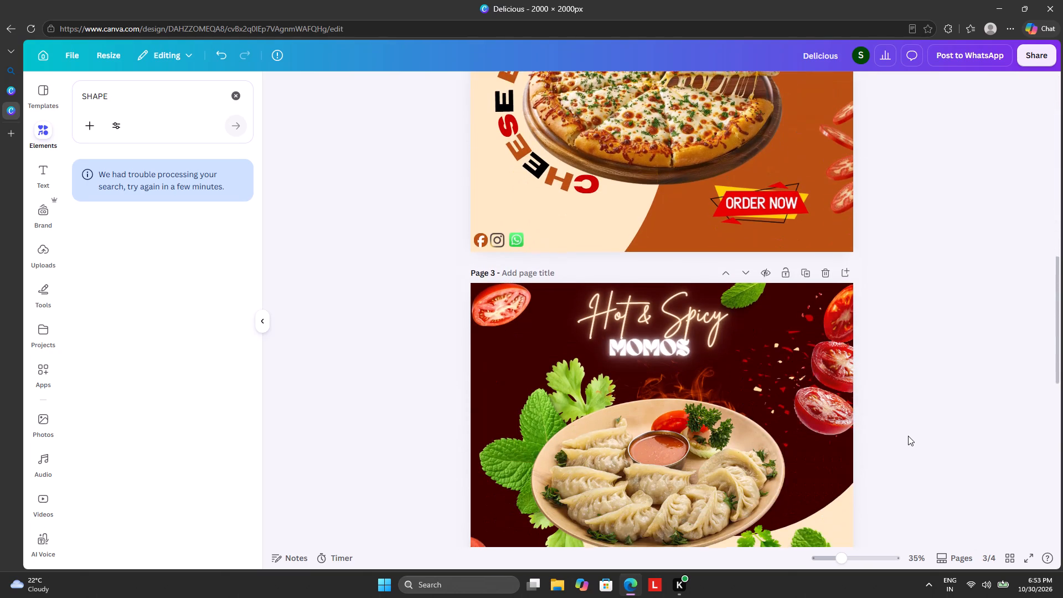
pyautogui.scroll(-11, 908, 436)
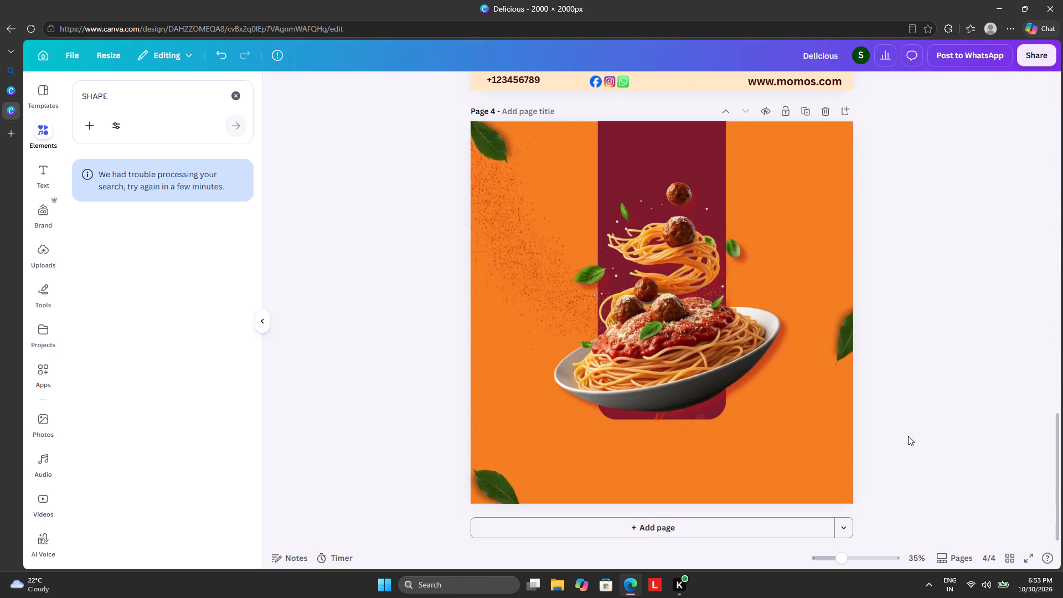